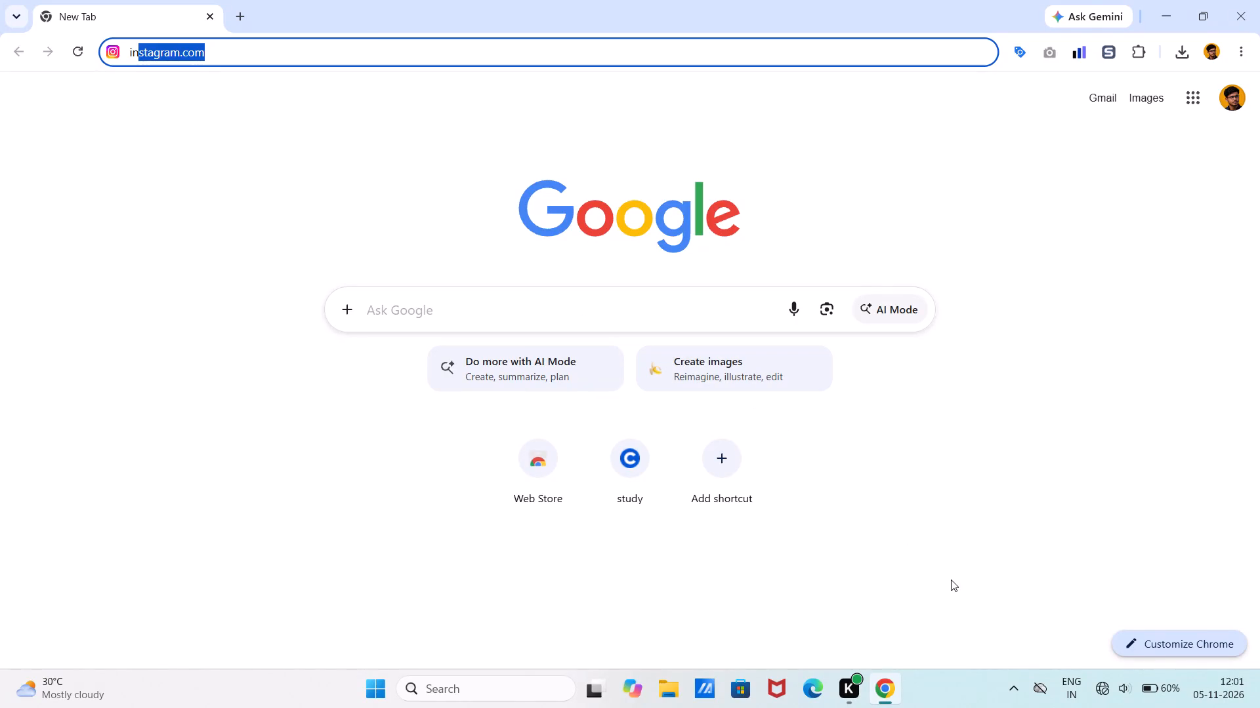
Open the list of available Wi-Fi networks from the system's quick settings.
left_click(1102, 697)
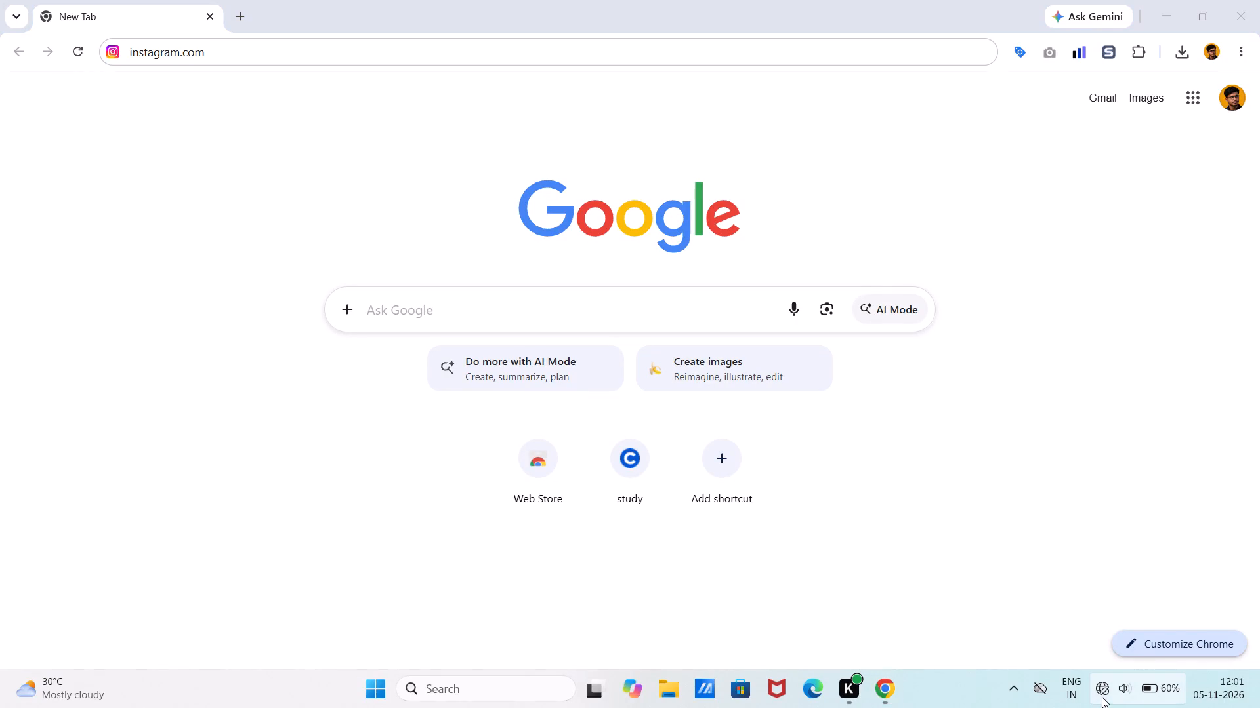
left_click(1032, 394)
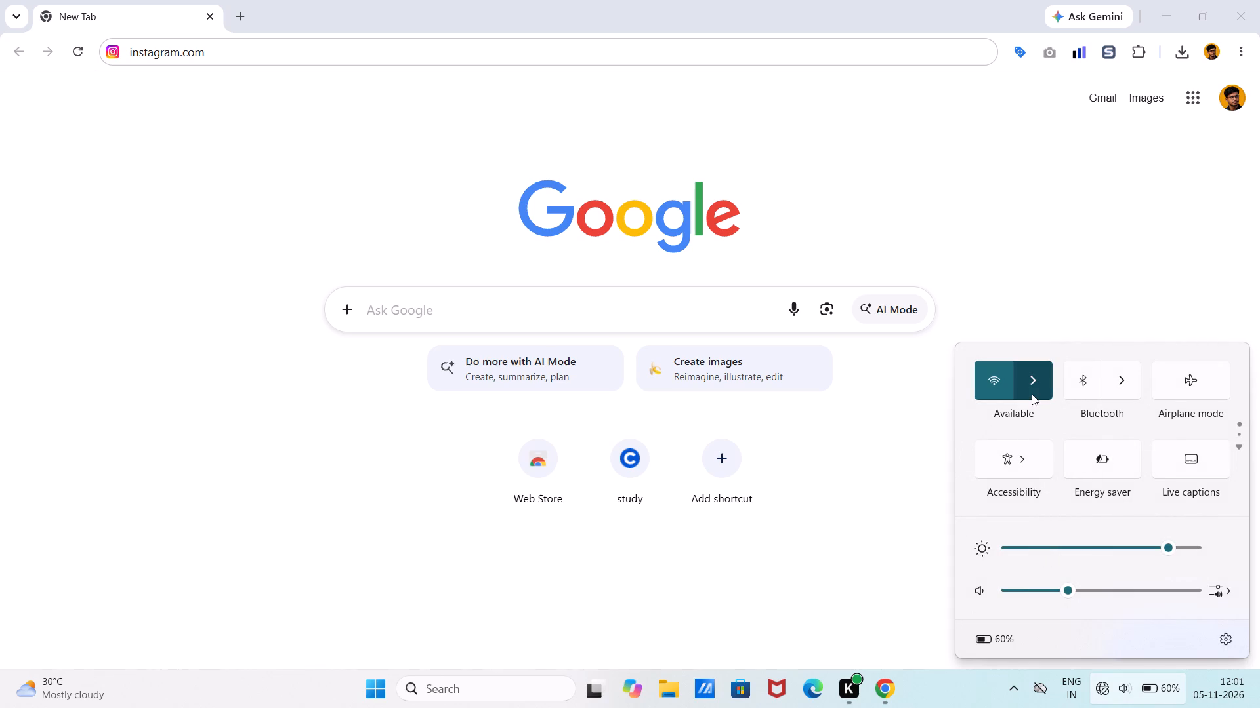
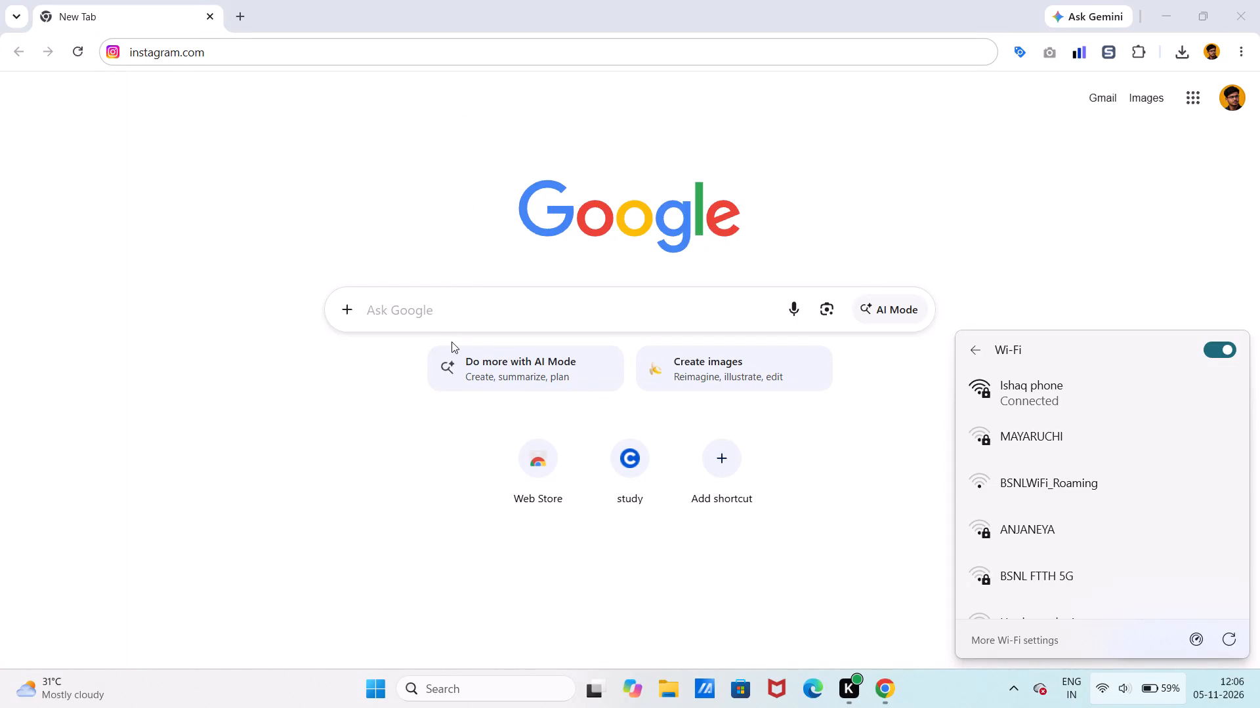
Search Google for ishaaqvk.com using the earlier search suggestion that matches "isha".
left_click(455, 323)
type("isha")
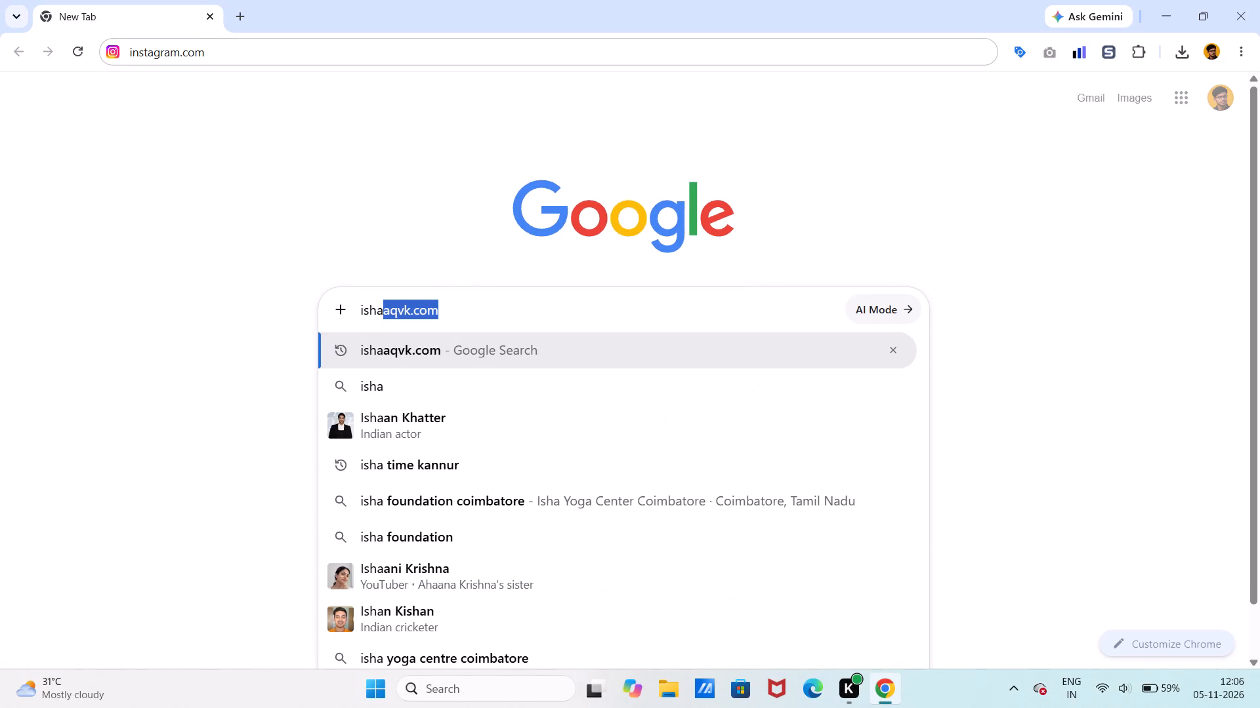
left_click(489, 350)
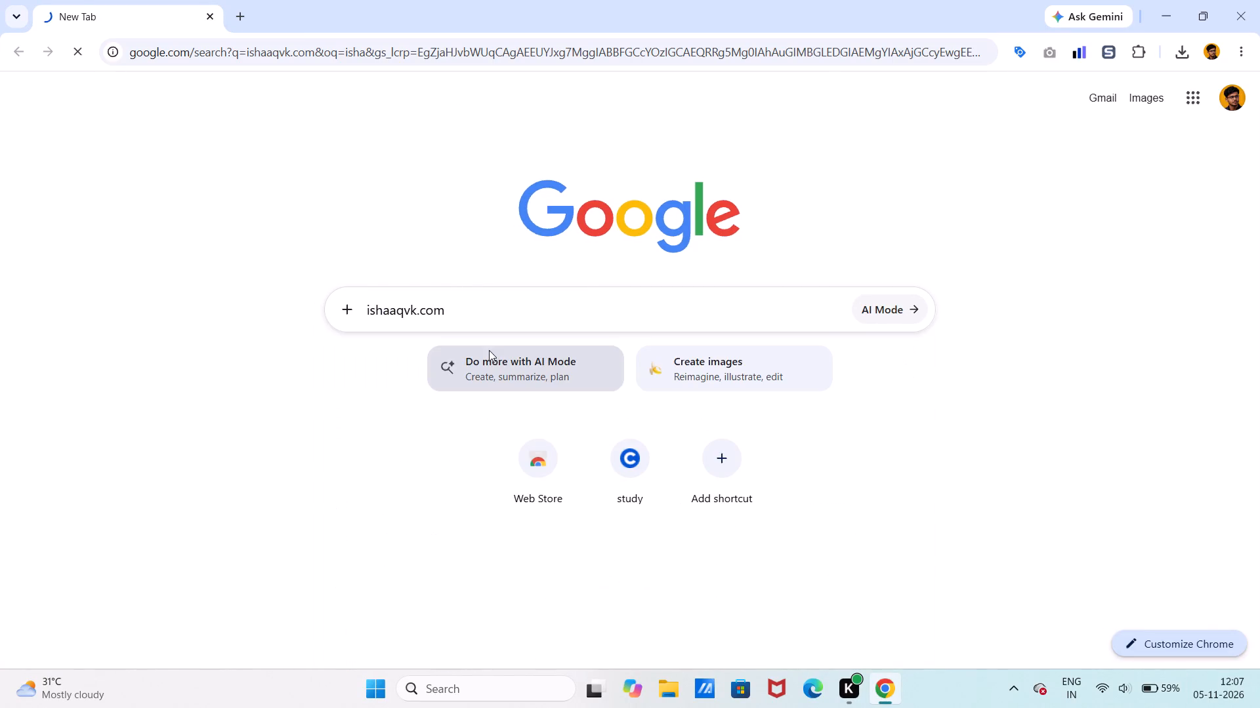
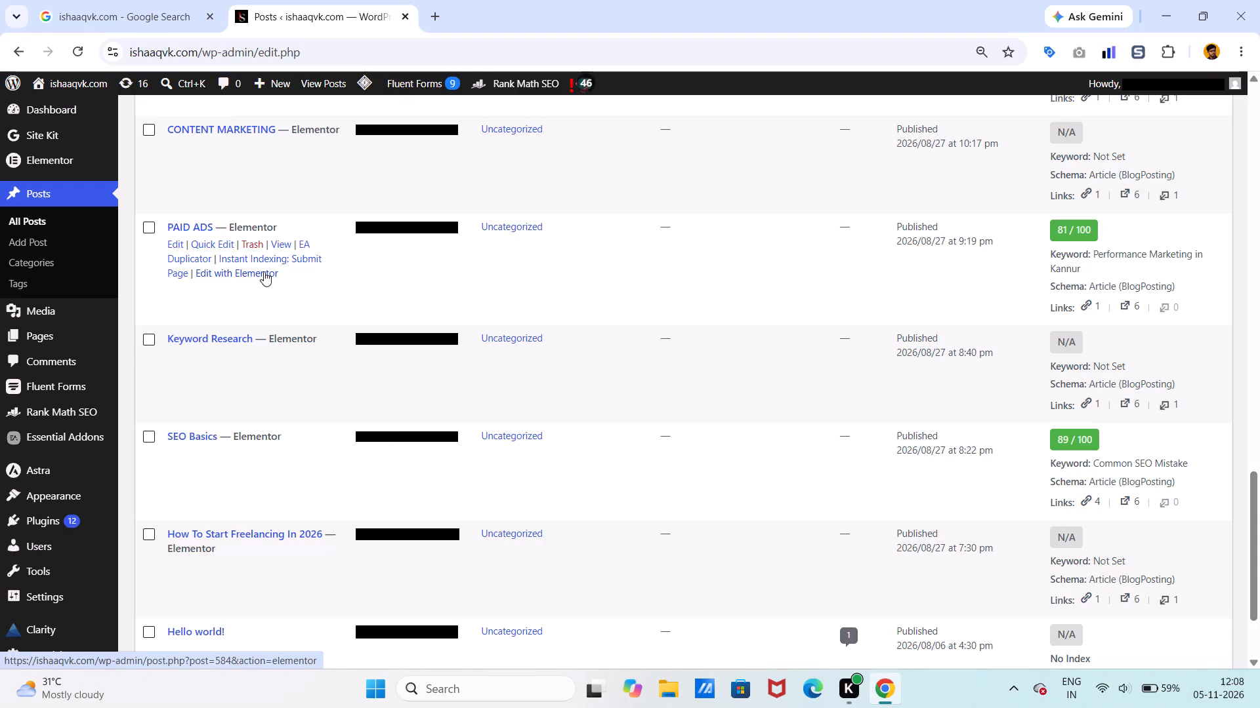
Open the PAID ADS post for editing in Elementor.
left_click(264, 271)
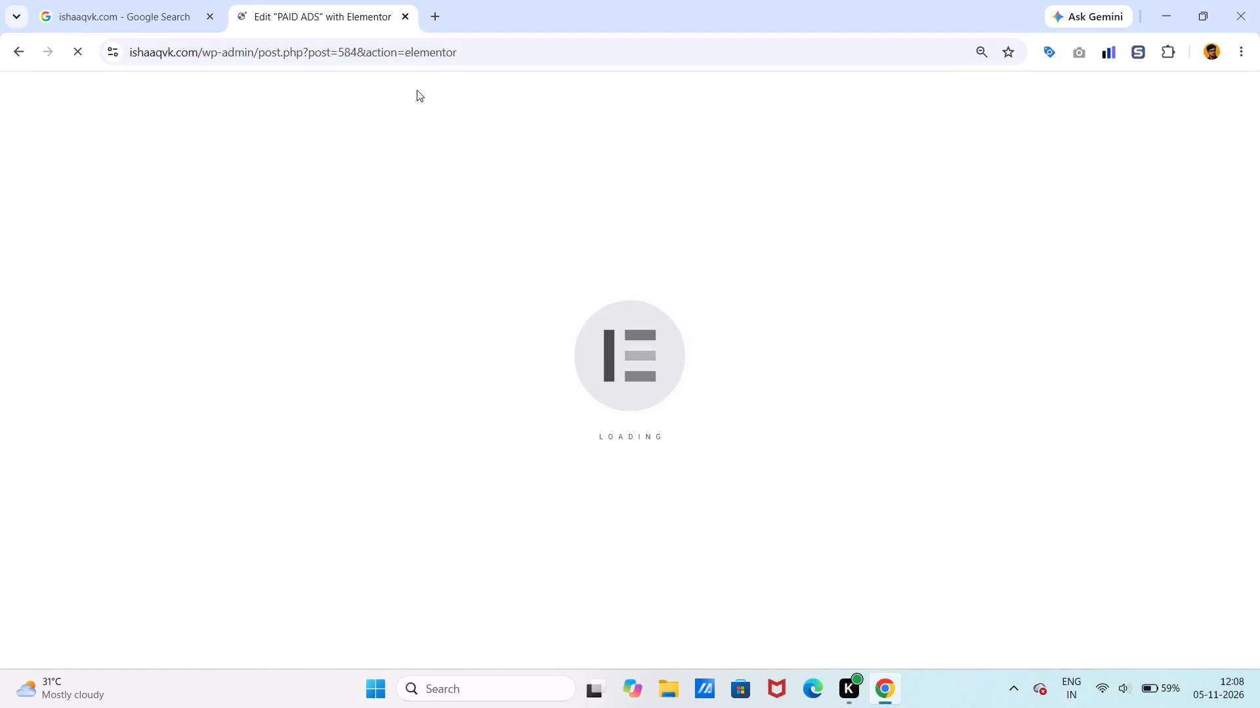
Open the ishaaqvk.com WordPress admin dashboard in a new browser tab.
left_click(436, 12)
type("ish")
left_click(503, 108)
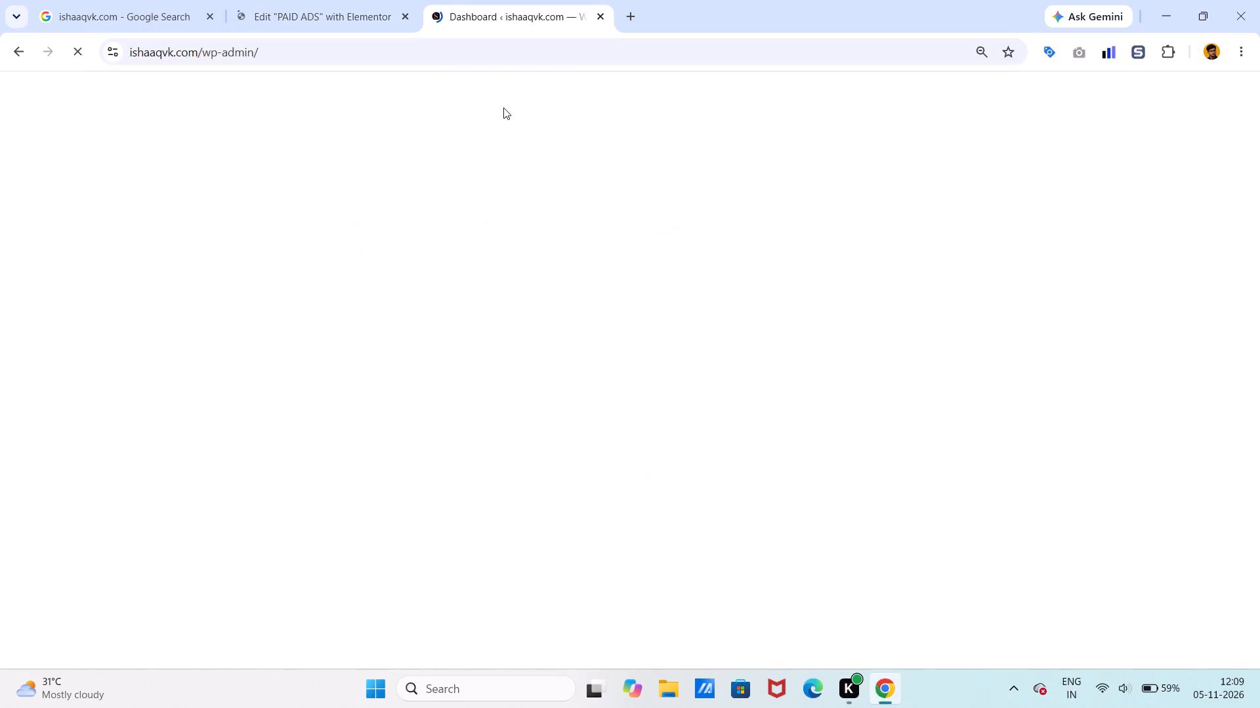
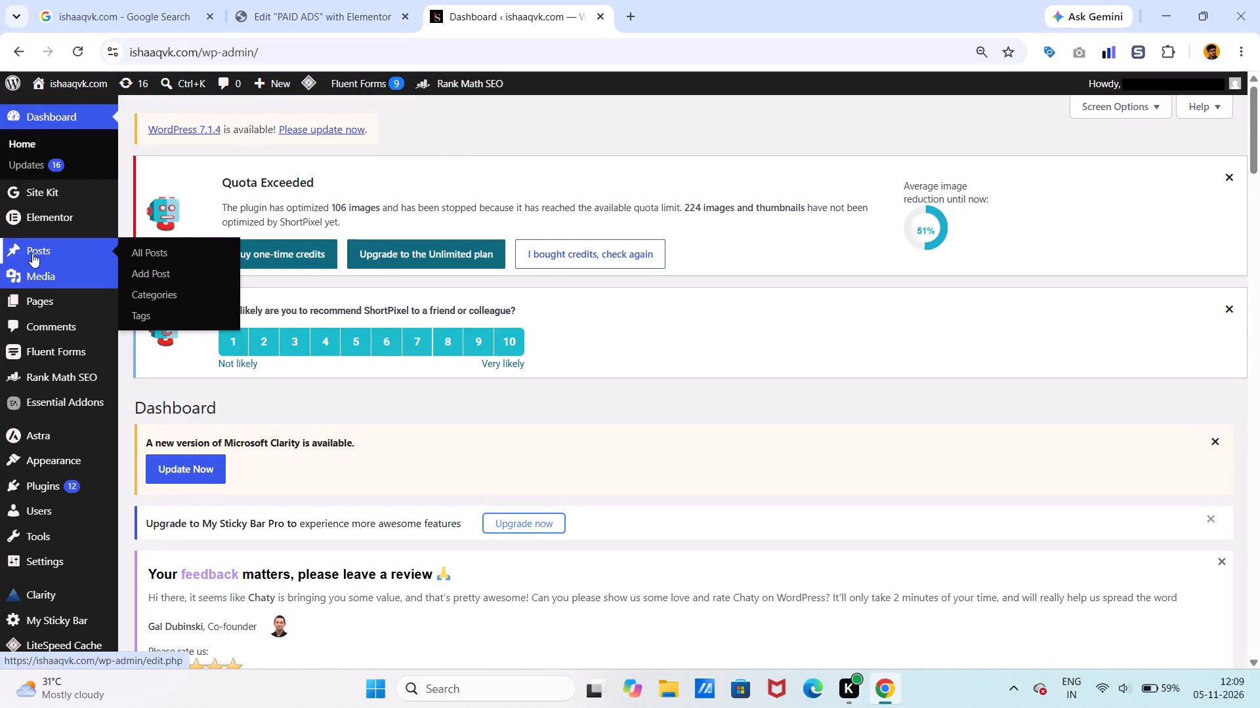
Open the list of all posts in the WordPress dashboard and view the published entries.
left_click(129, 247)
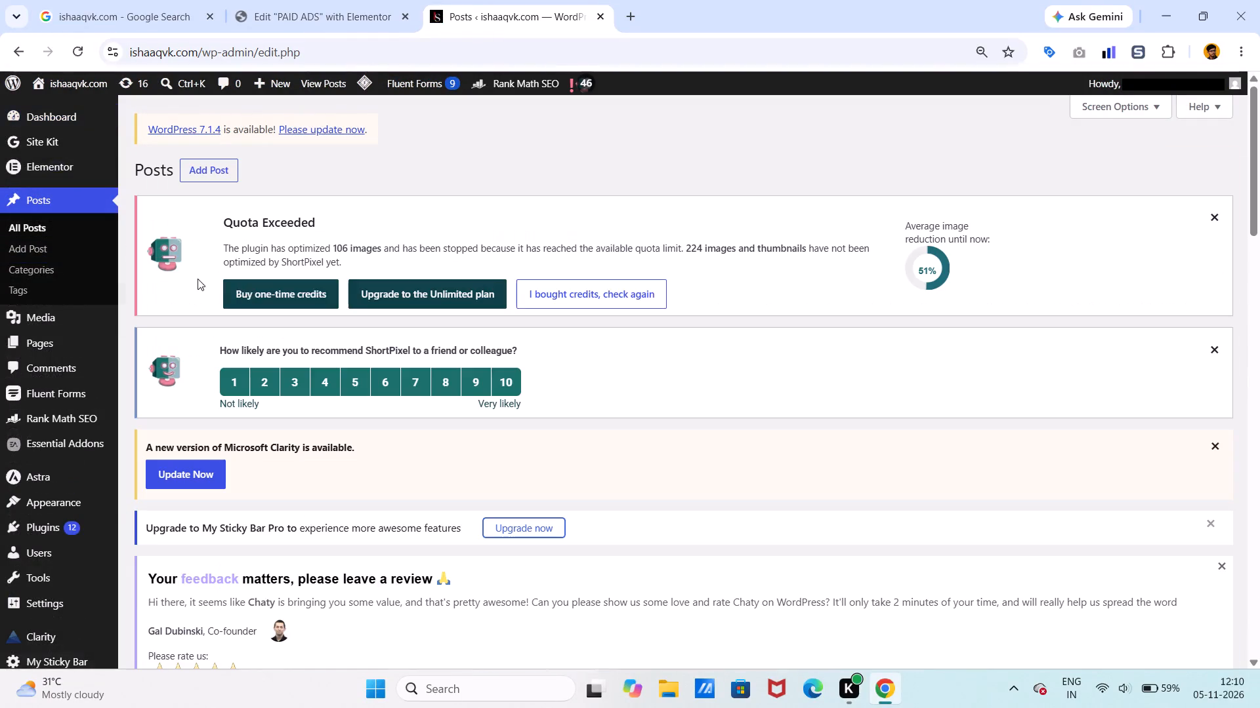
scroll(346, 298, "down", 5)
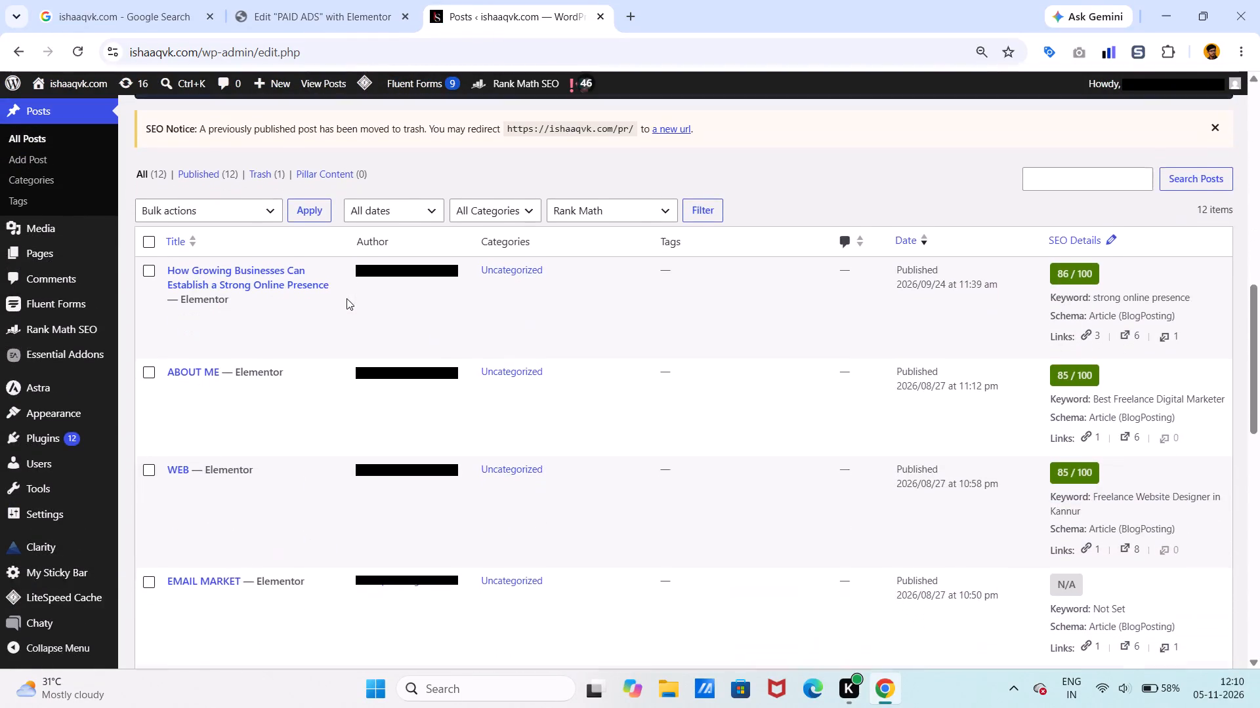
left_click(618, 17)
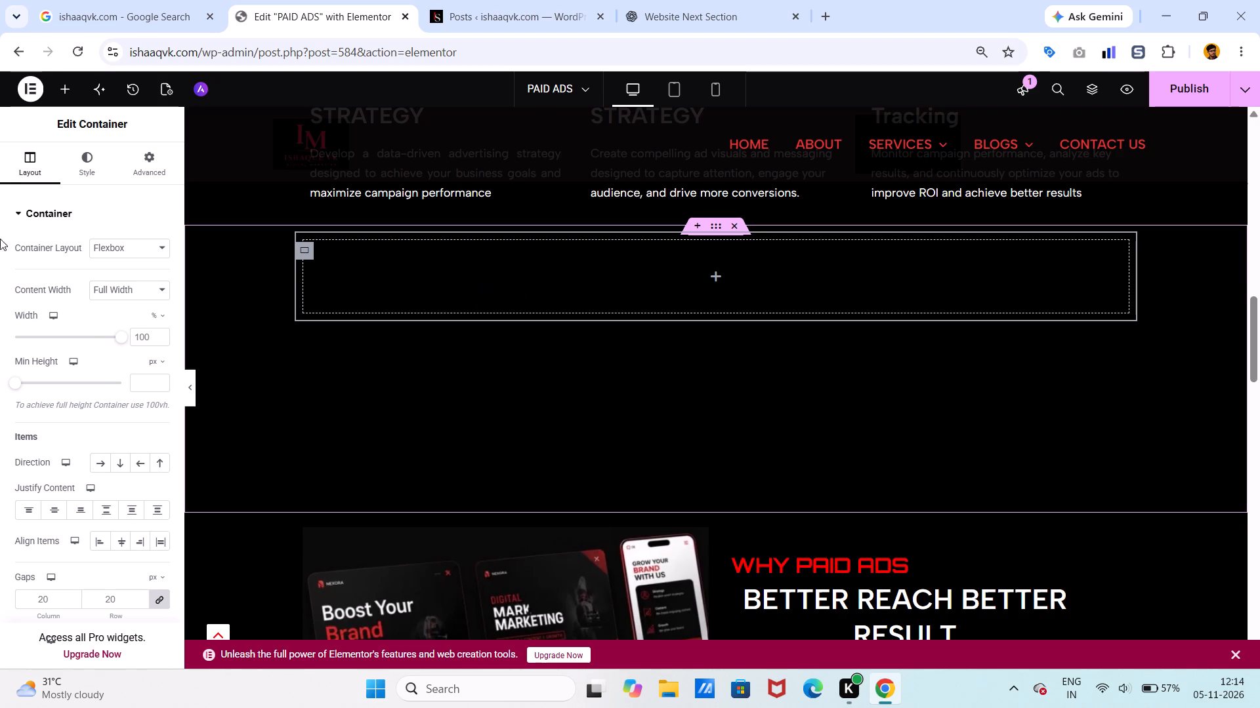
Add a Heading widget inside the inner container.
left_click(74, 90)
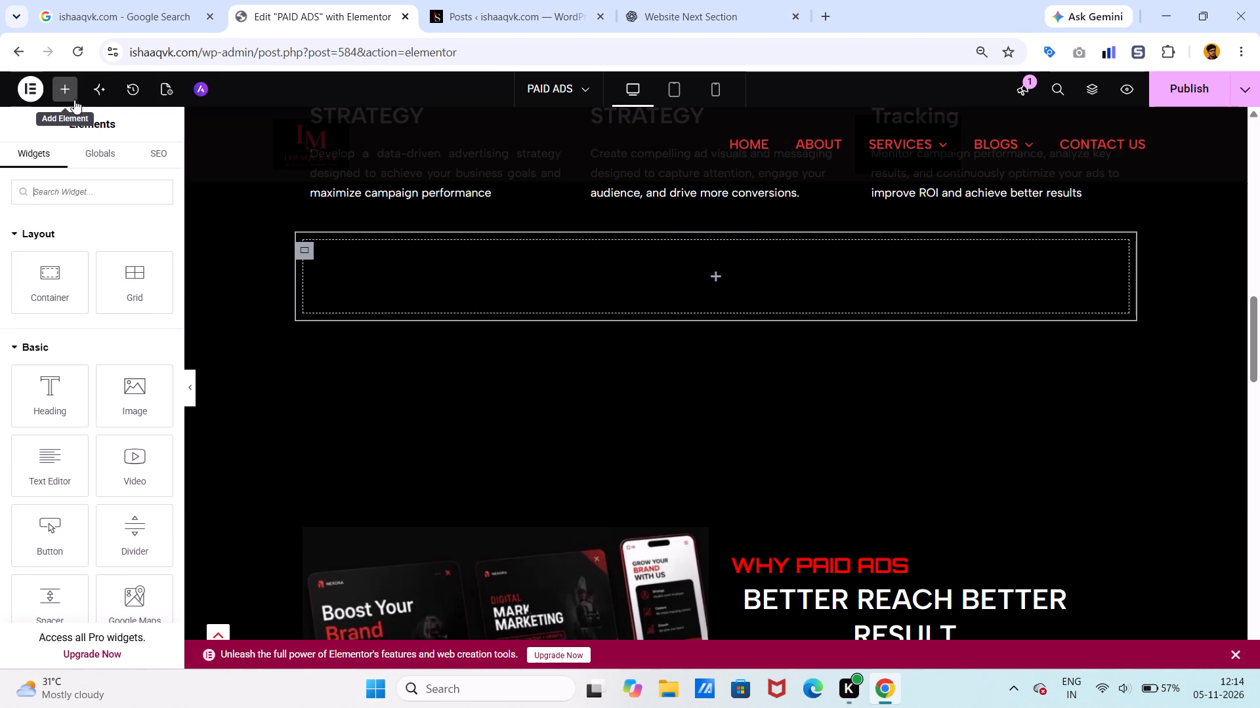
left_click_drag(68, 394, 406, 297)
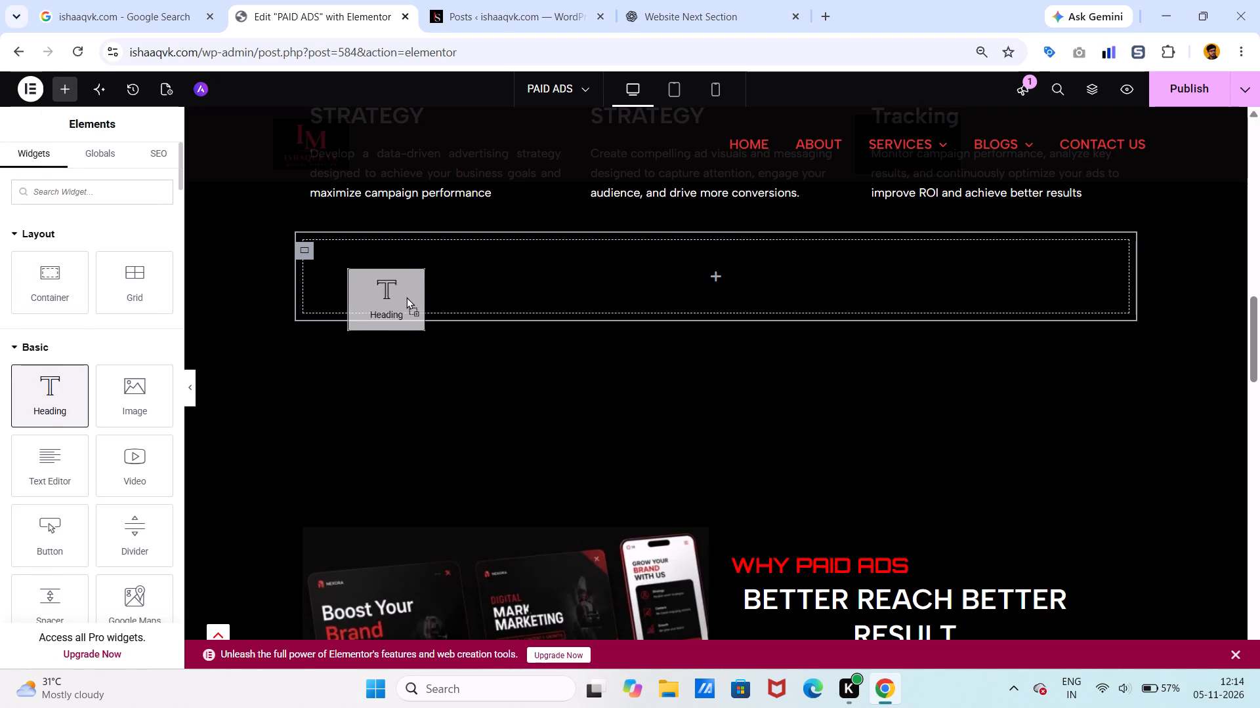
left_click_drag(406, 297, 406, 296)
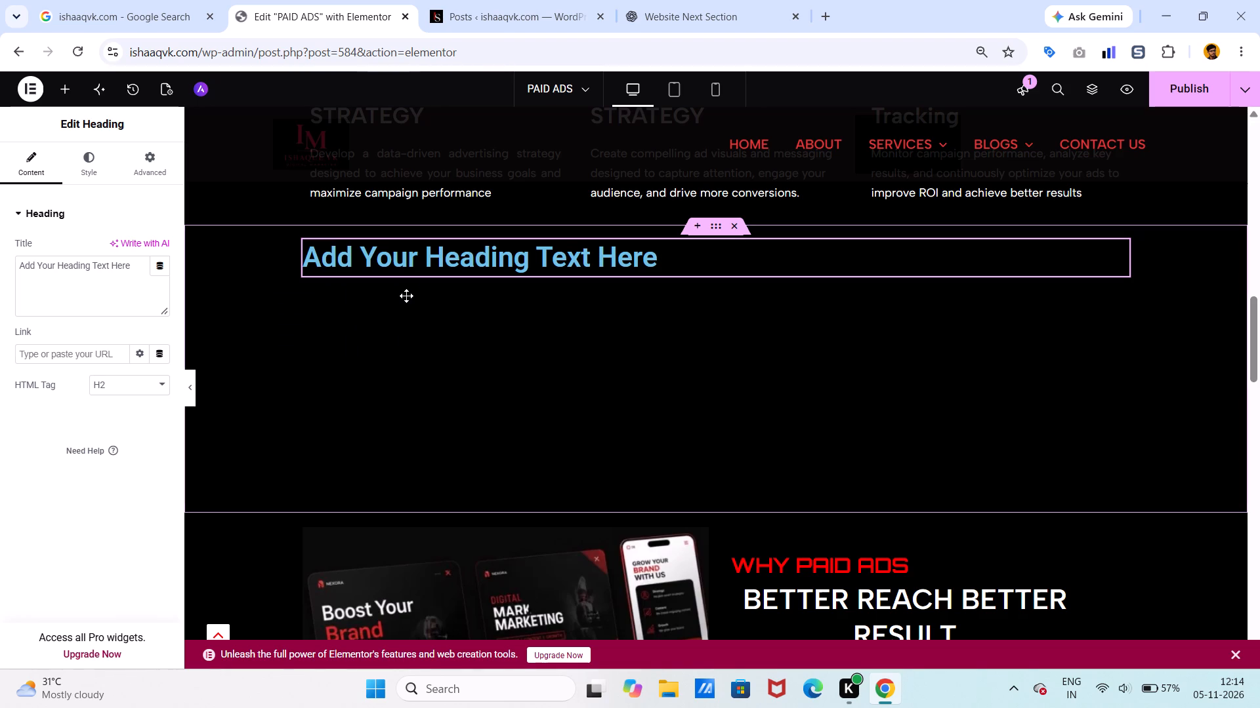
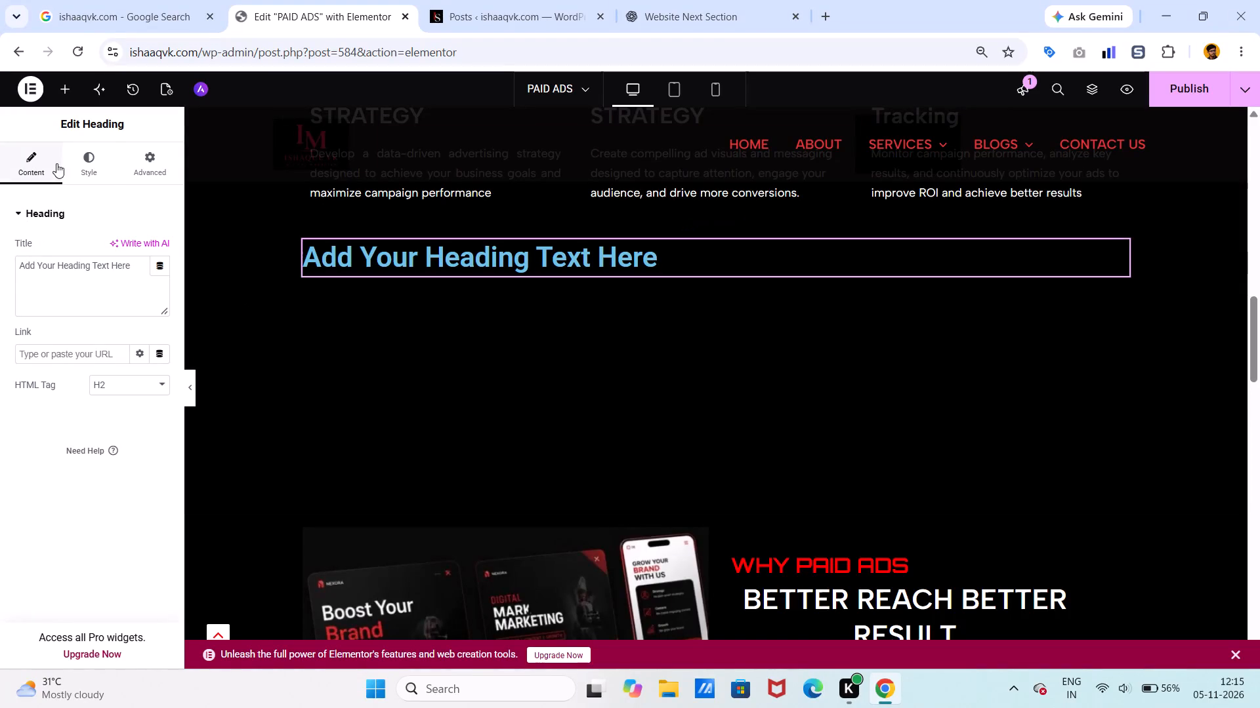
Centre-align the new placeholder heading in the black container and briefly open its typography settings.
left_click(91, 161)
left_click(125, 251)
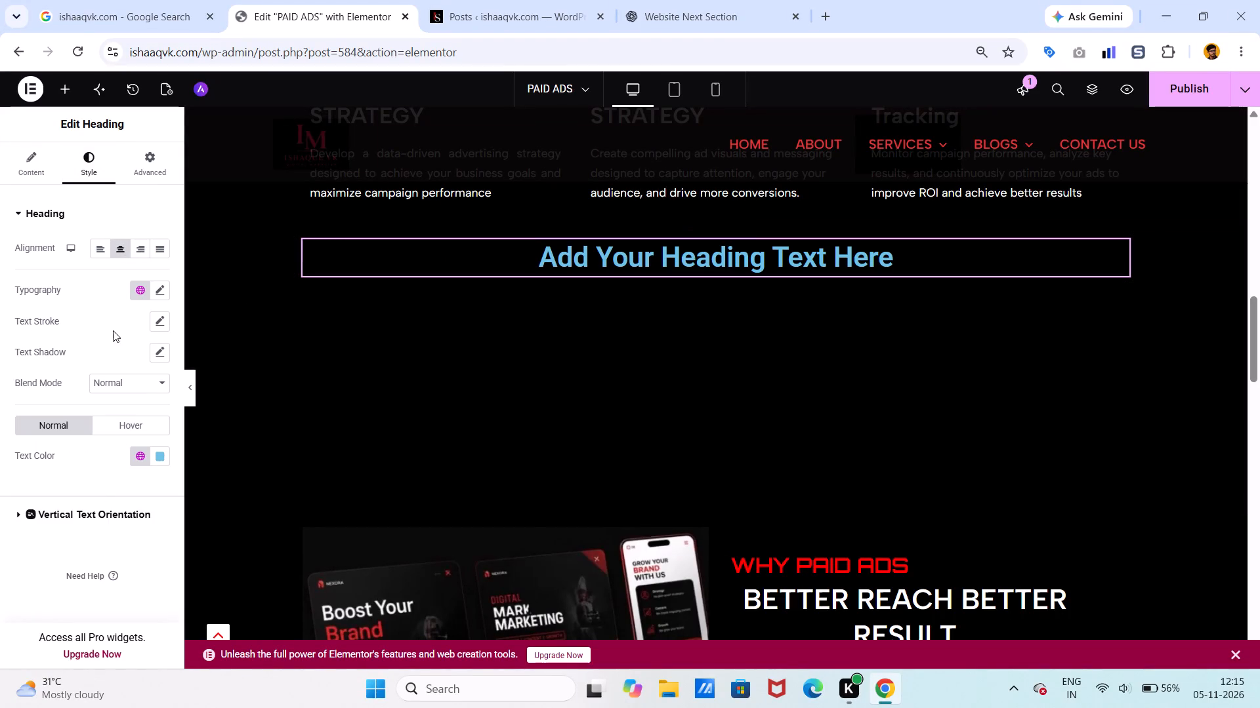
left_click(161, 292)
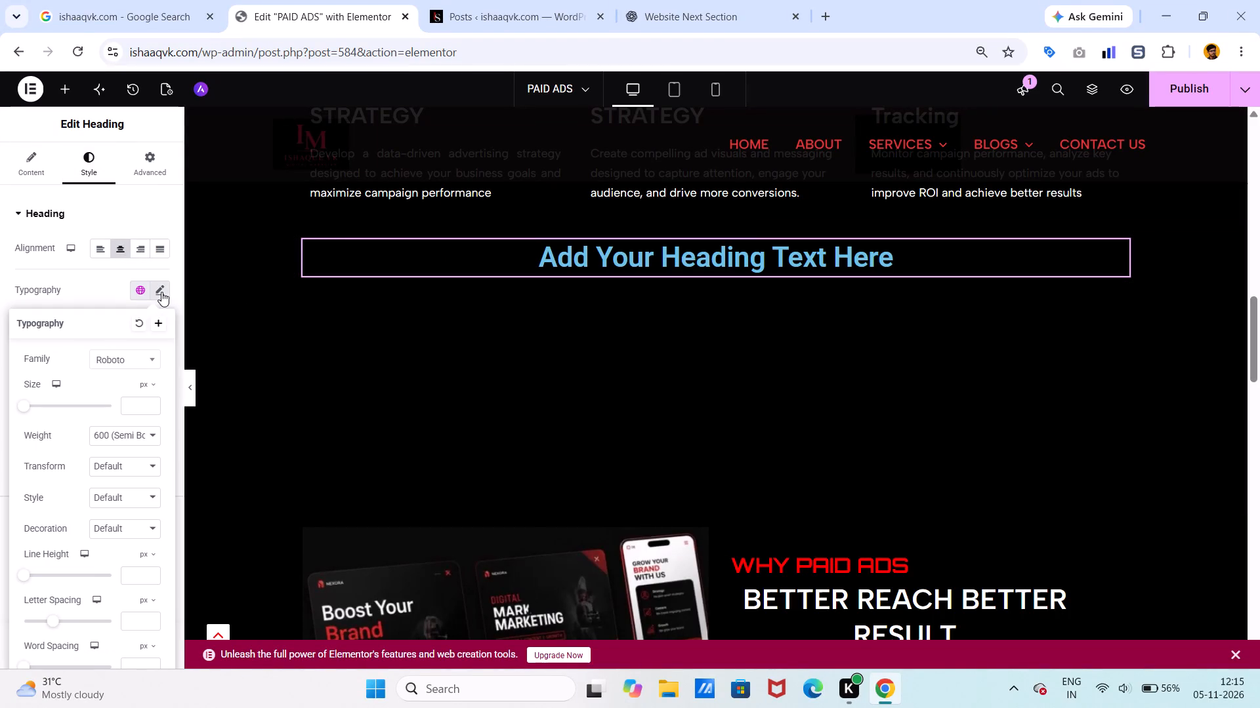
left_click(104, 285)
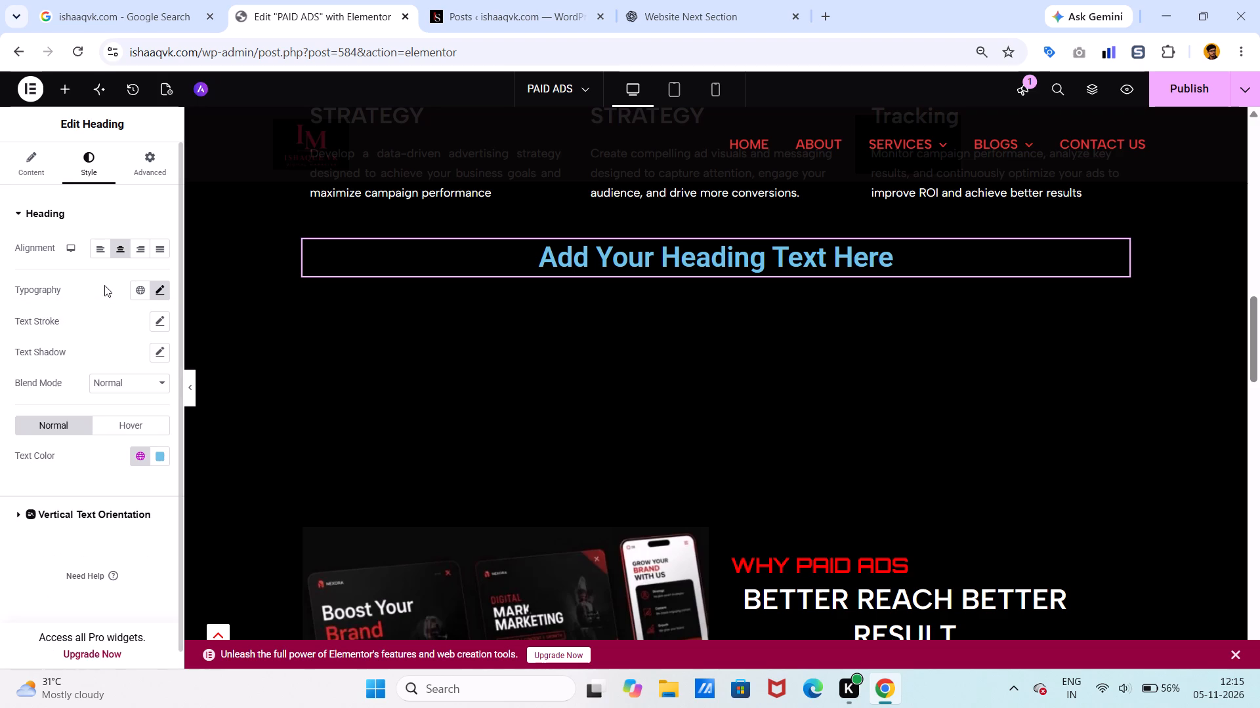
Replace the heading's placeholder title with the copied text "ADVERTISING PROCESS" and place the text cursor before its first word.
left_click(30, 152)
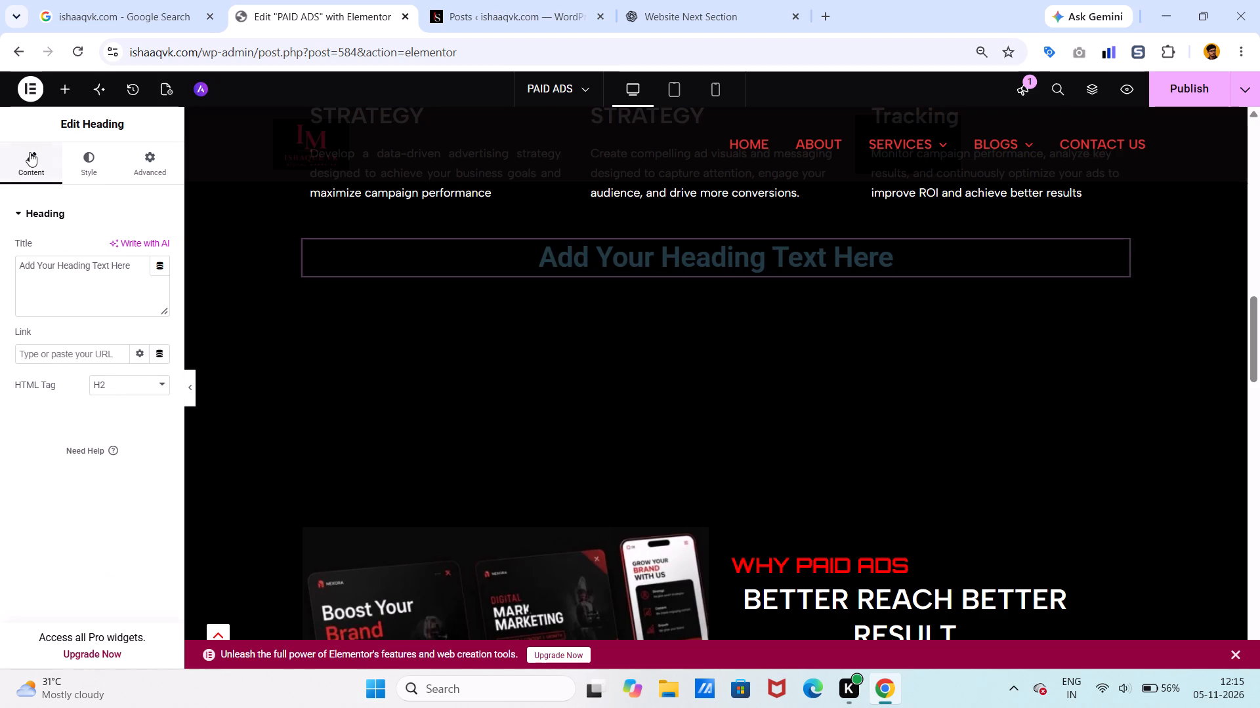
left_click_drag(135, 269, 0, 267)
key("BackSpace")
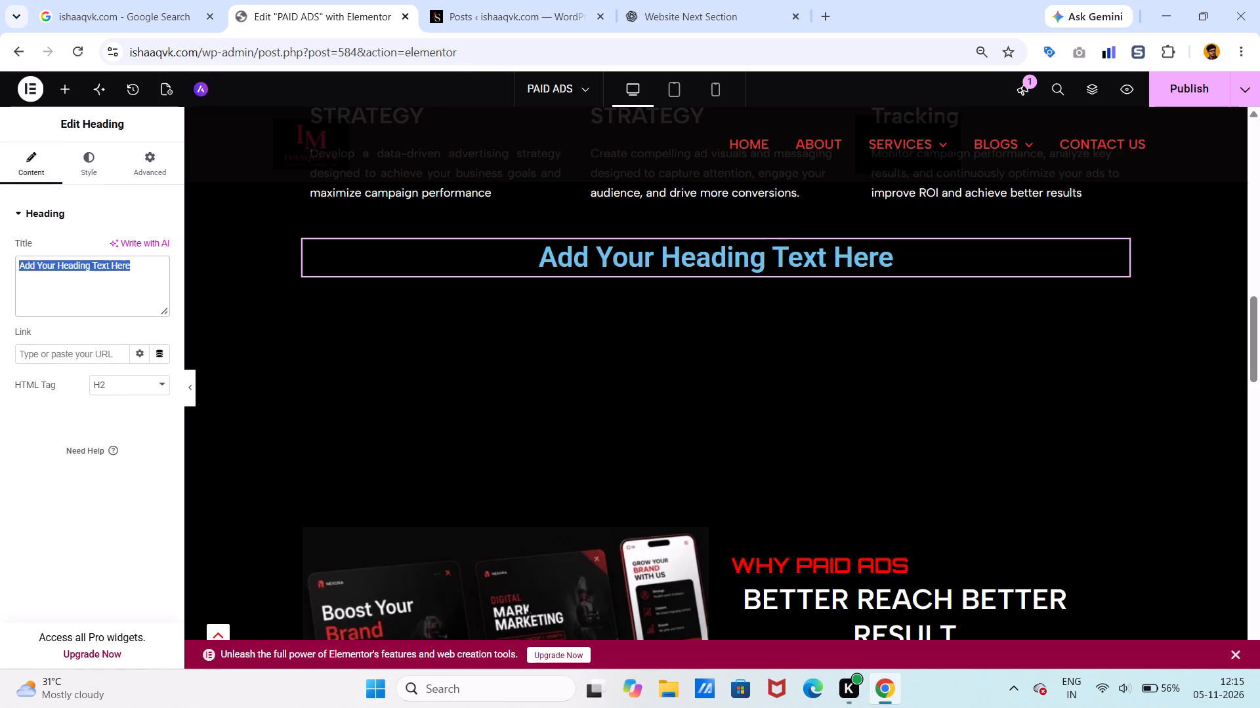
key("ctrl+v")
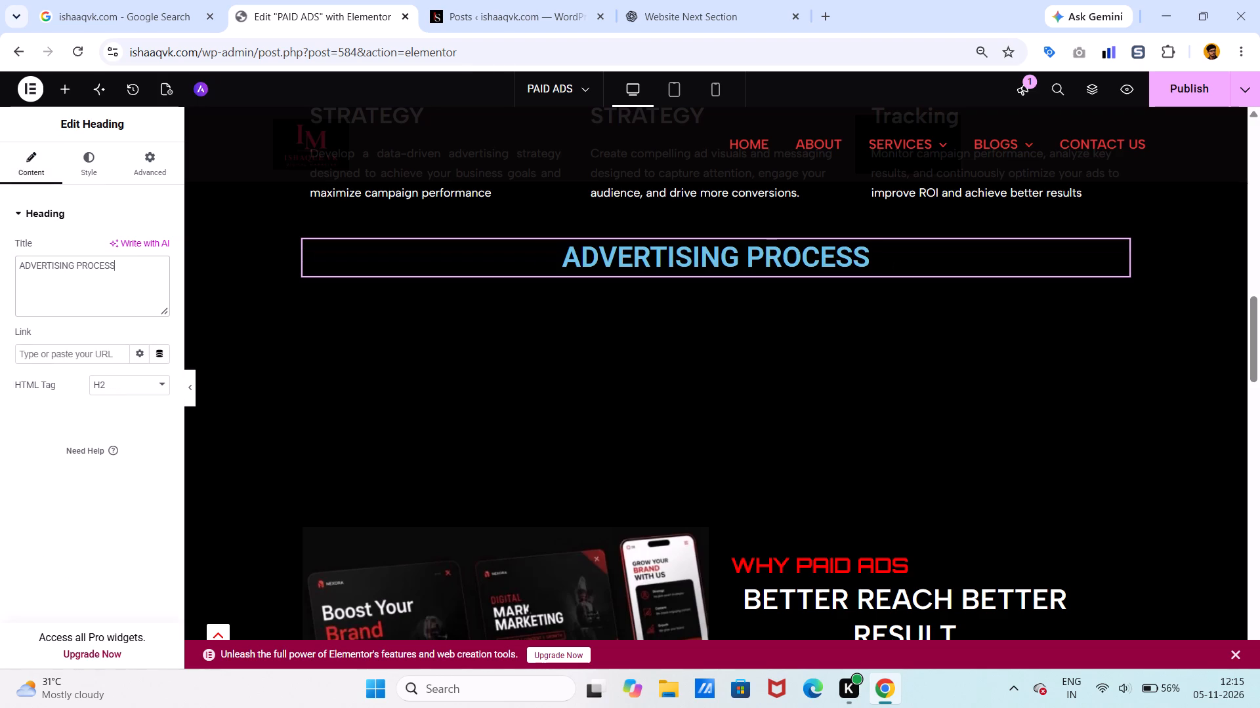
left_click(19, 265)
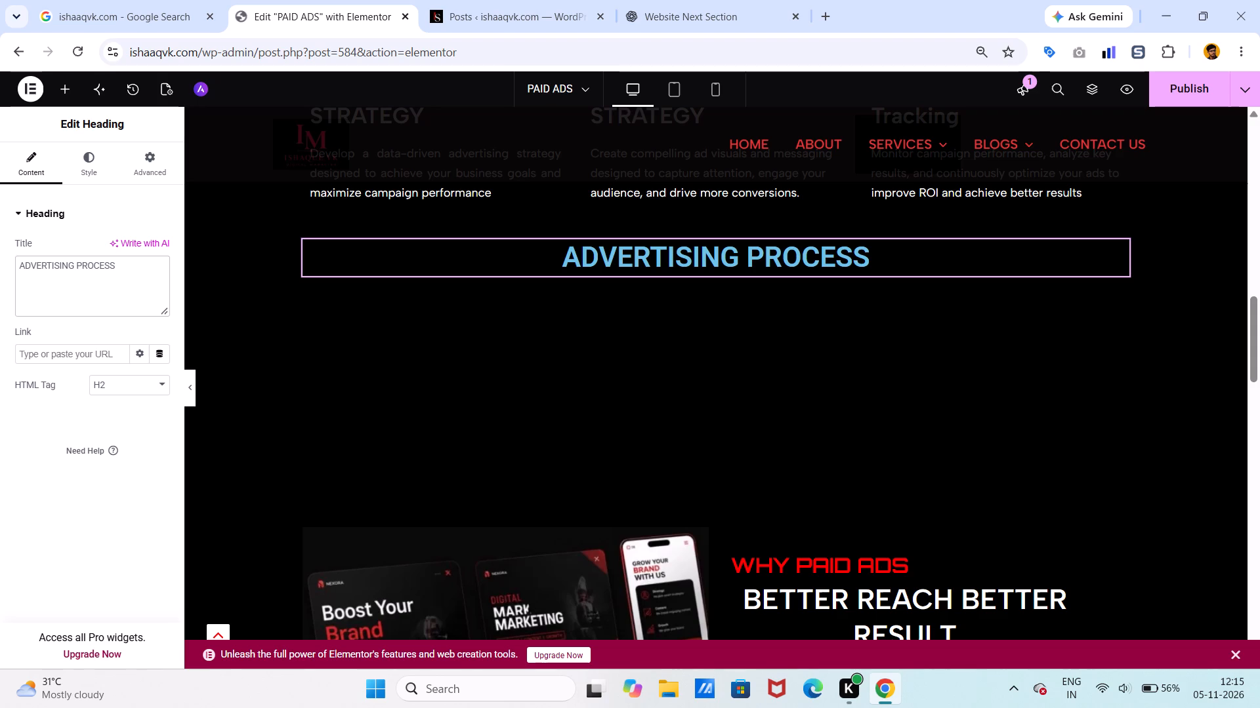
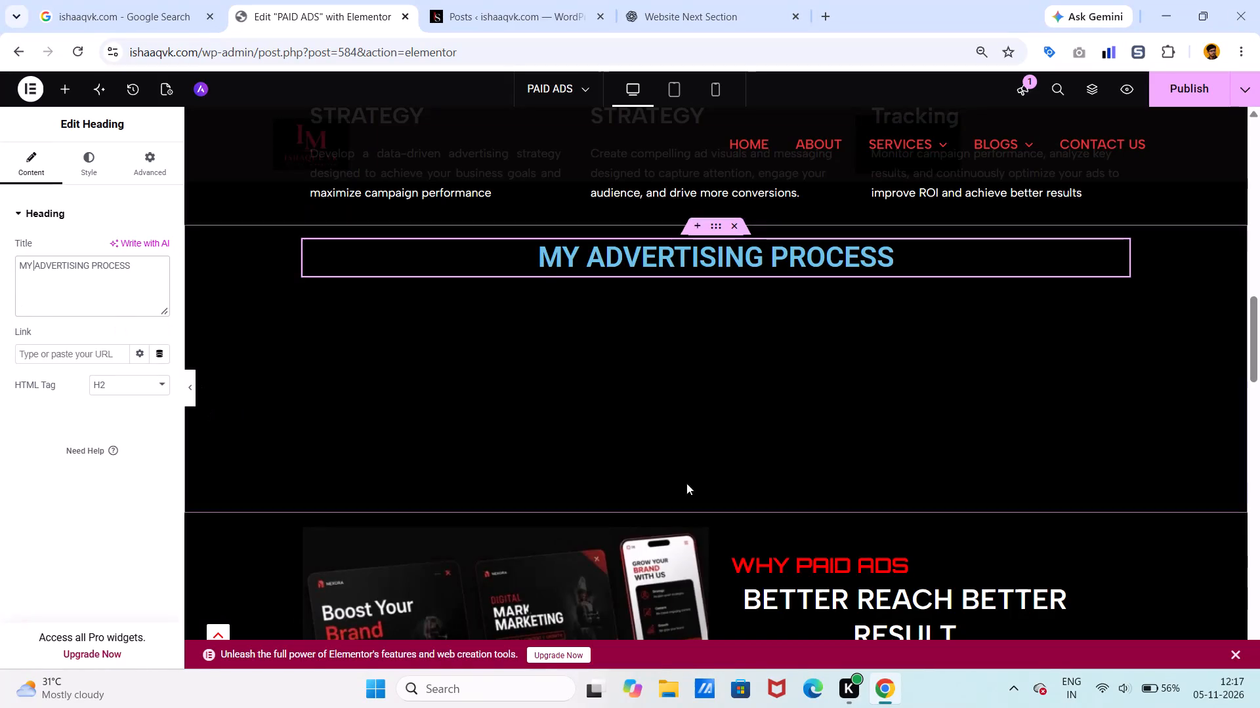
Copy the WHY PAID ADS heading and paste its style onto the MY ADVERTISING PROCESS heading.
left_click(834, 564)
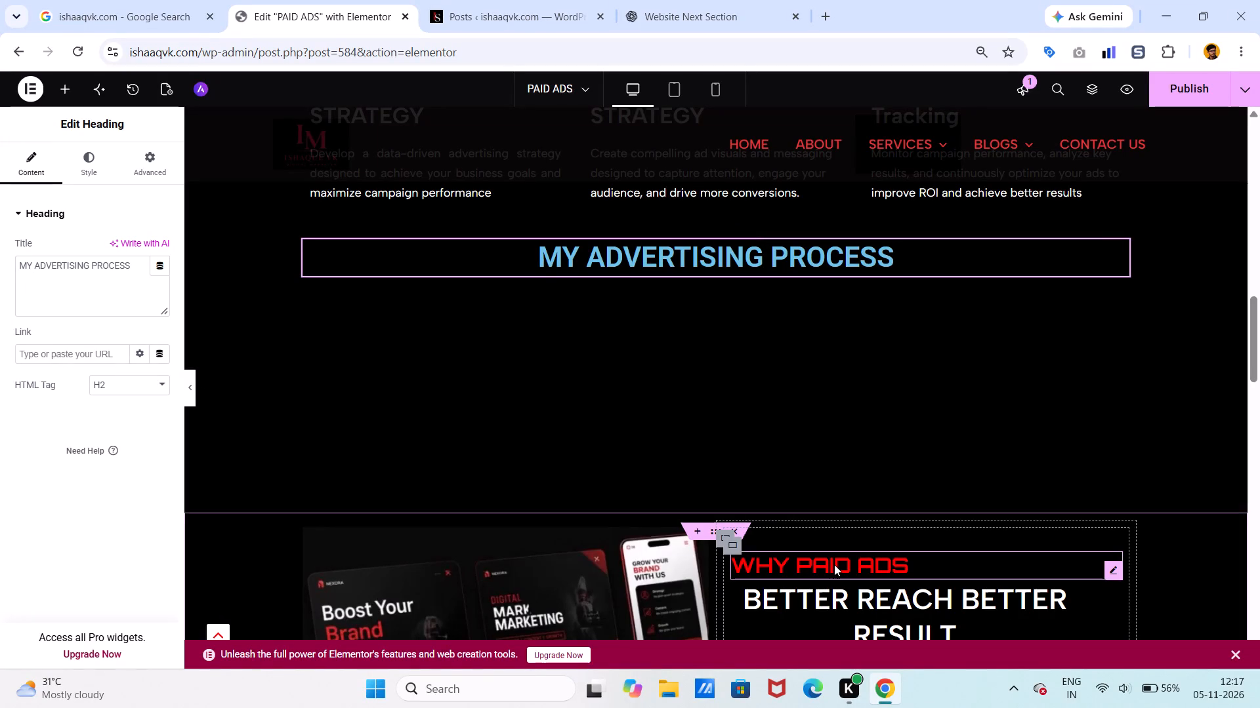
right_click(780, 544)
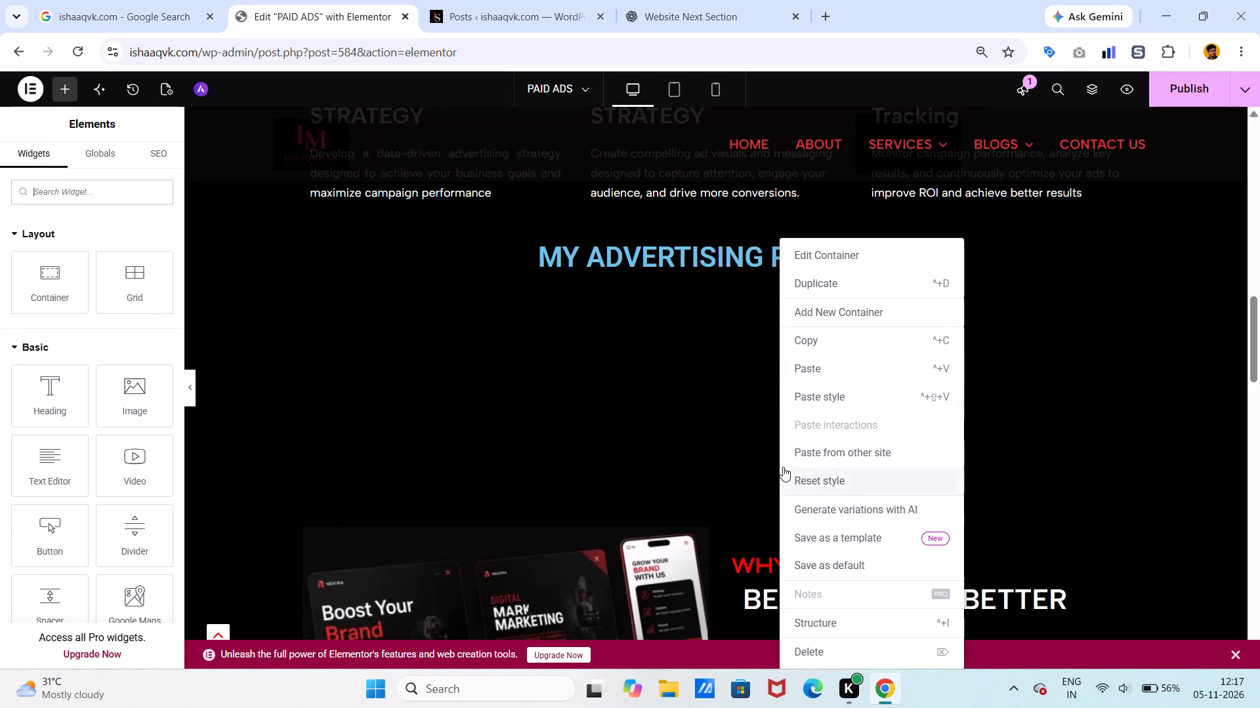
left_click(756, 553)
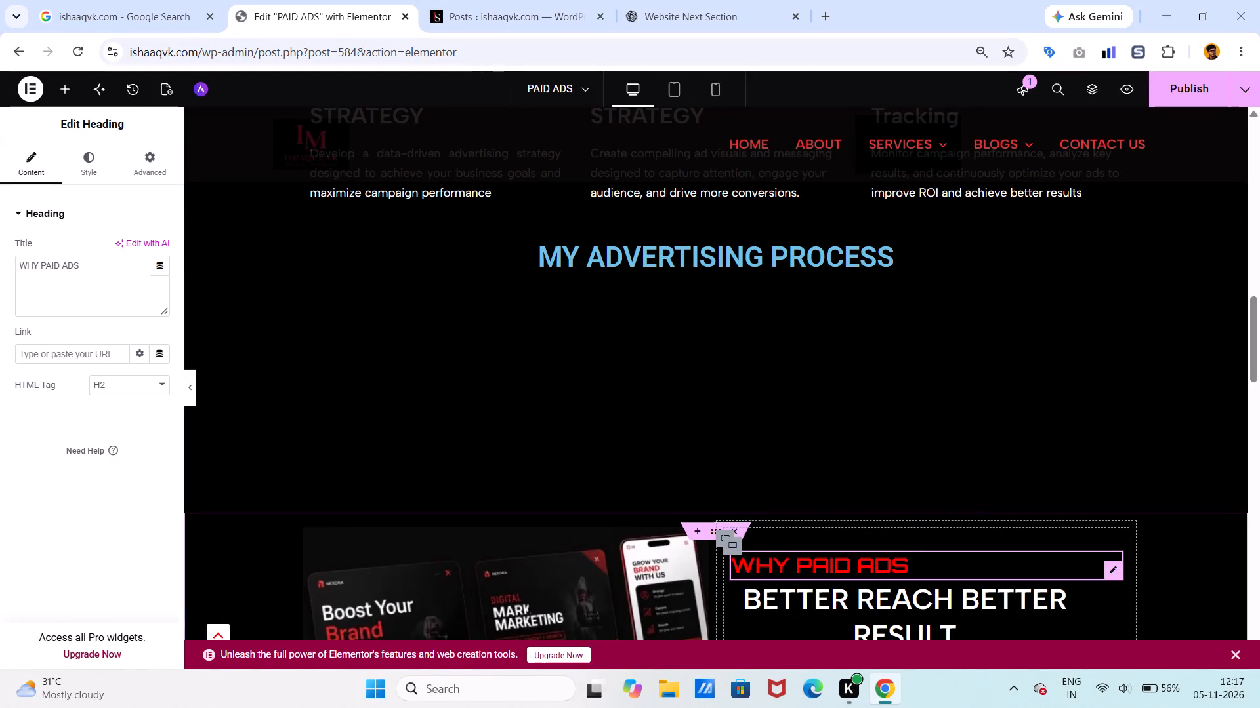
right_click(756, 553)
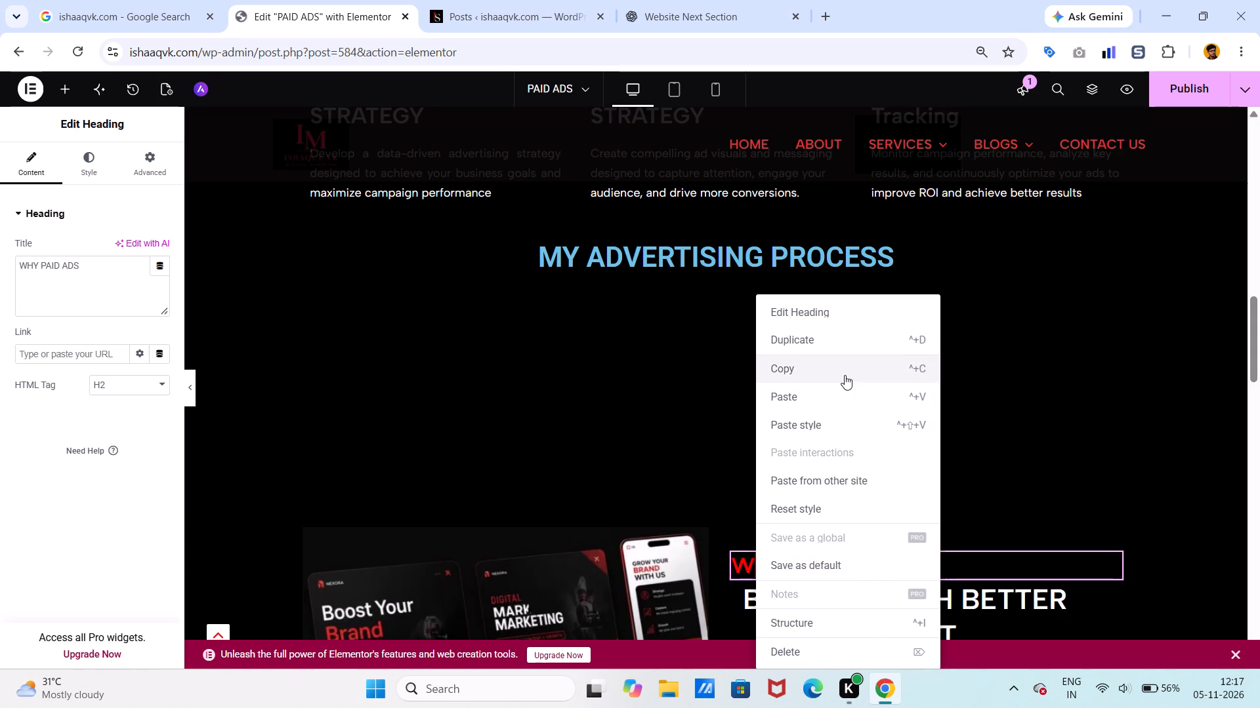
left_click(844, 374)
right_click(810, 261)
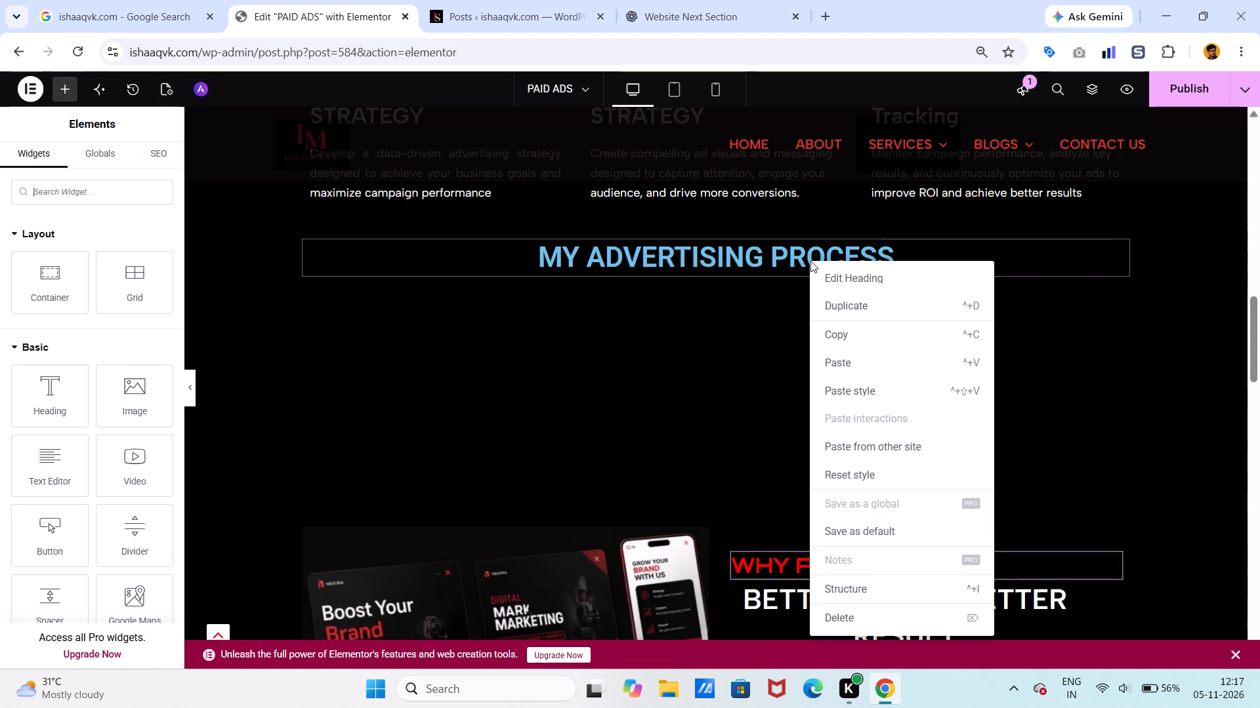
left_click(792, 241)
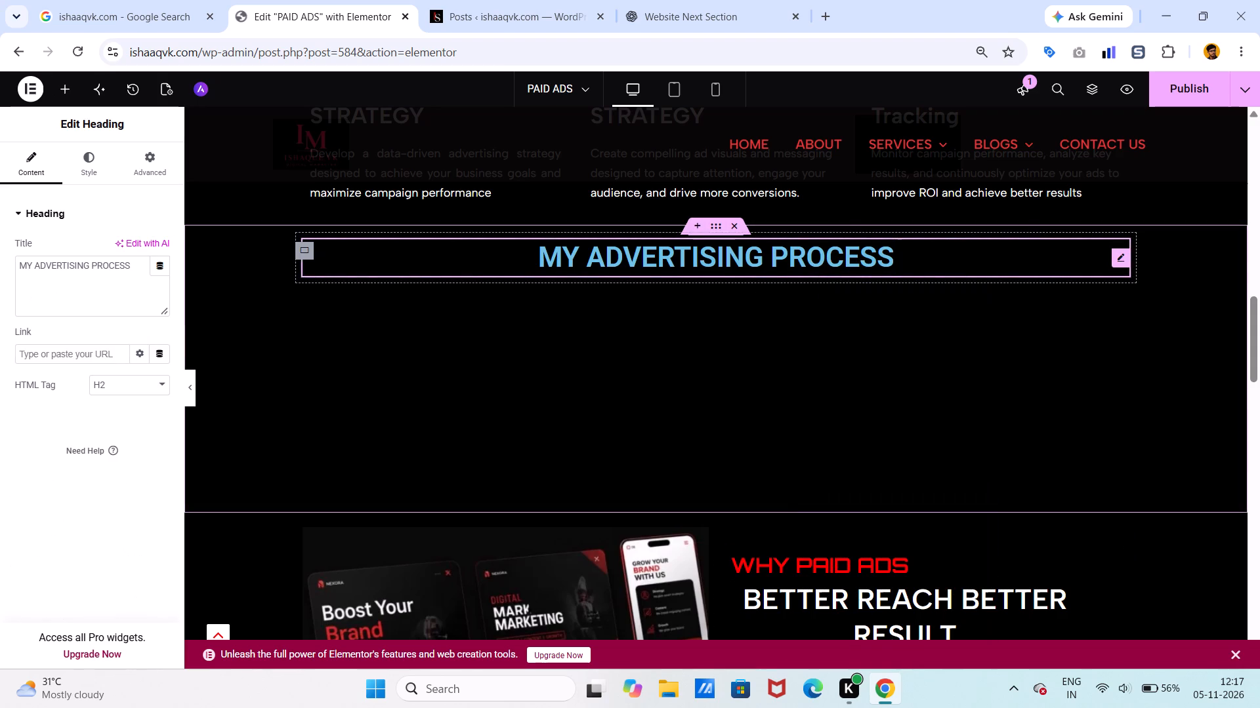
right_click(794, 255)
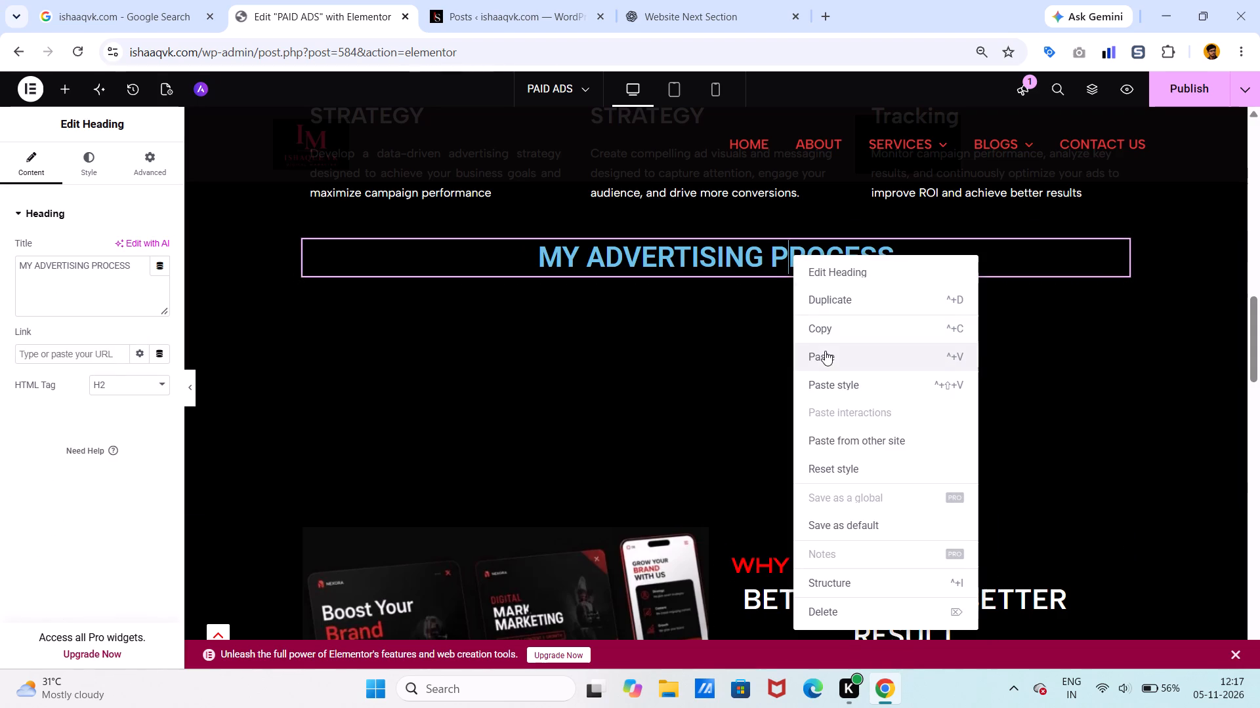
left_click(829, 385)
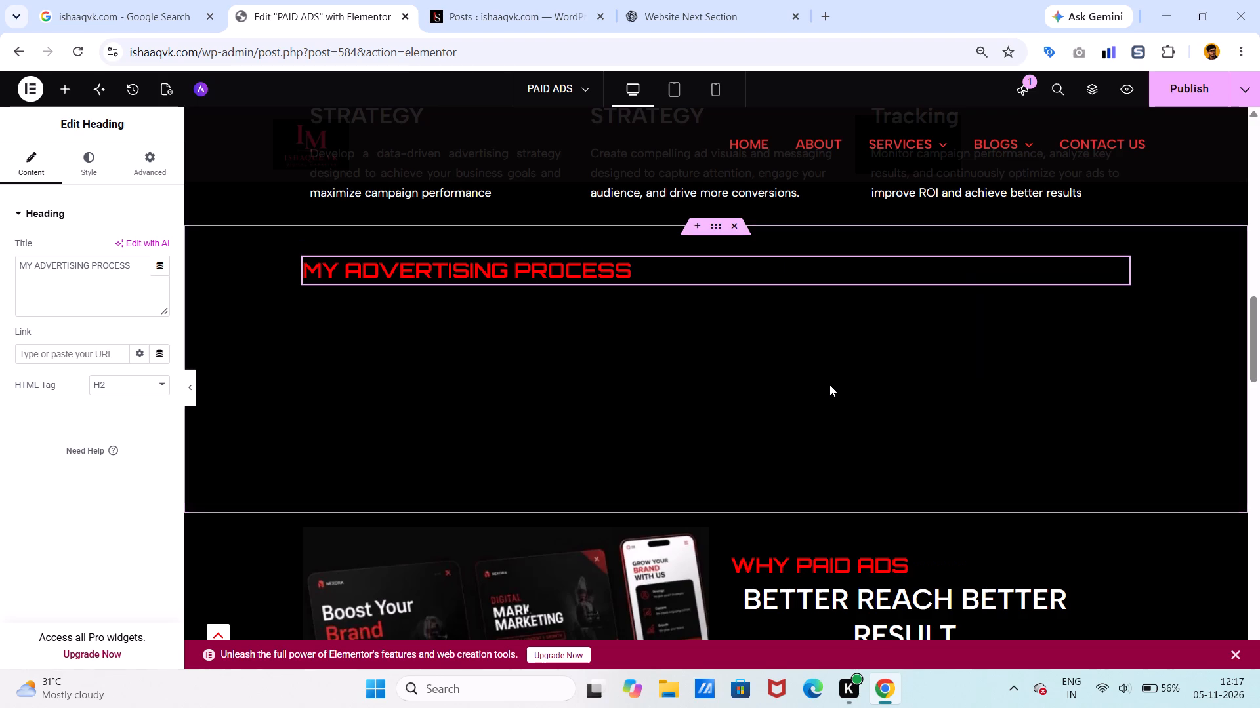
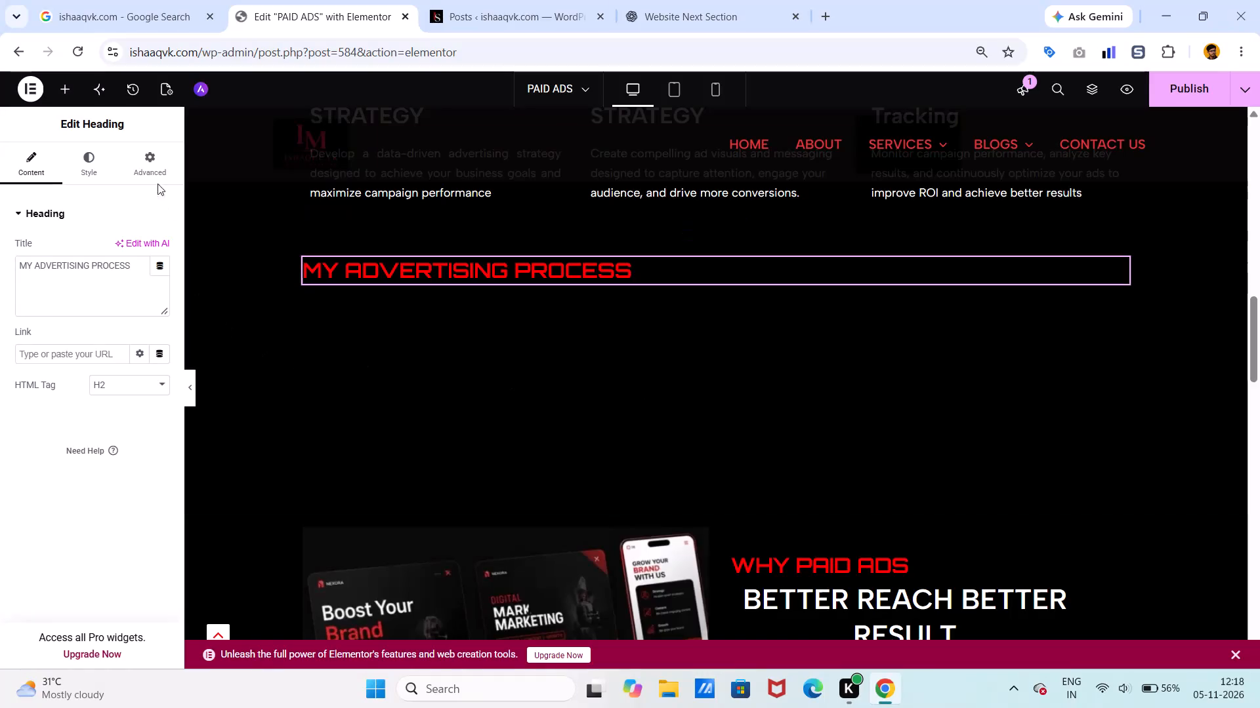
Centre-align the MY ADVERTISING PROCESS heading.
left_click(99, 148)
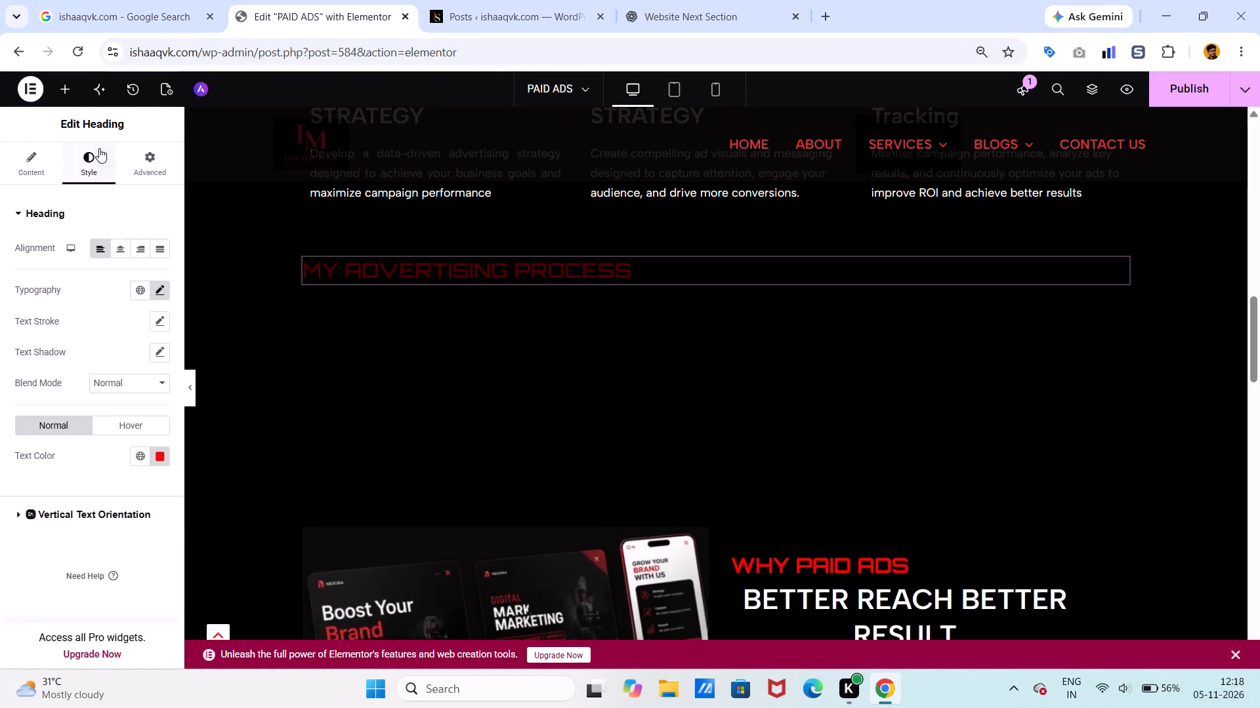
left_click(122, 246)
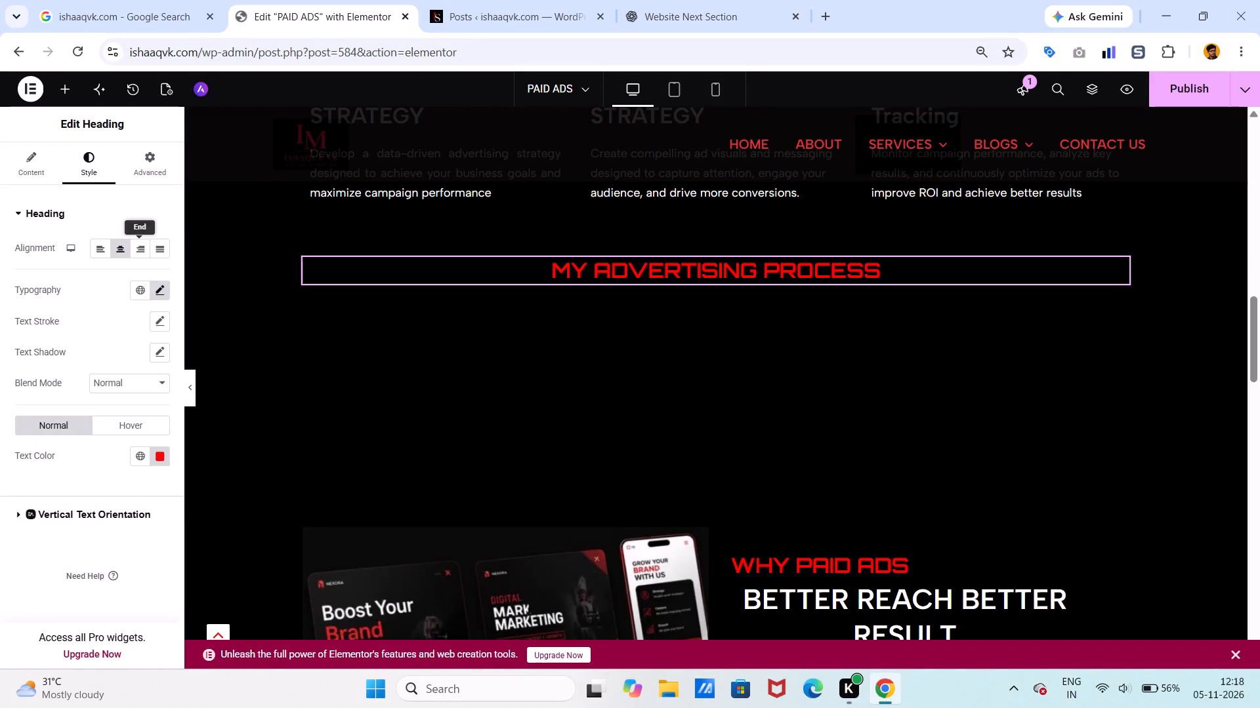
left_click(694, 28)
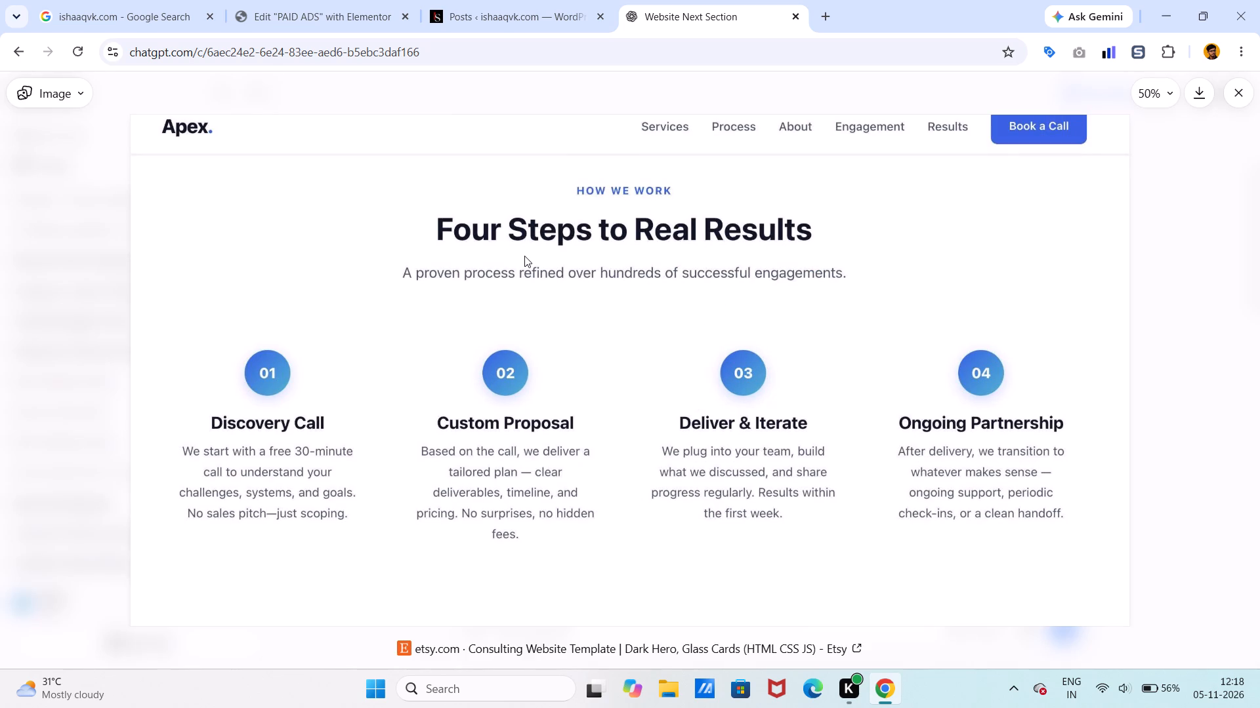
Back in Elementor, add a heading below MY ADVERTISING PROCESS with the title FOUR STEPS TO REAL RESULT.
left_click(546, 3)
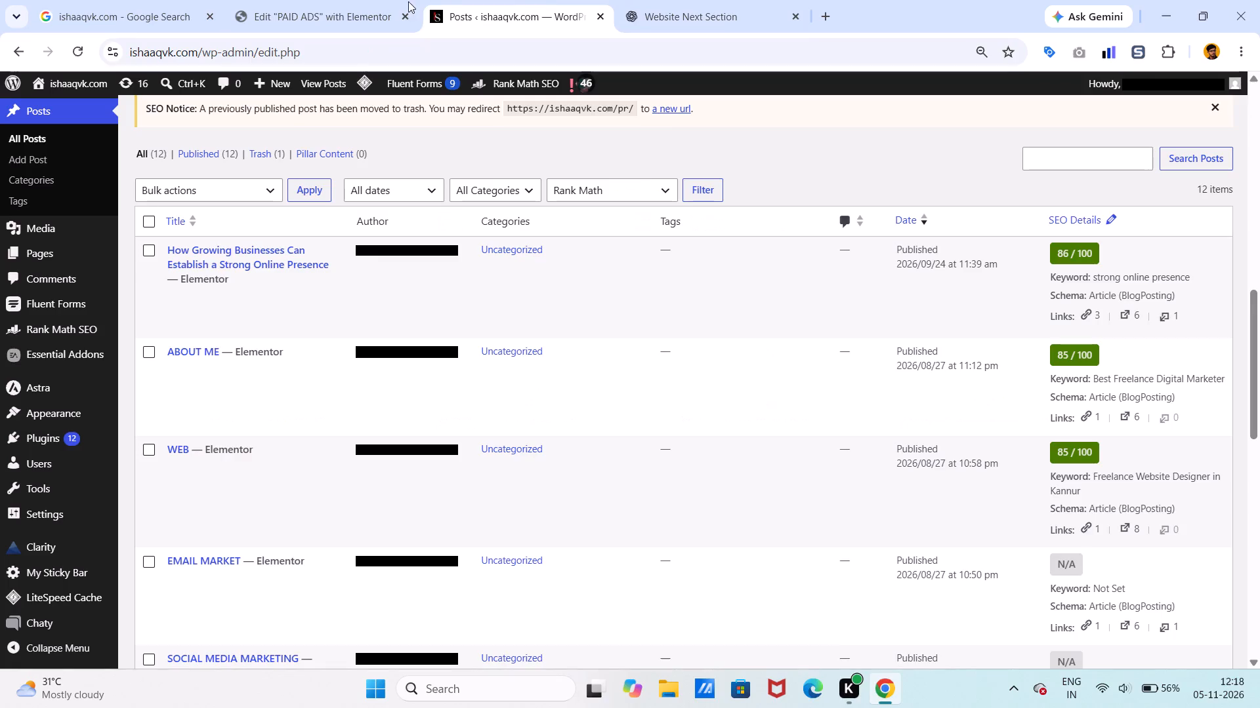
left_click(344, 6)
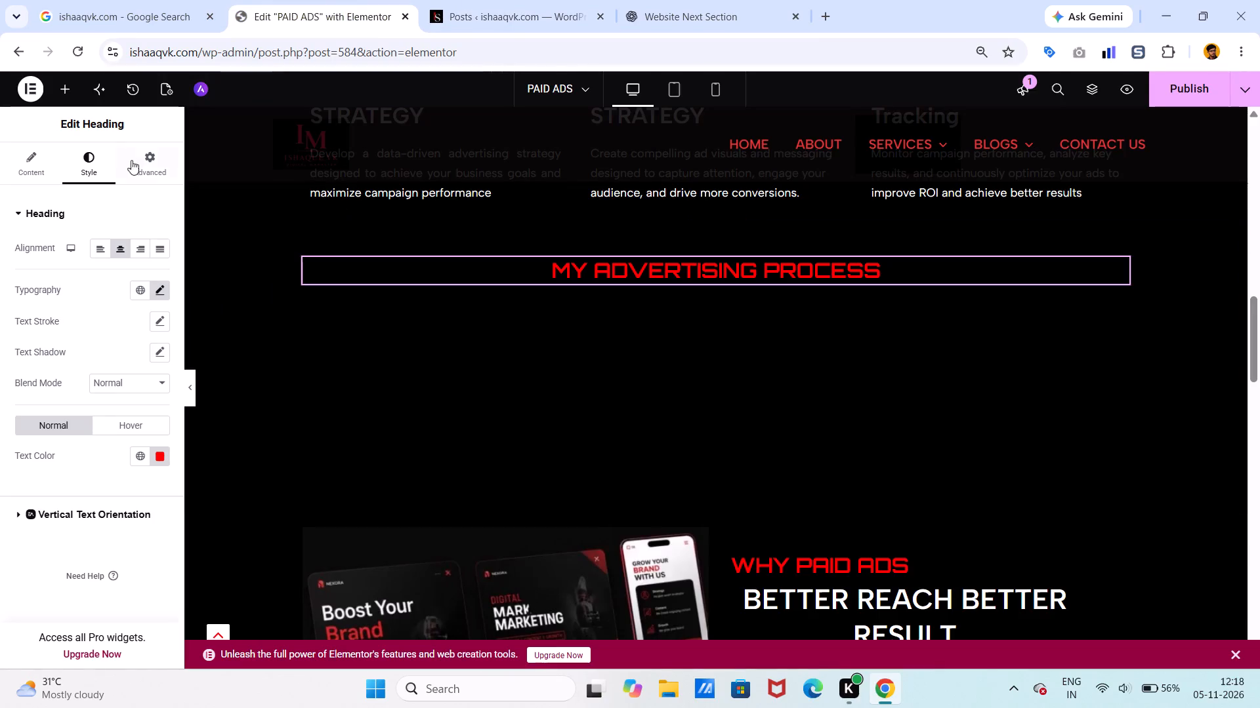
left_click(62, 95)
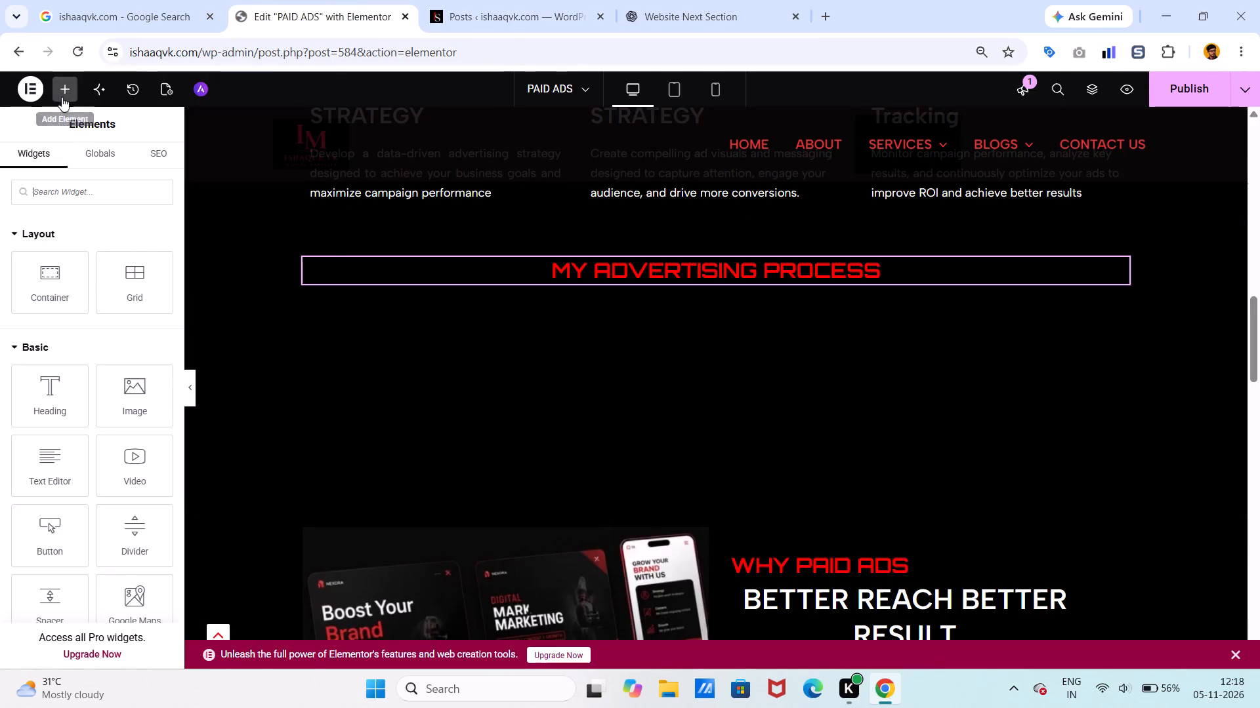
left_click_drag(58, 388, 503, 306)
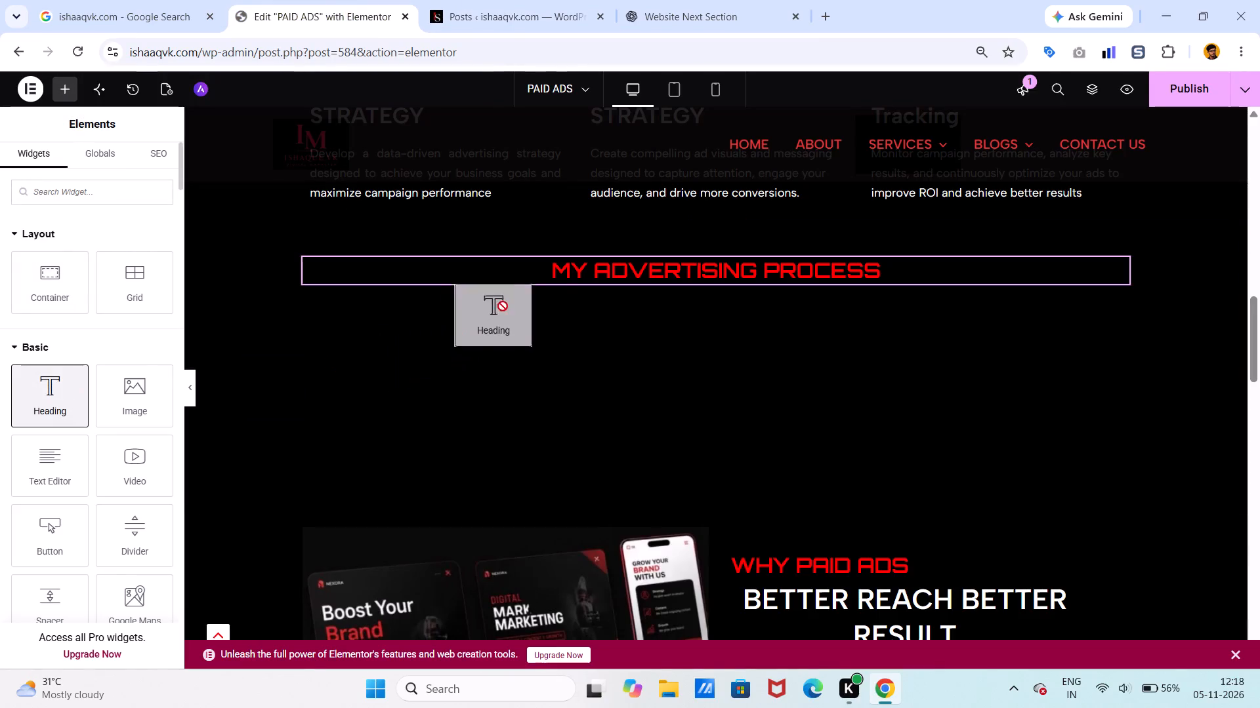
left_click_drag(503, 306, 540, 288)
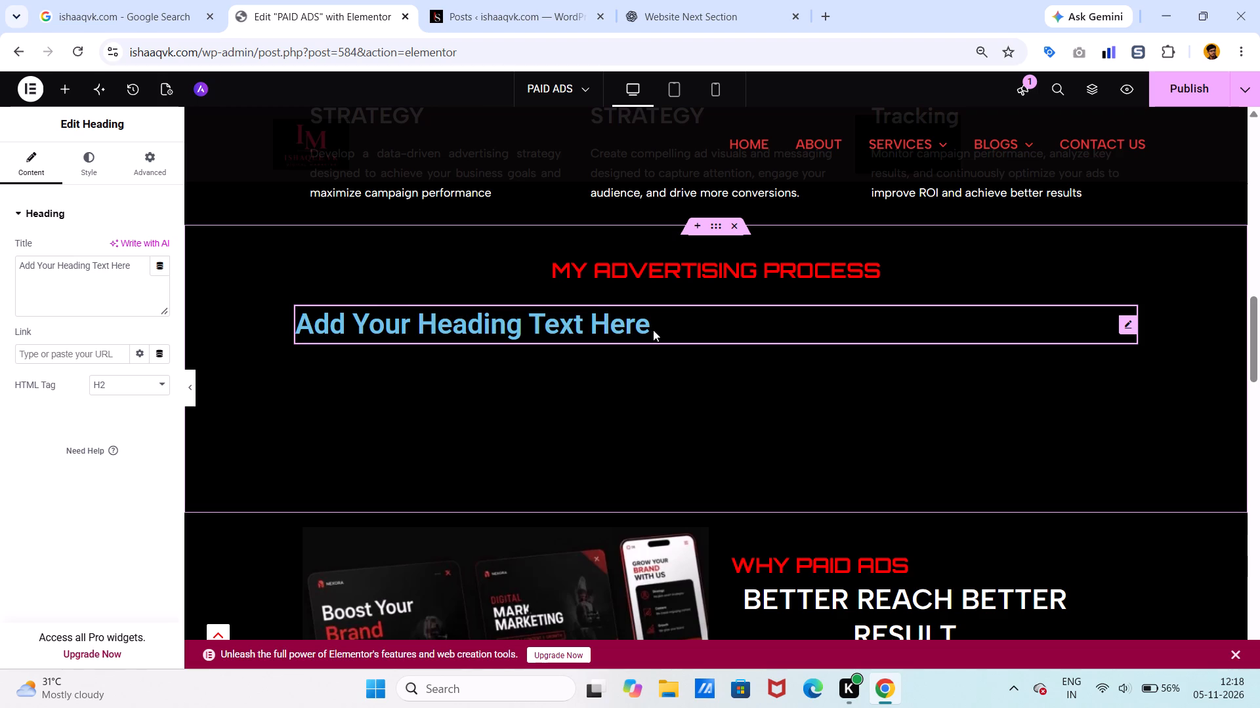
left_click(653, 330)
left_click_drag(134, 273, 132, 273)
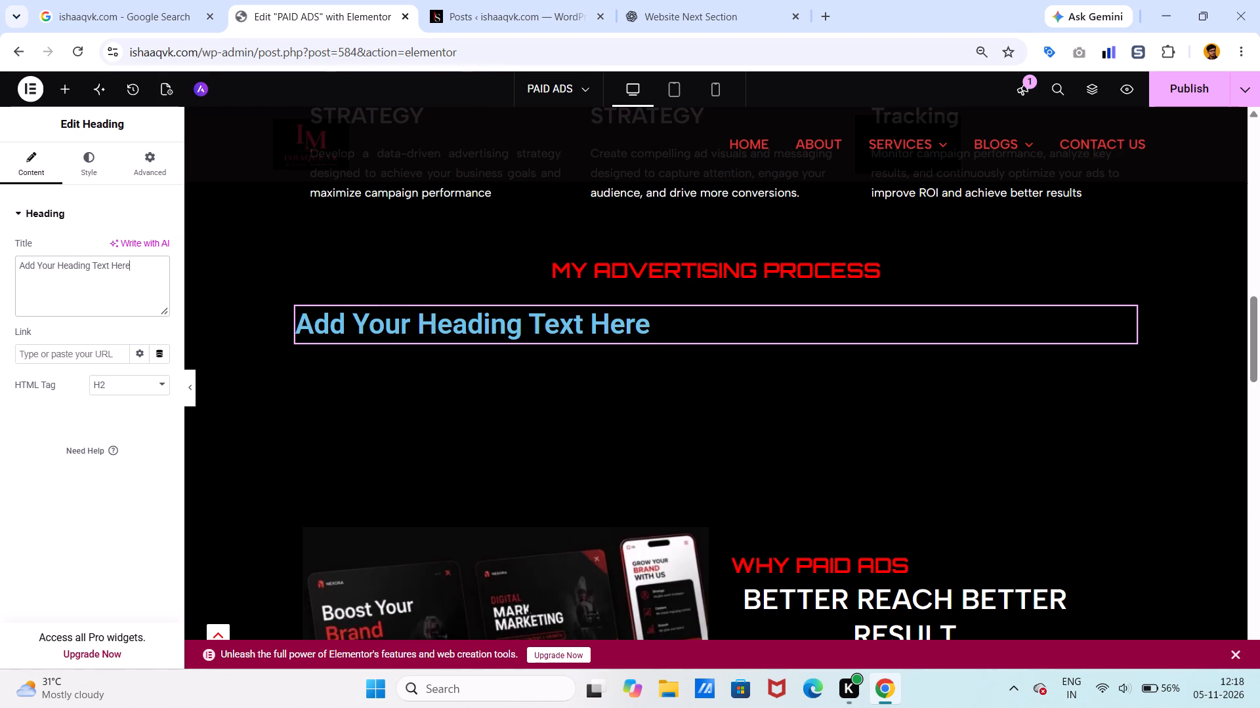
left_click_drag(132, 273, 0, 250)
key("BackSpace")
type("FPO")
key("BackSpace")
key("BackSpace")
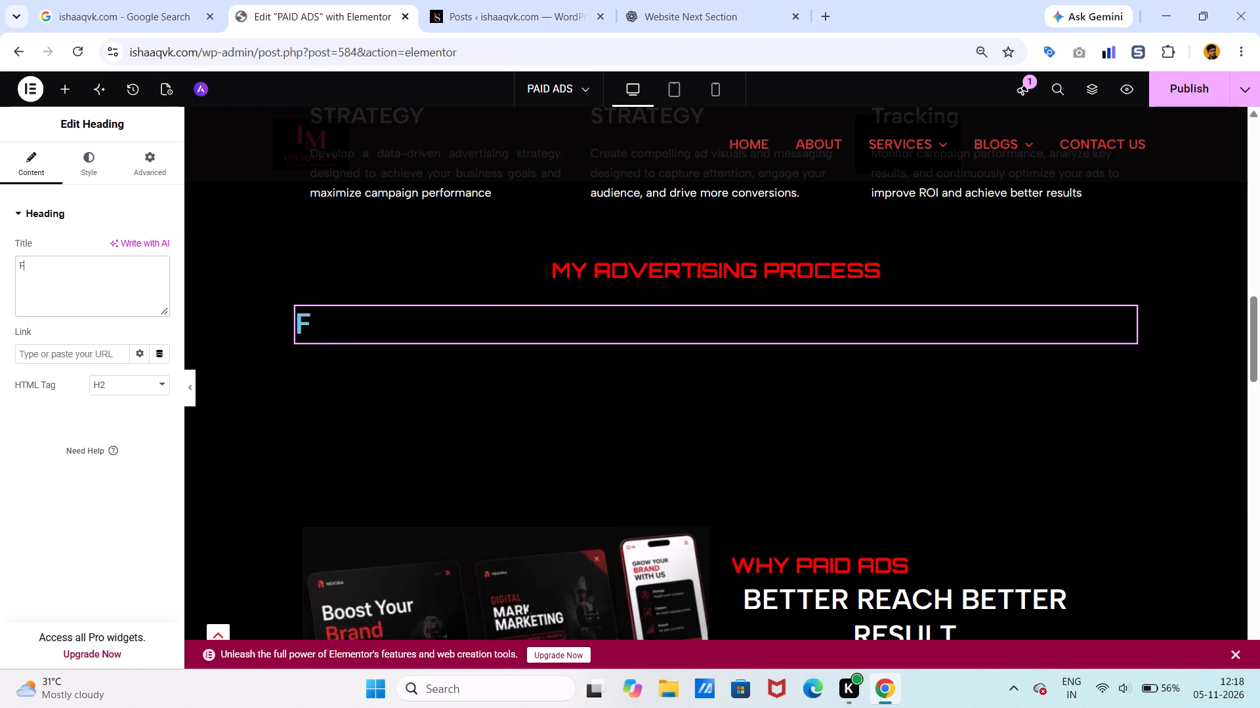
type("OUR STEPS TO REAL RESULT")
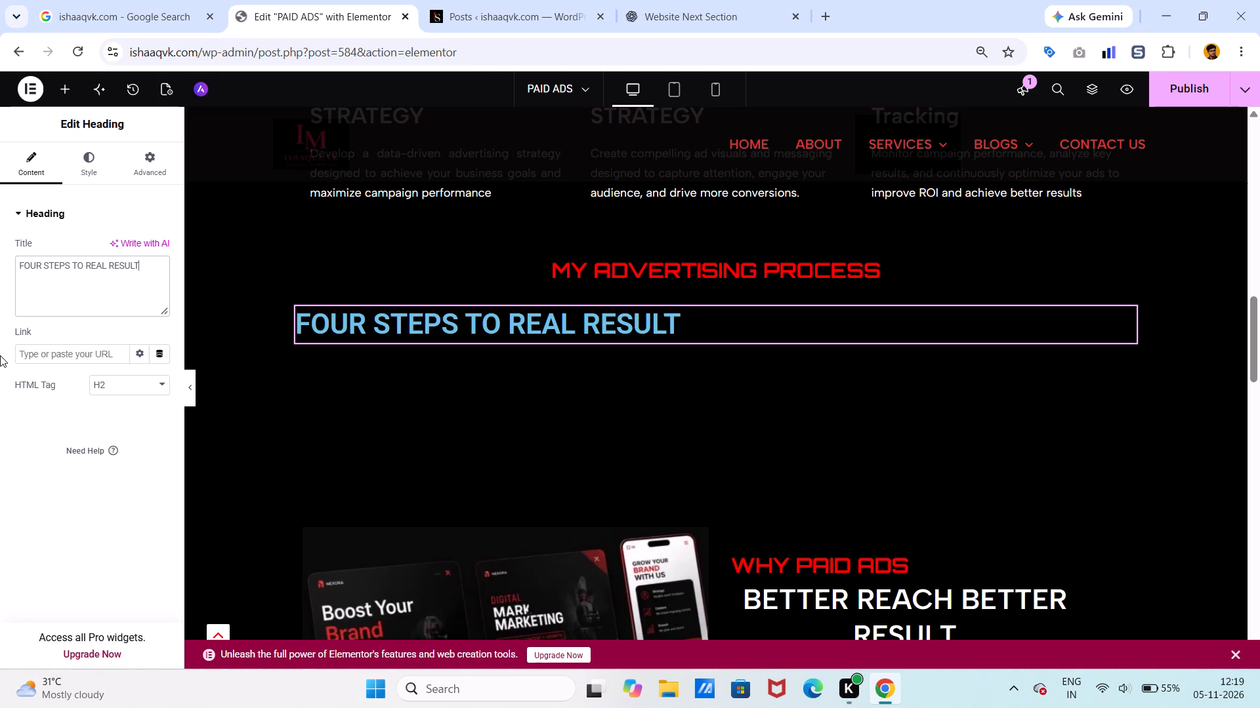
left_click(0, 355)
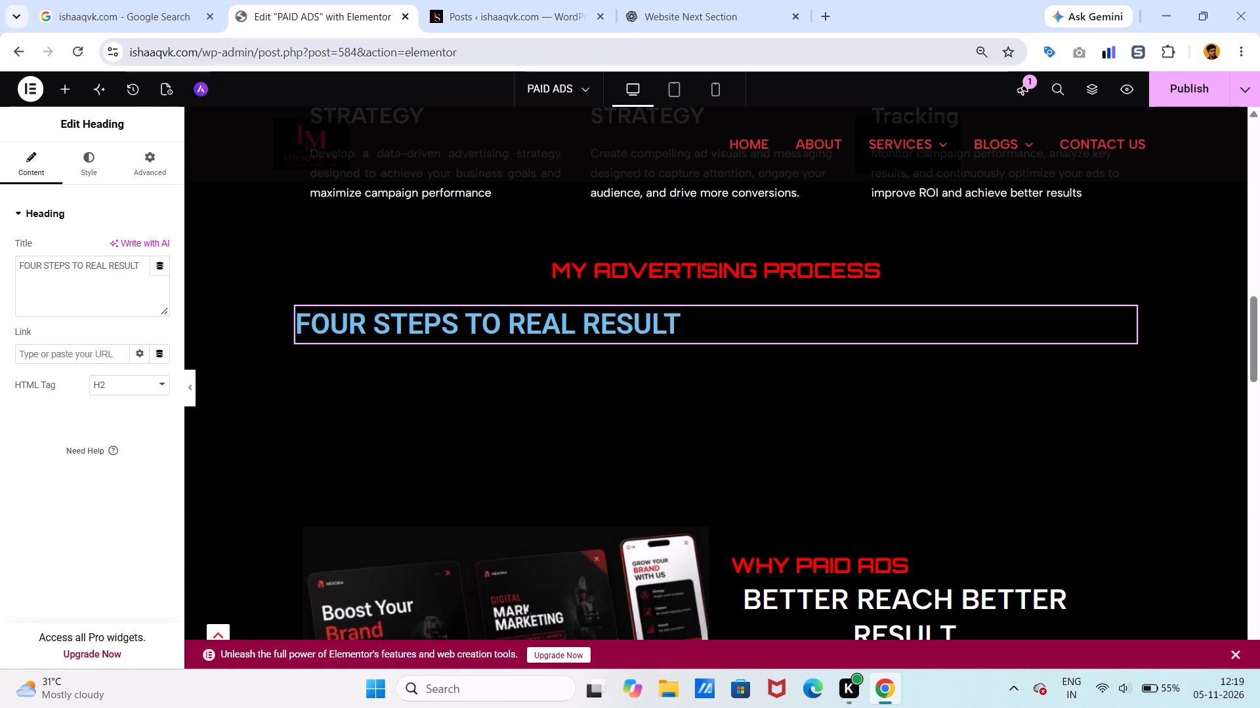
Switch back to the enlarged reference image in ChatGPT to examine the content that follows its main heading.
left_click(702, 3)
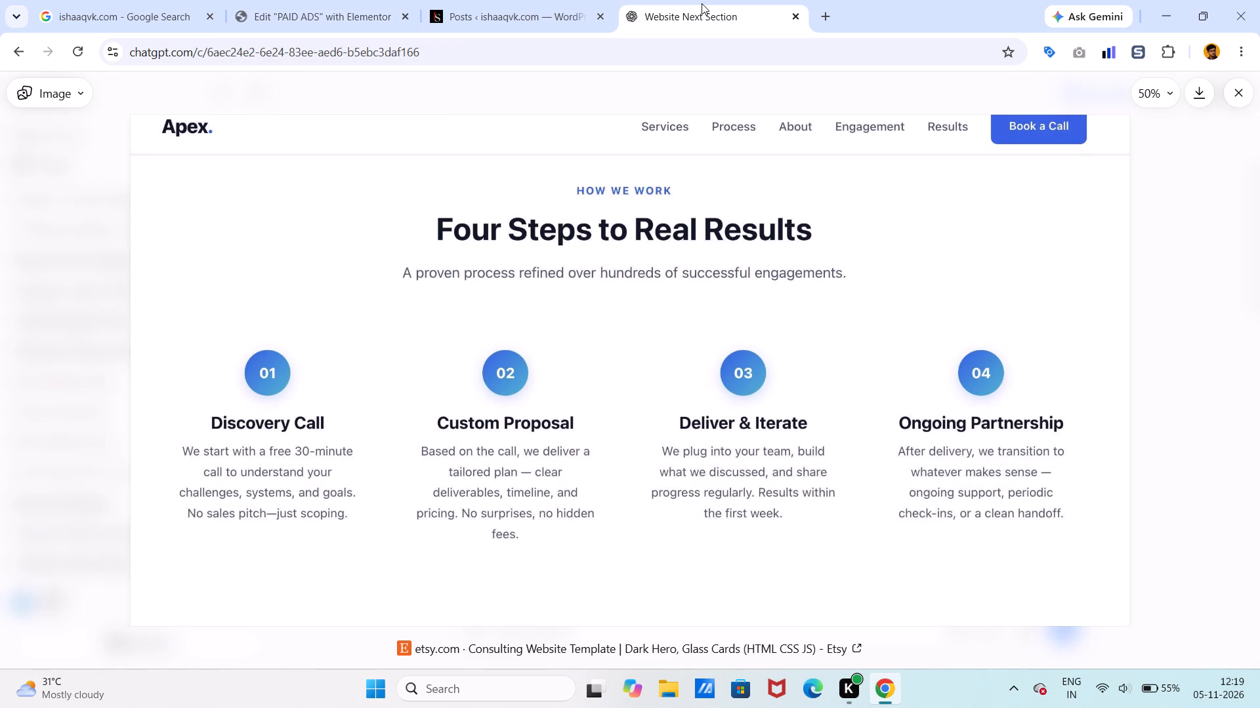
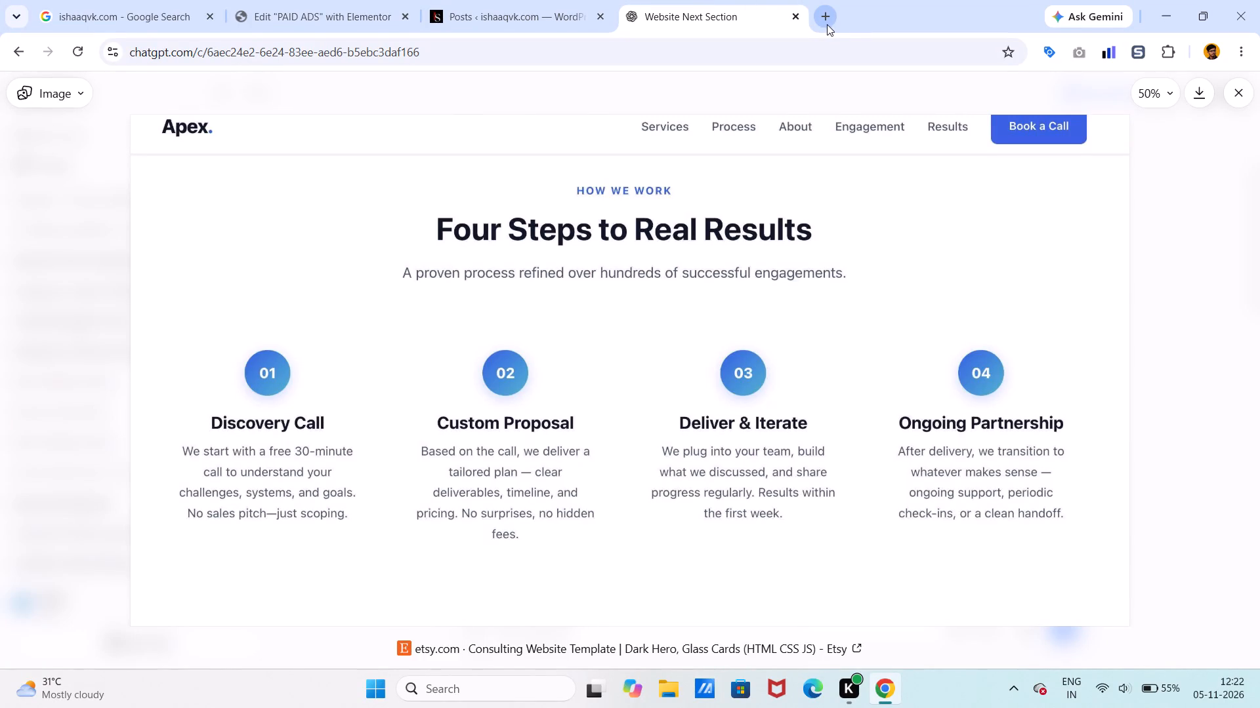
Back in Elementor, copy the style of the BETTER REACH BETTER RESULT heading onto the FOUR STEPS TO REAL RESULT heading.
left_click(469, 4)
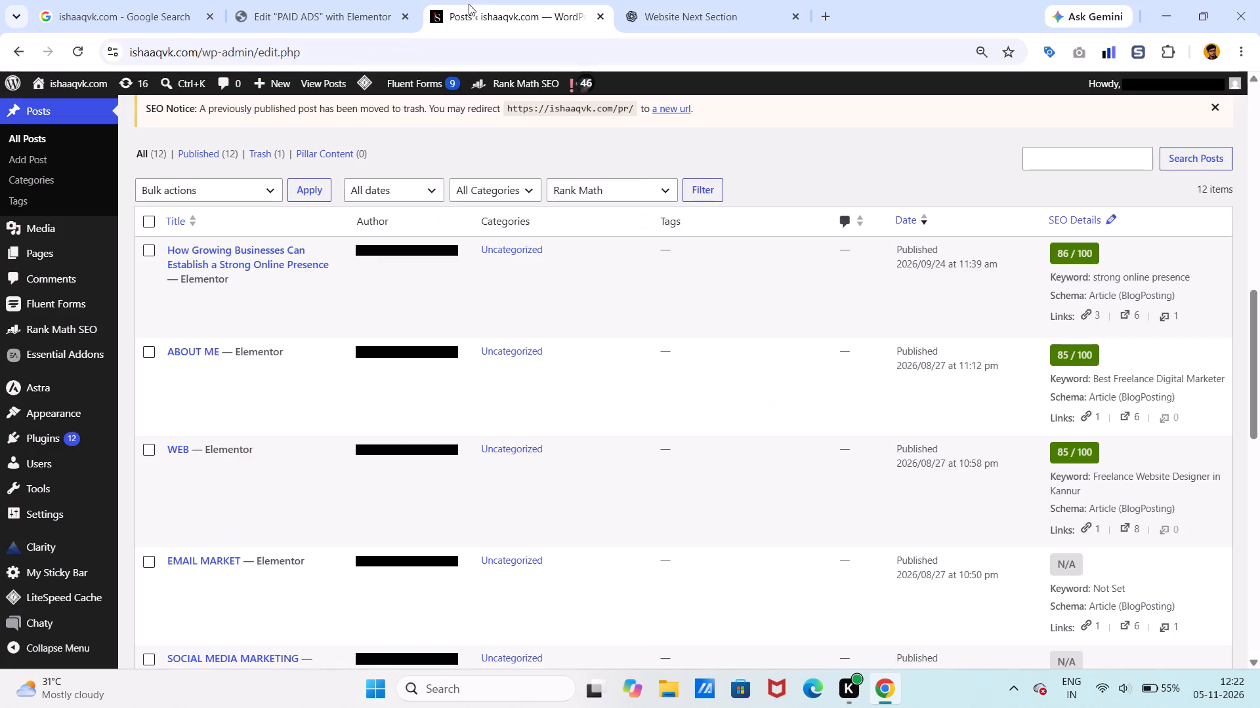
left_click(349, 20)
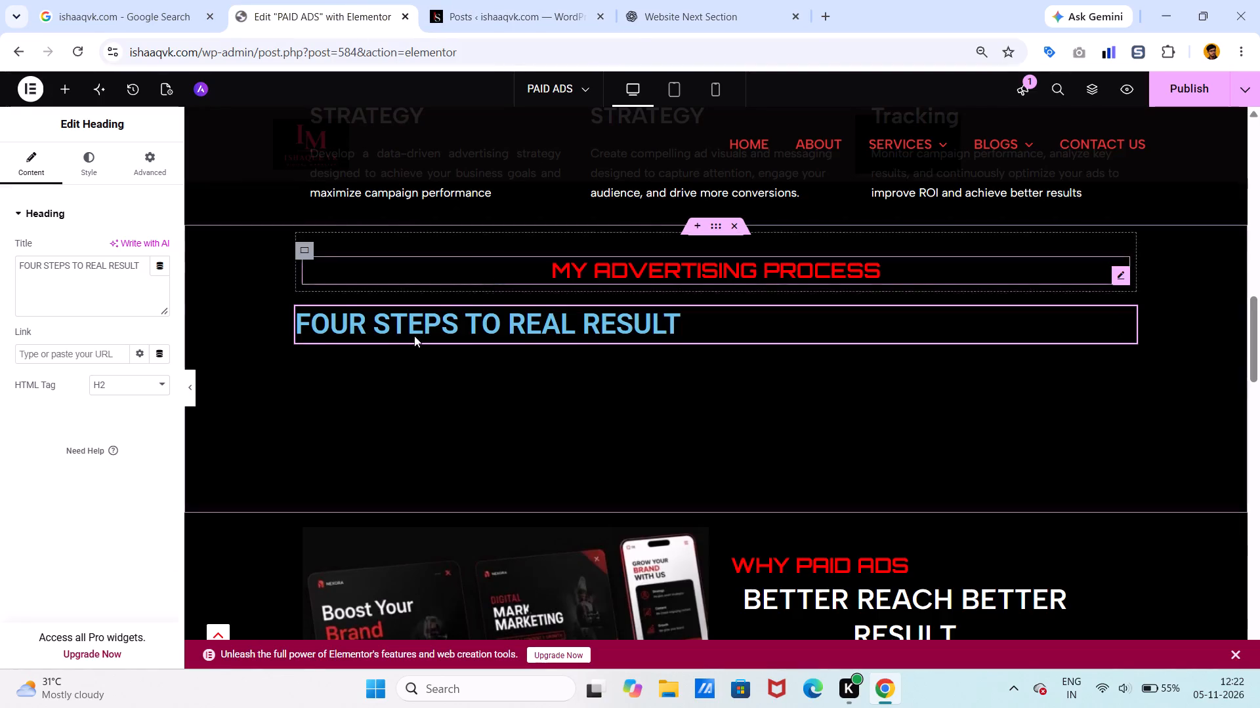
left_click(838, 599)
left_click(838, 599)
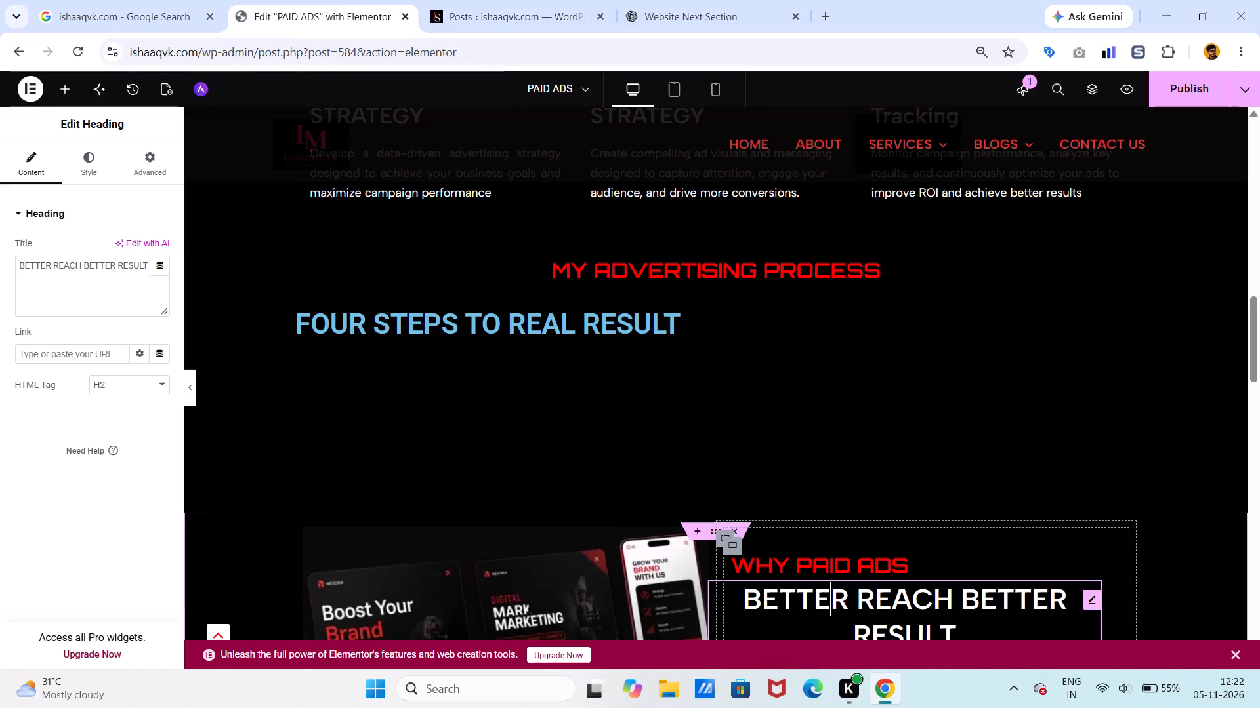
right_click(838, 599)
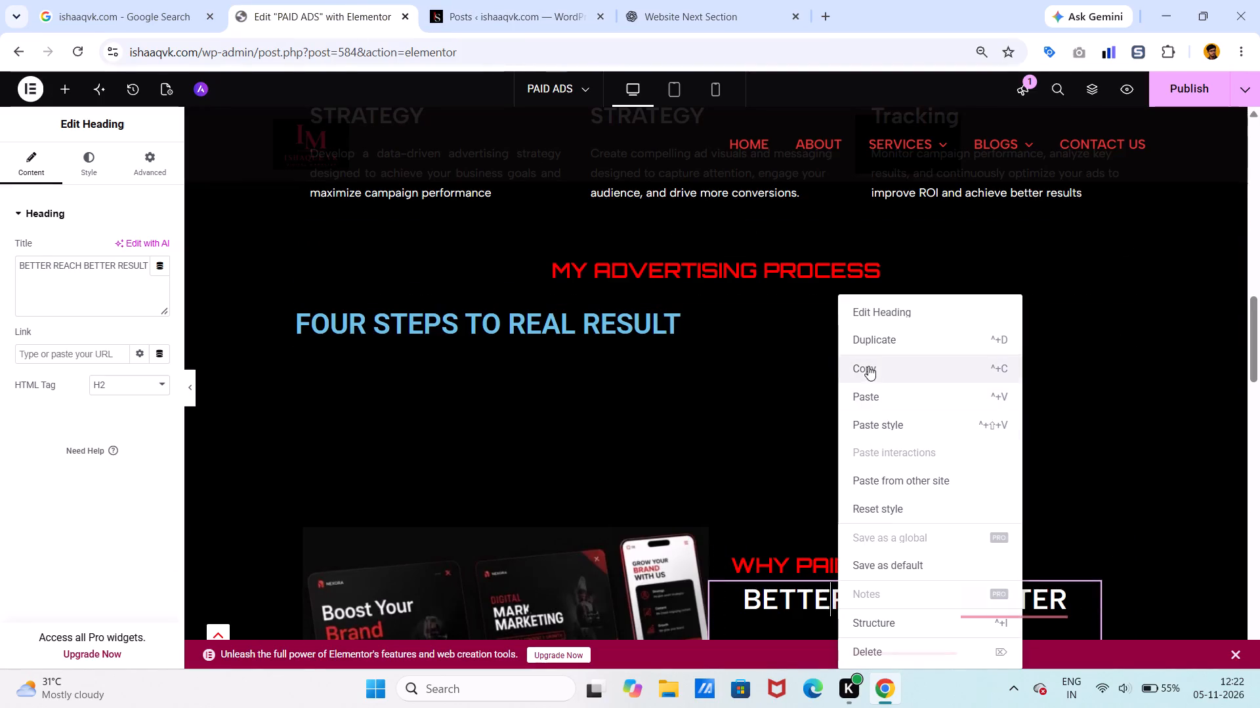
left_click(868, 366)
left_click(748, 328)
right_click(748, 328)
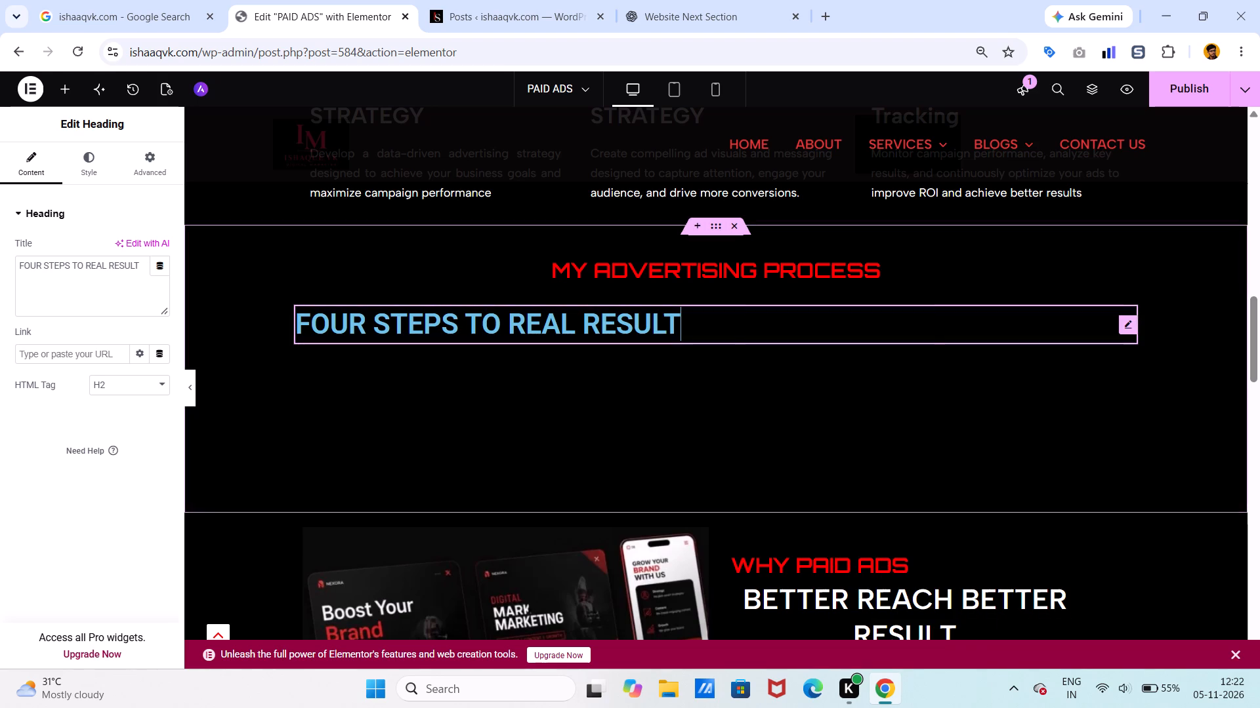
left_click(796, 418)
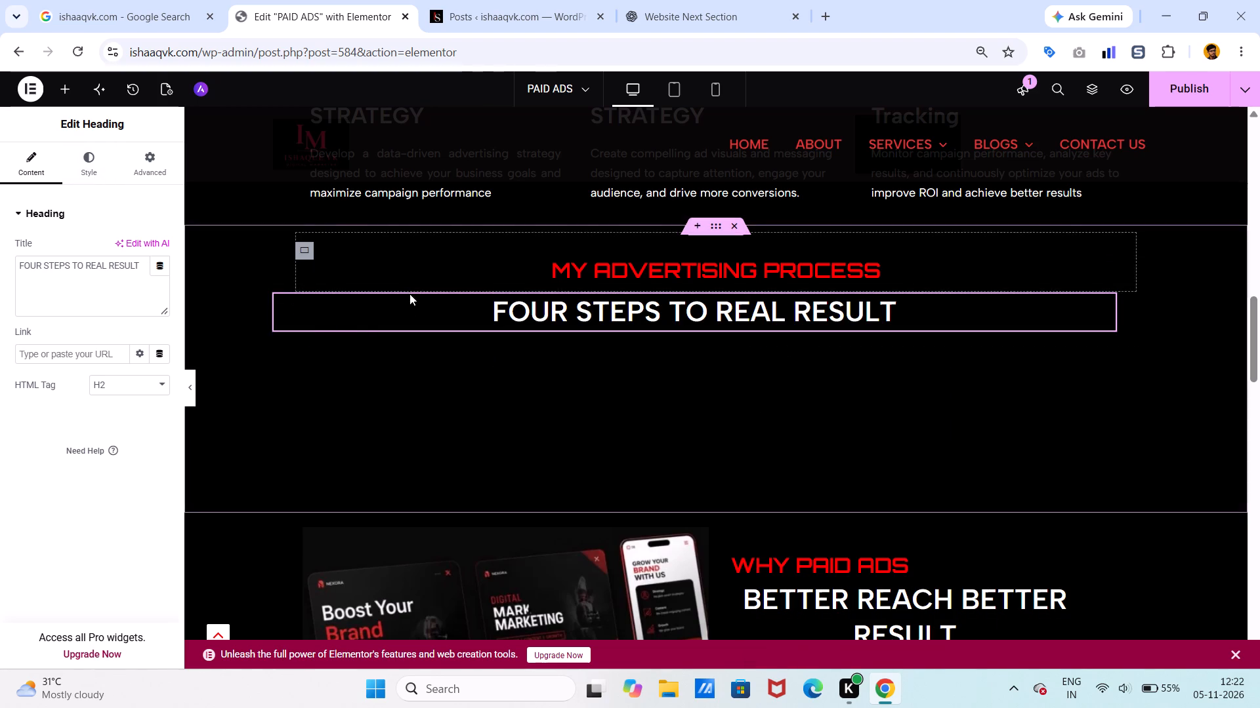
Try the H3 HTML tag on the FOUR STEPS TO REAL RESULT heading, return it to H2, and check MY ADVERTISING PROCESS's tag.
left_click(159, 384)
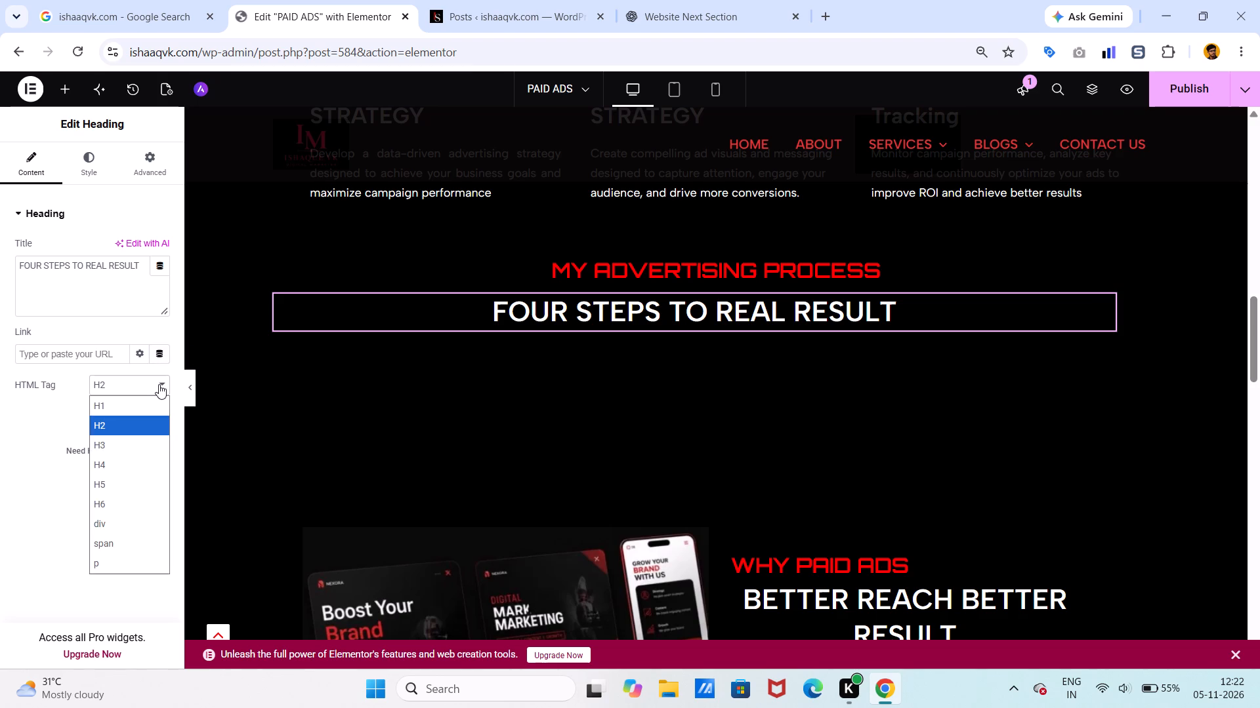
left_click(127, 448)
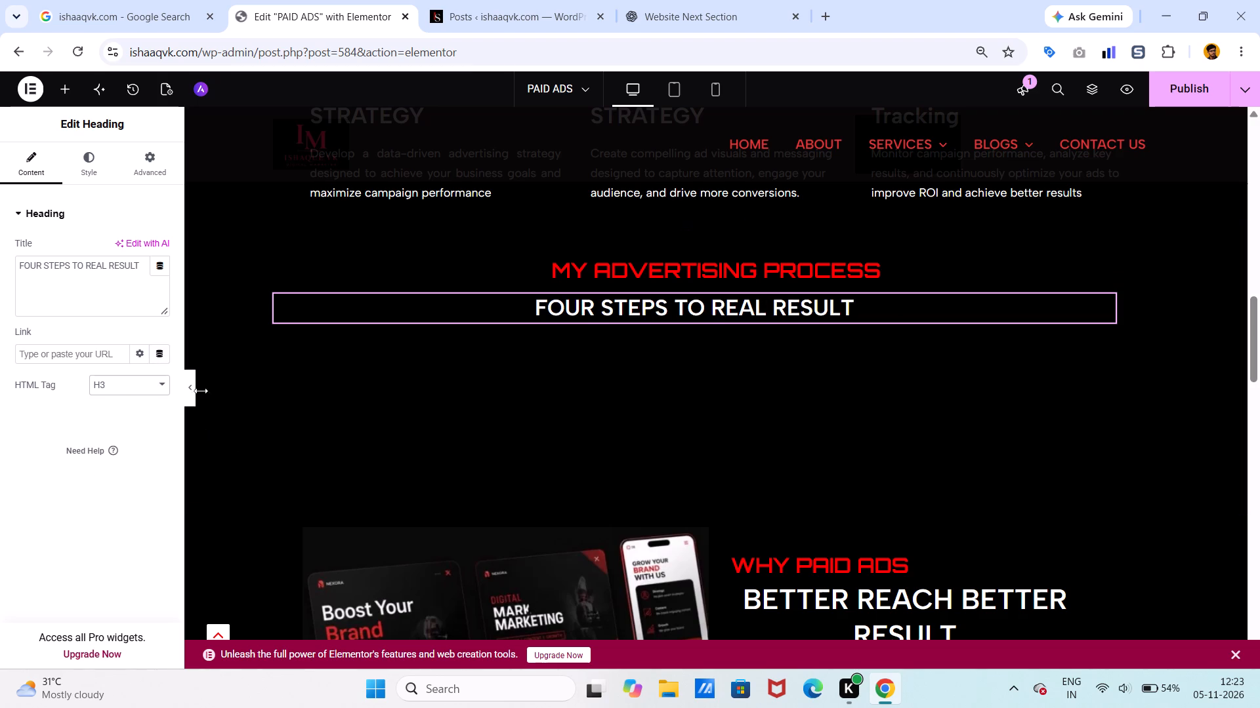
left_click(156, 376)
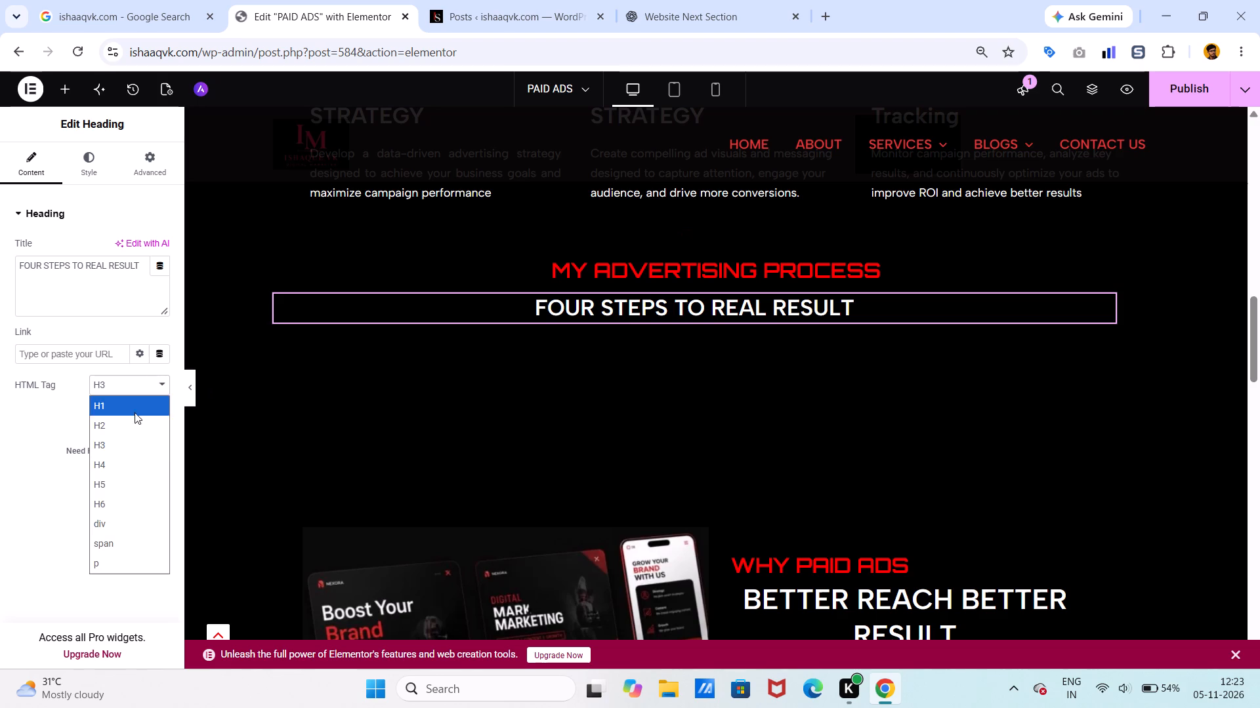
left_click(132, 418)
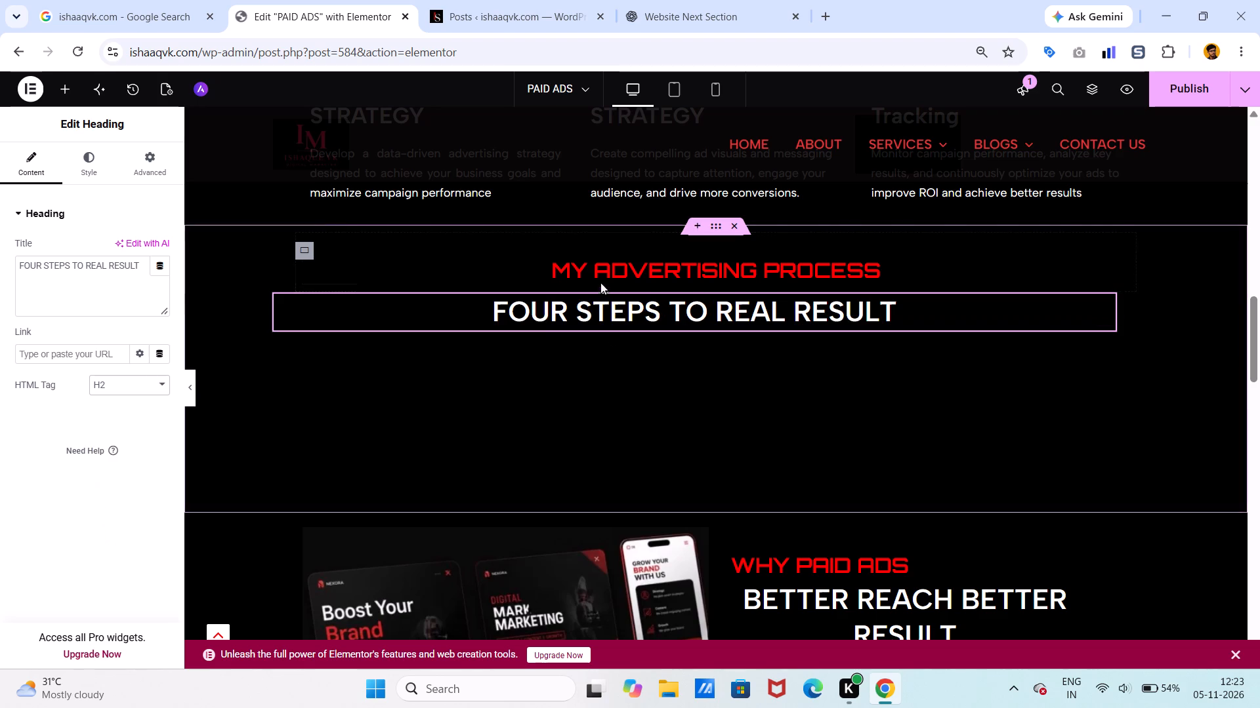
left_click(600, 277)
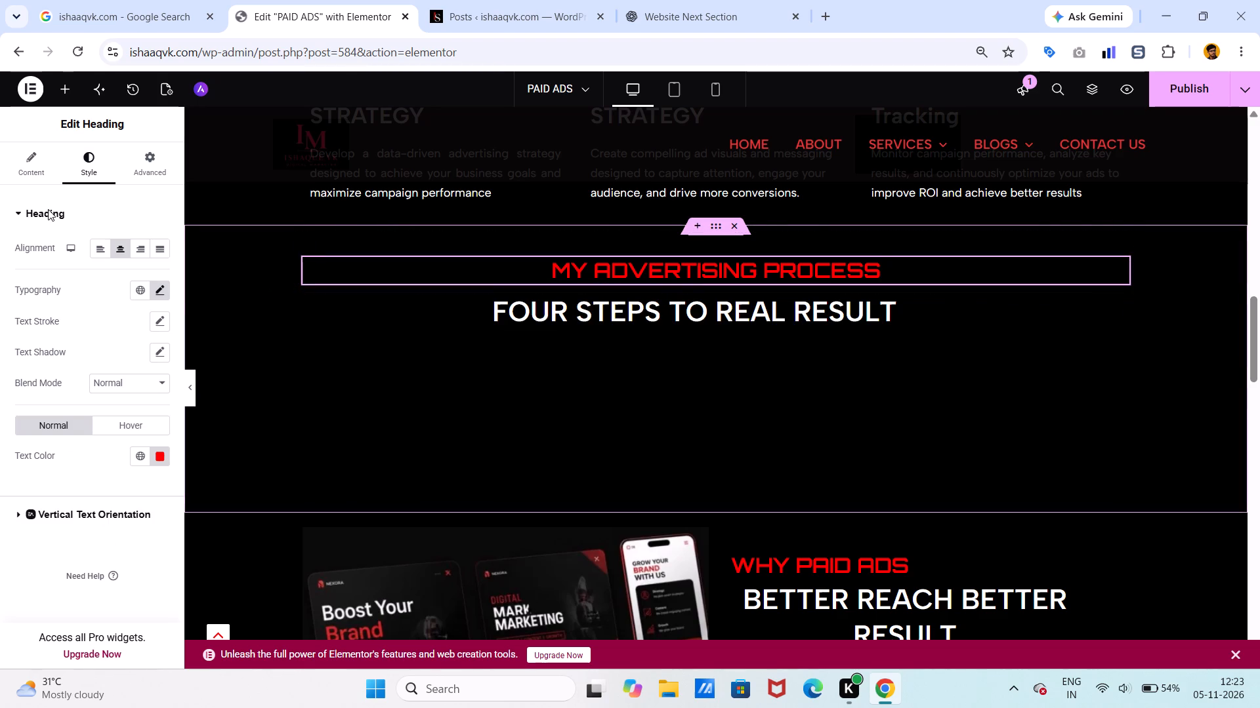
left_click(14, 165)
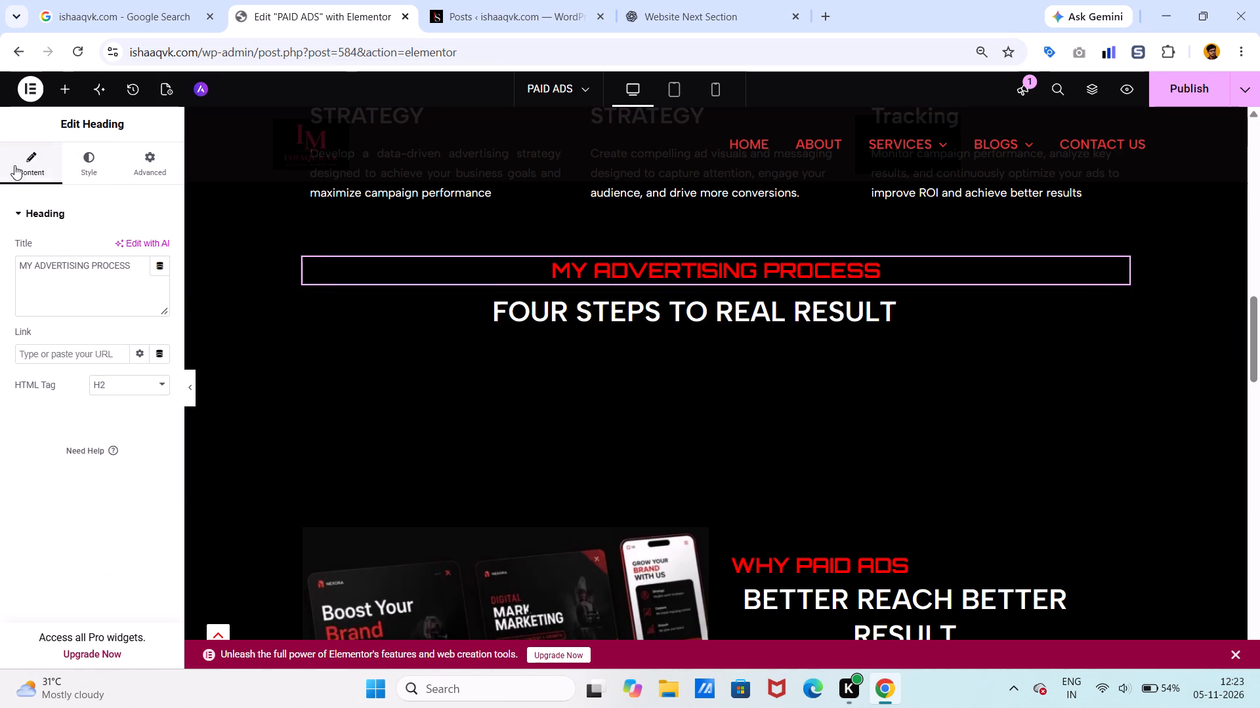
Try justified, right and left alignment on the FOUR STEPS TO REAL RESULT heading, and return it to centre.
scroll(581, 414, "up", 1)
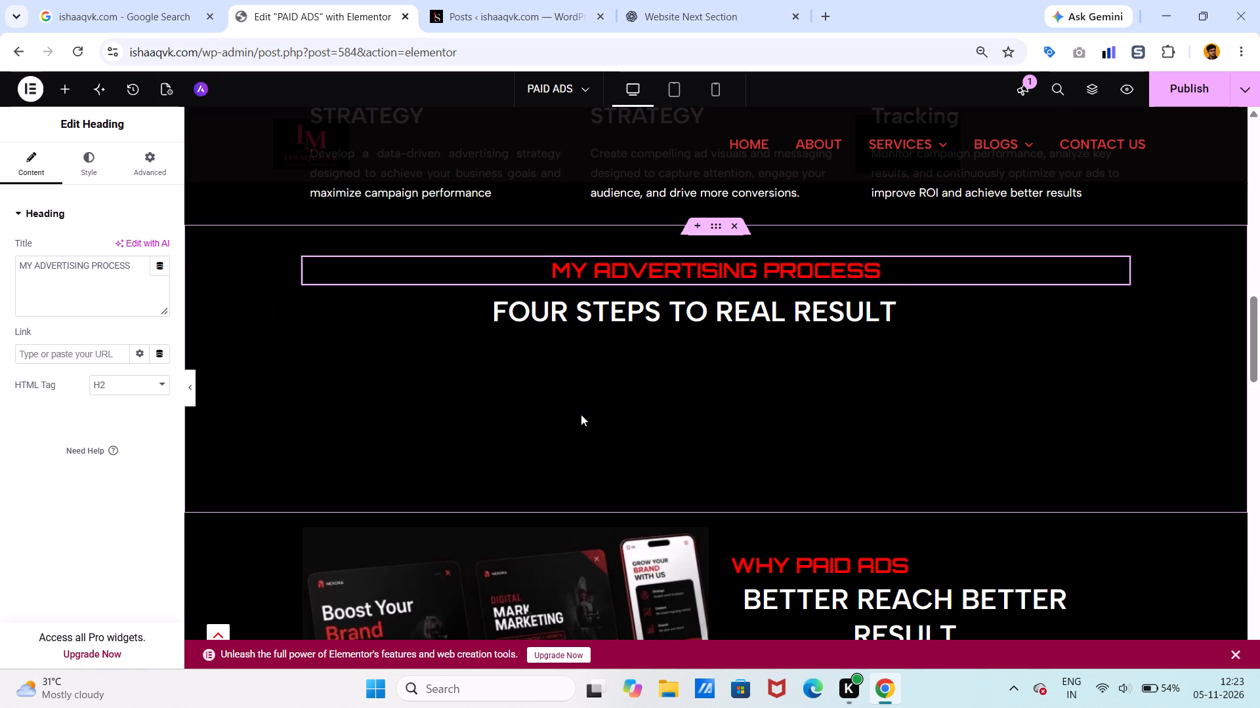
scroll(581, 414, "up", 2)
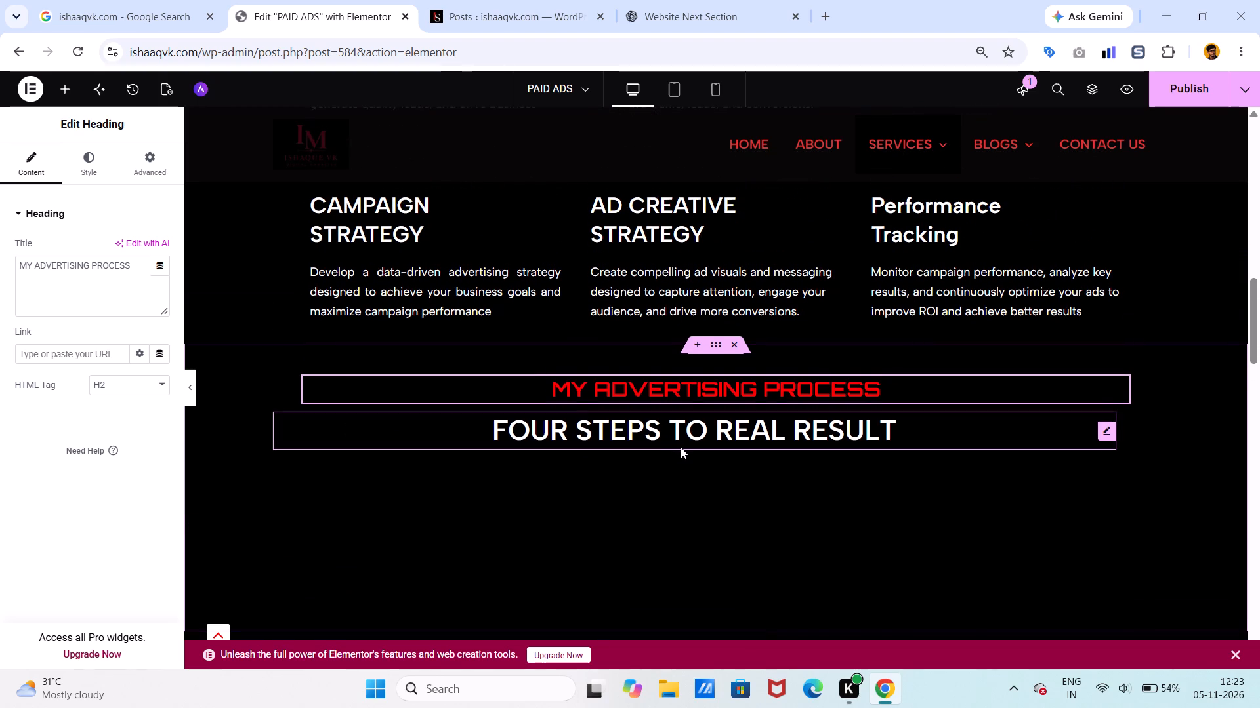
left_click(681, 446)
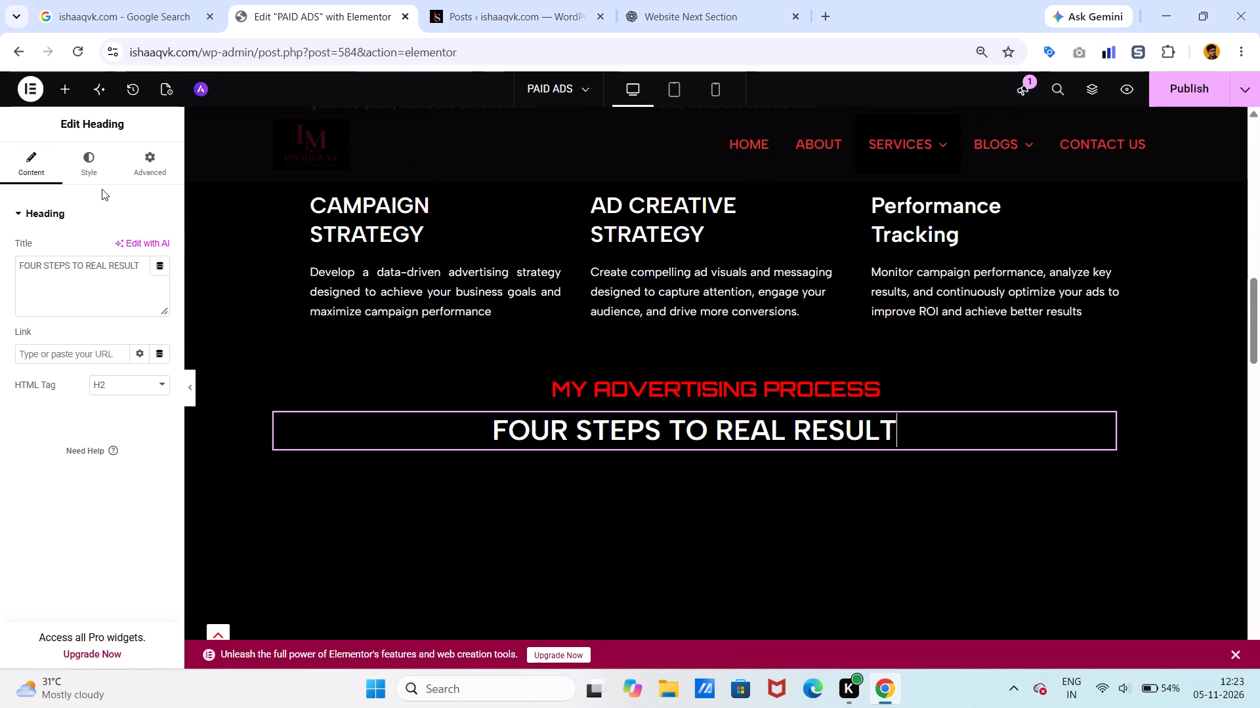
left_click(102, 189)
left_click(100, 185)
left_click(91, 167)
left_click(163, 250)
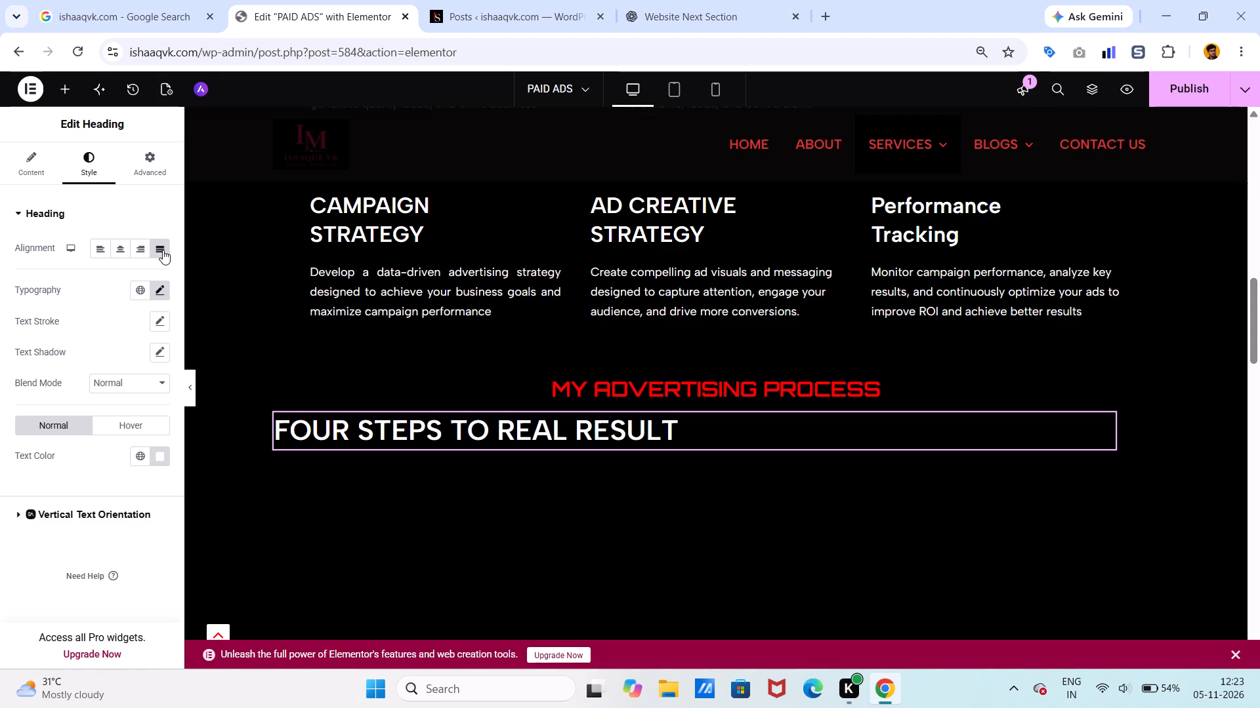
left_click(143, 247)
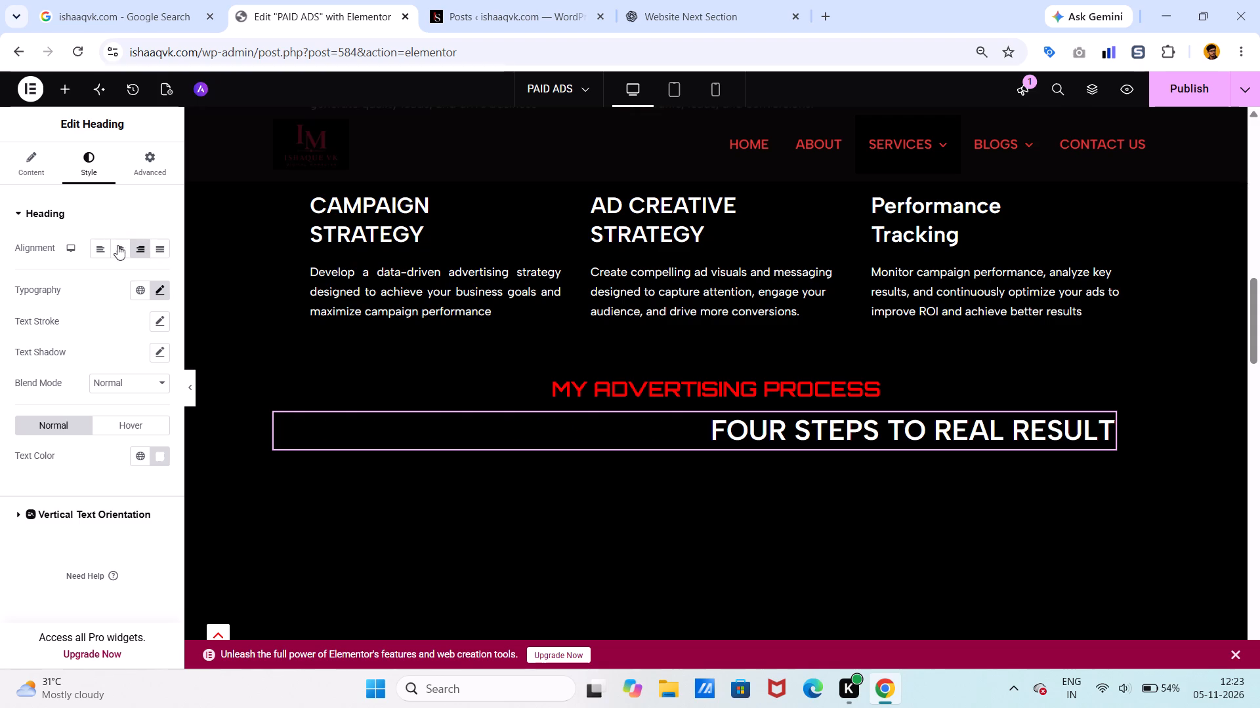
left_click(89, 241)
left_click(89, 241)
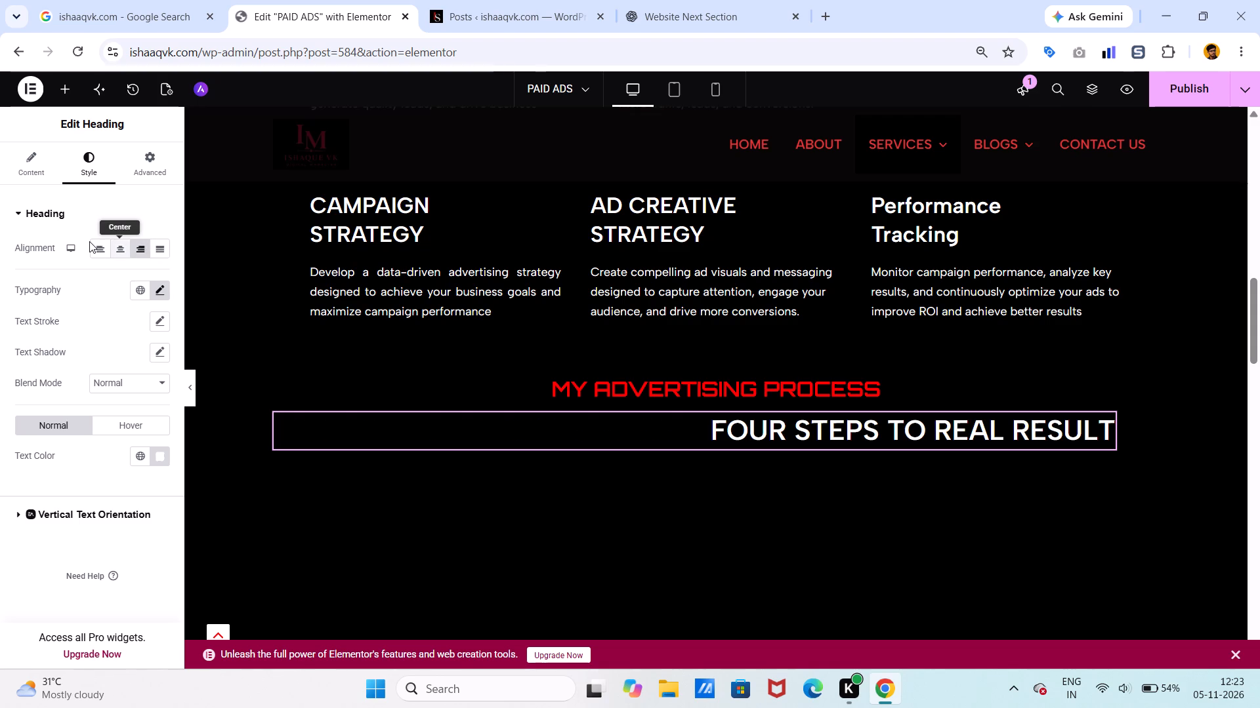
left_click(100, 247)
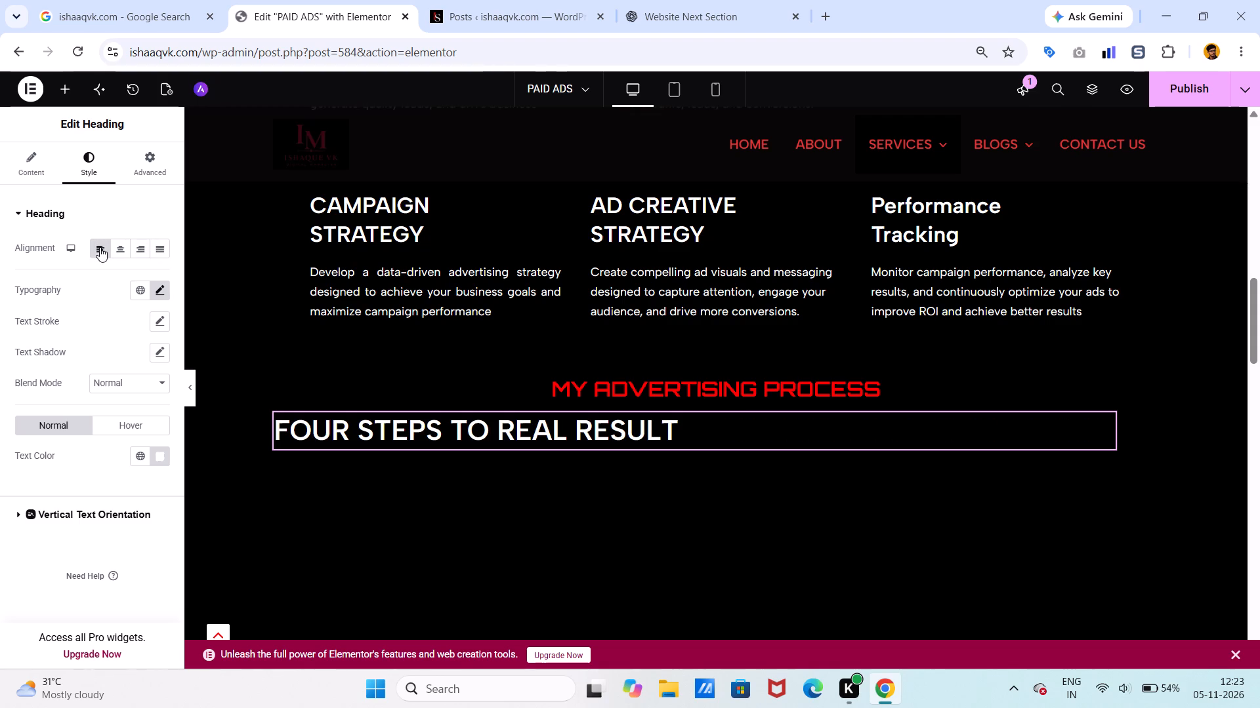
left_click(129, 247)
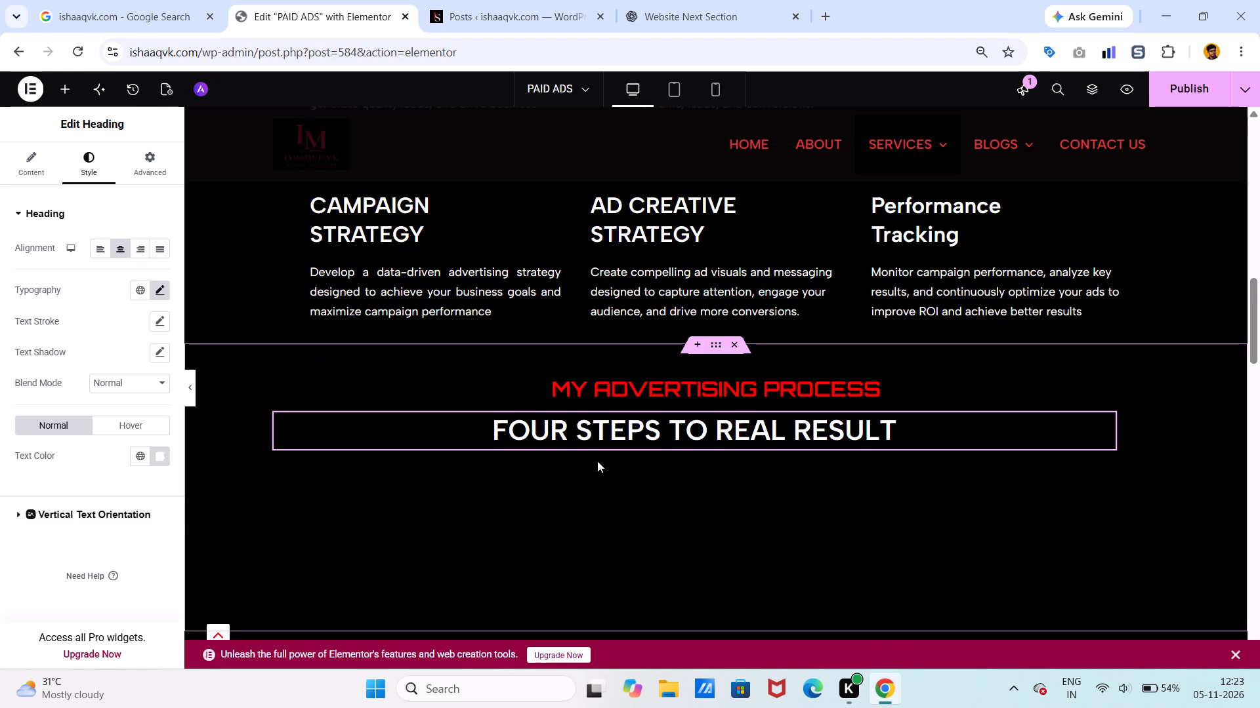
Compare FOUR STEPS TO REAL RESULT with the headings of the sections above and set its font size to 29 px.
scroll(597, 461, "down", 1)
scroll(597, 461, "up", 3)
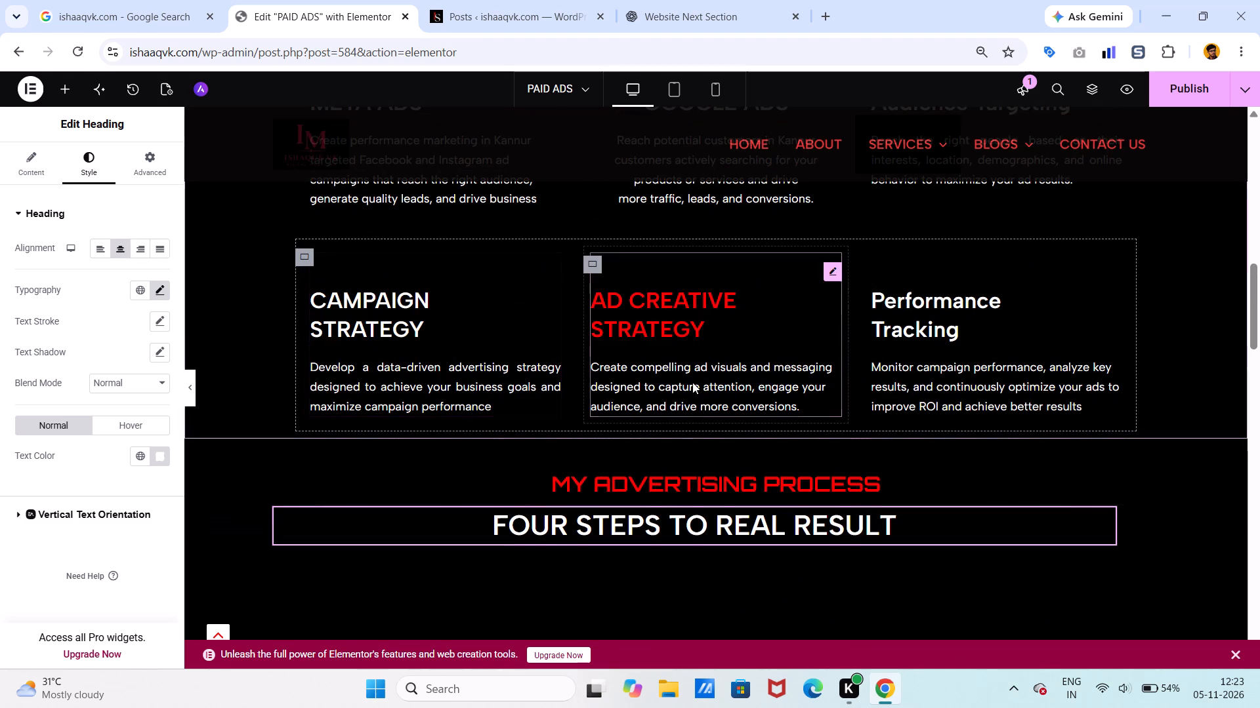
scroll(692, 382, "down", 2)
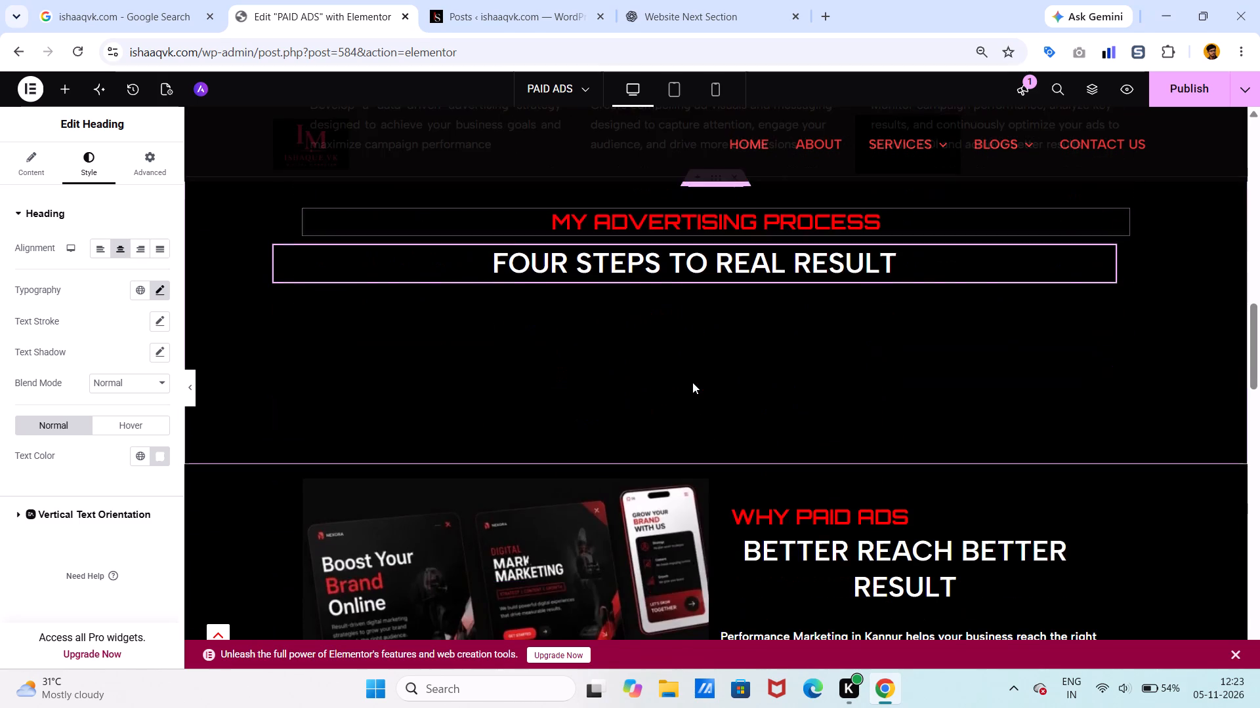
scroll(692, 382, "up", 5)
scroll(692, 382, "down", 1)
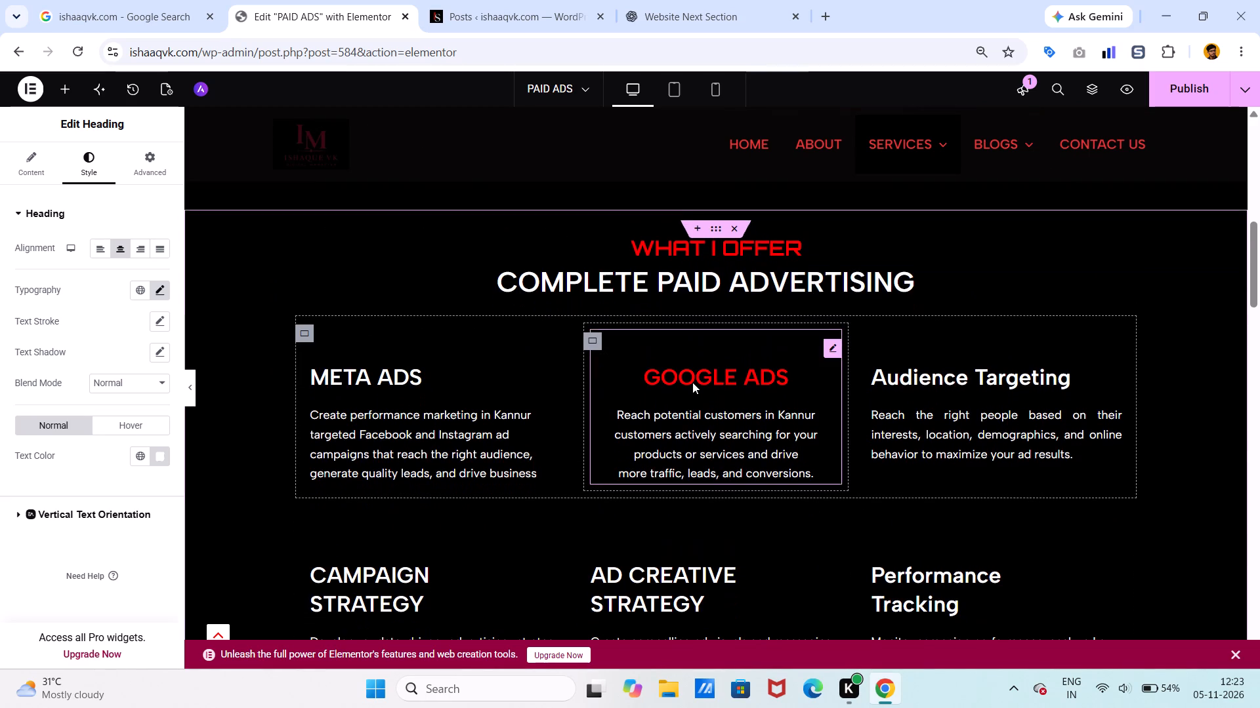
scroll(692, 382, "down", 2)
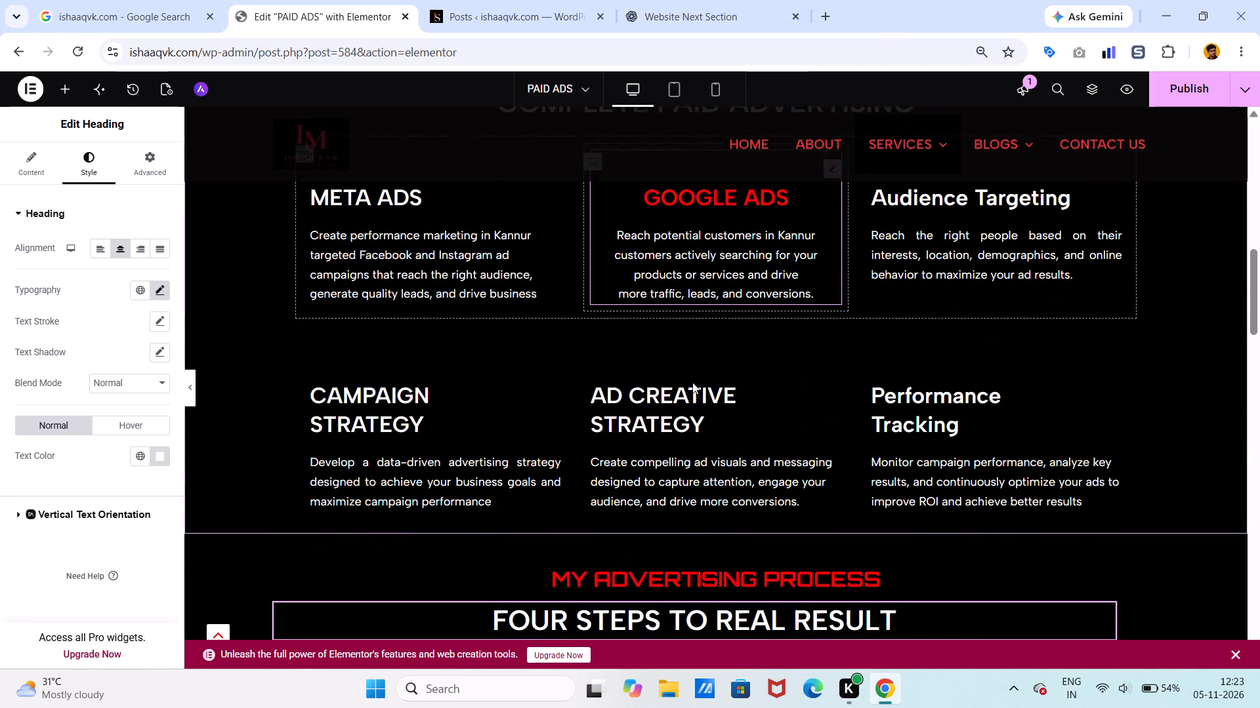
scroll(692, 382, "down", 2)
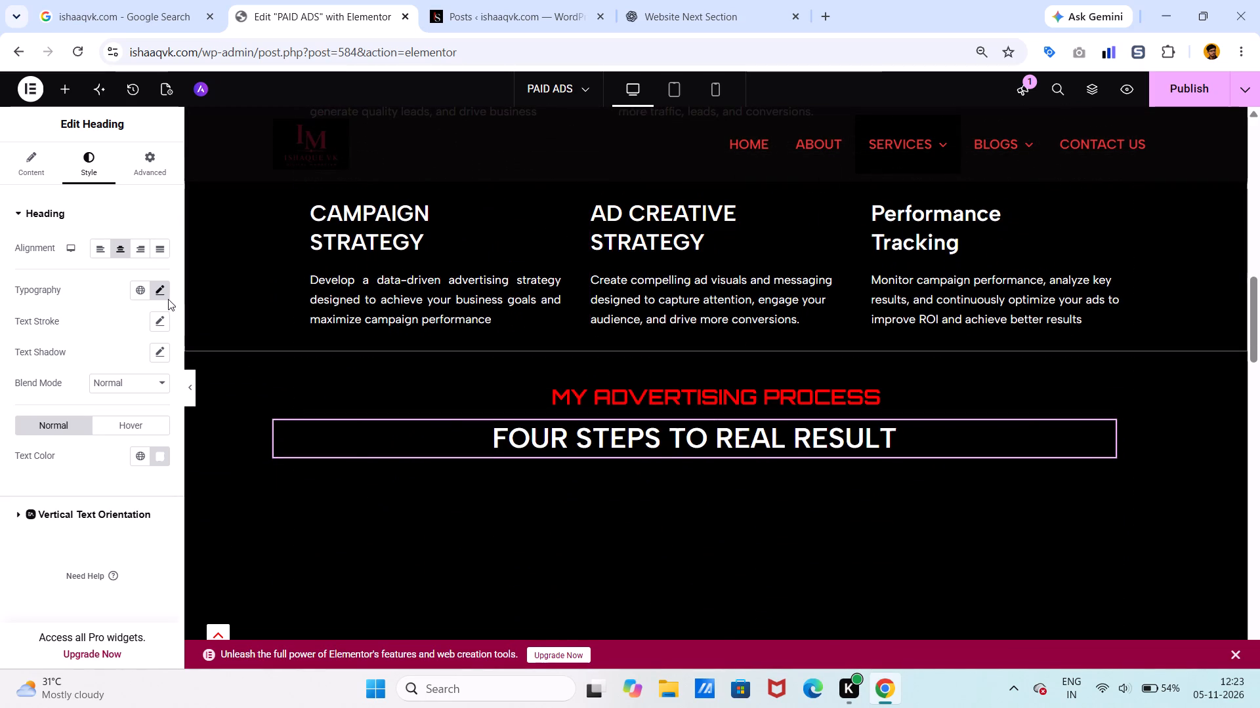
left_click(163, 293)
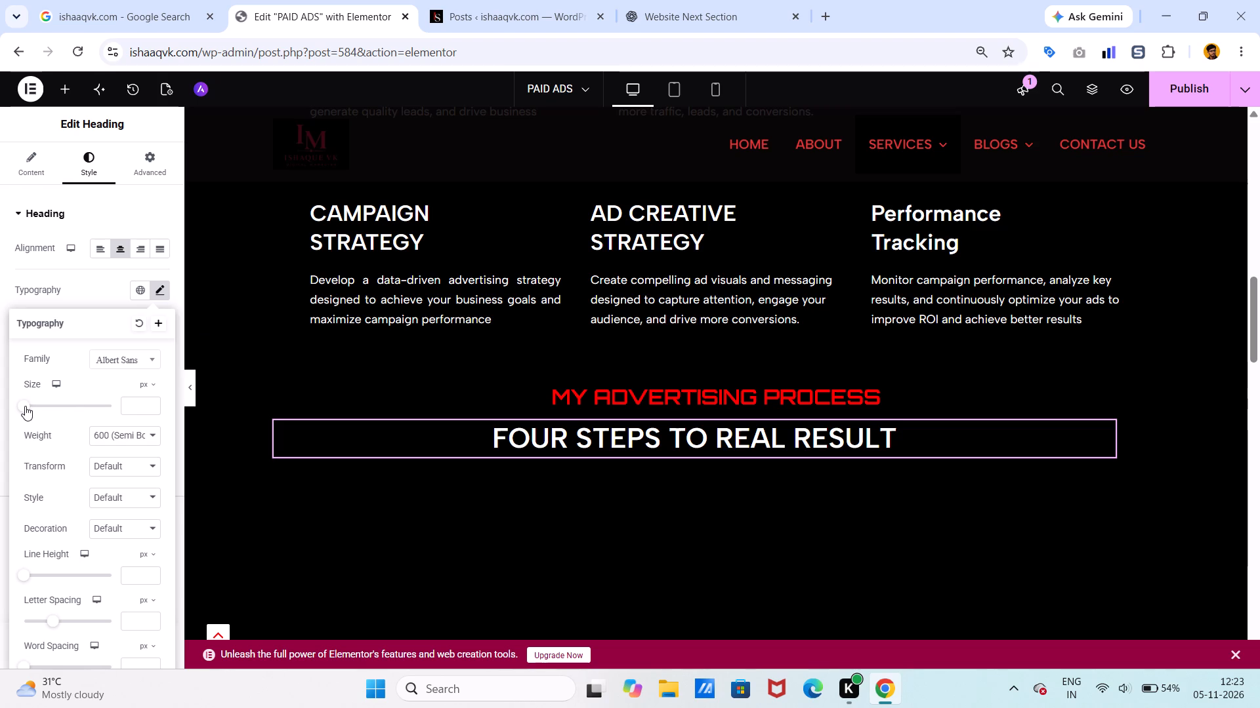
left_click_drag(24, 406, 41, 406)
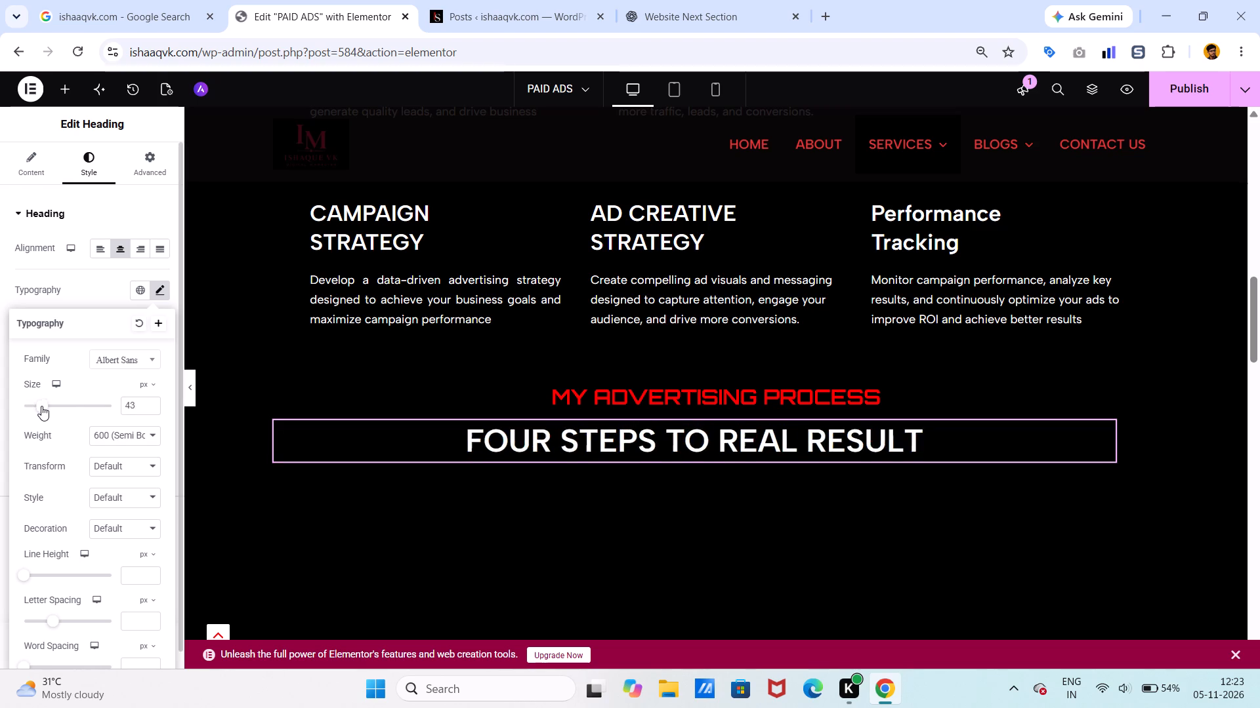
left_click_drag(41, 406, 37, 408)
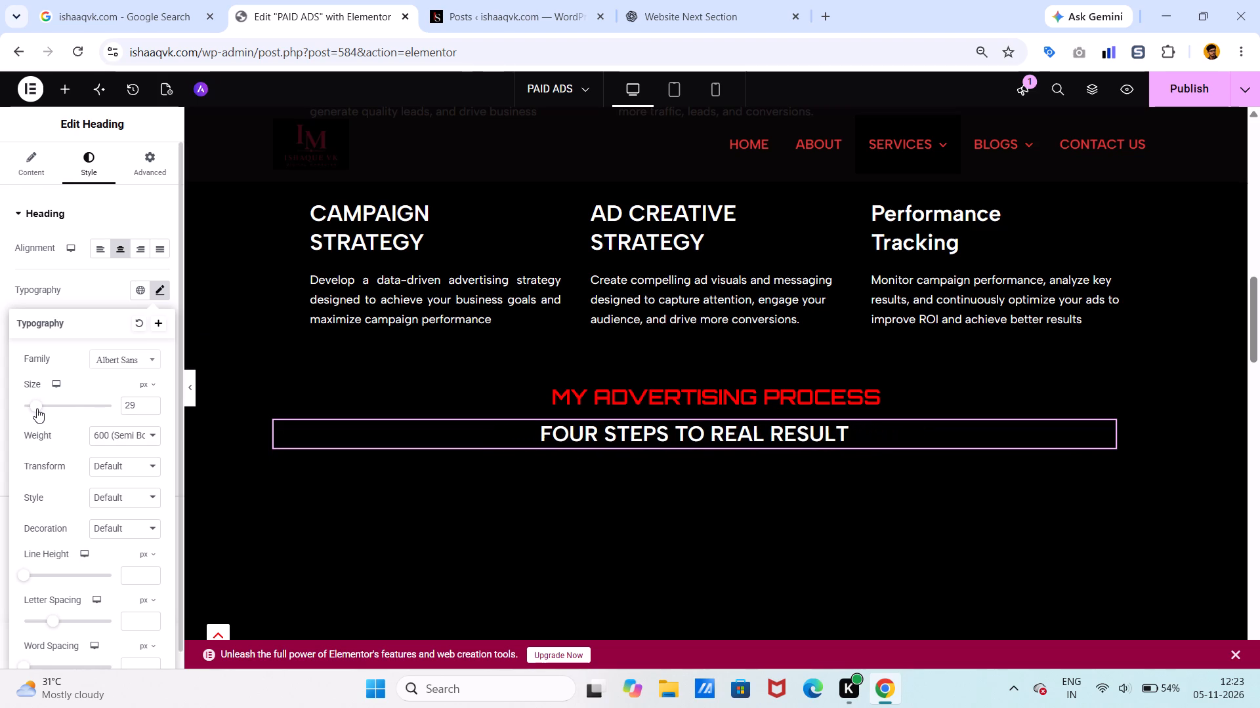
Shift the FOUR STEPS TO REAL RESULT heading under MY ADVERTISING PROCESS by setting its margins to -9 px top and -6 px left.
left_click(138, 166)
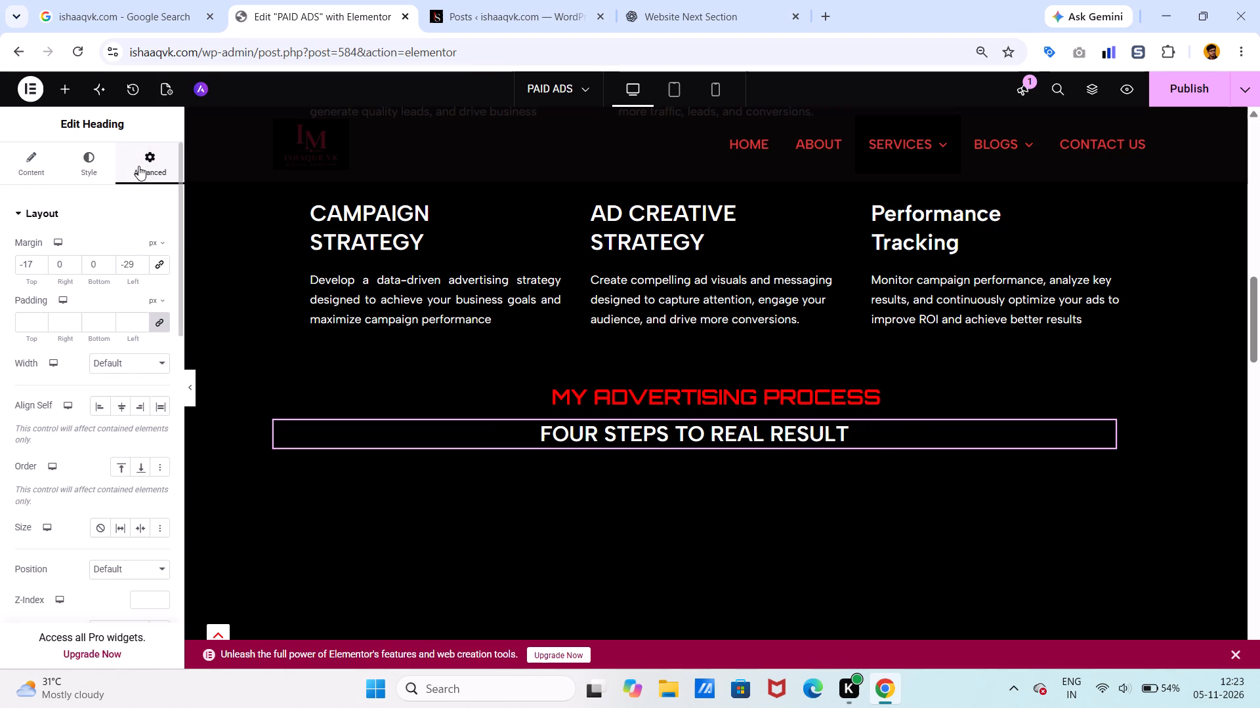
double_click(42, 262)
left_click(41, 264)
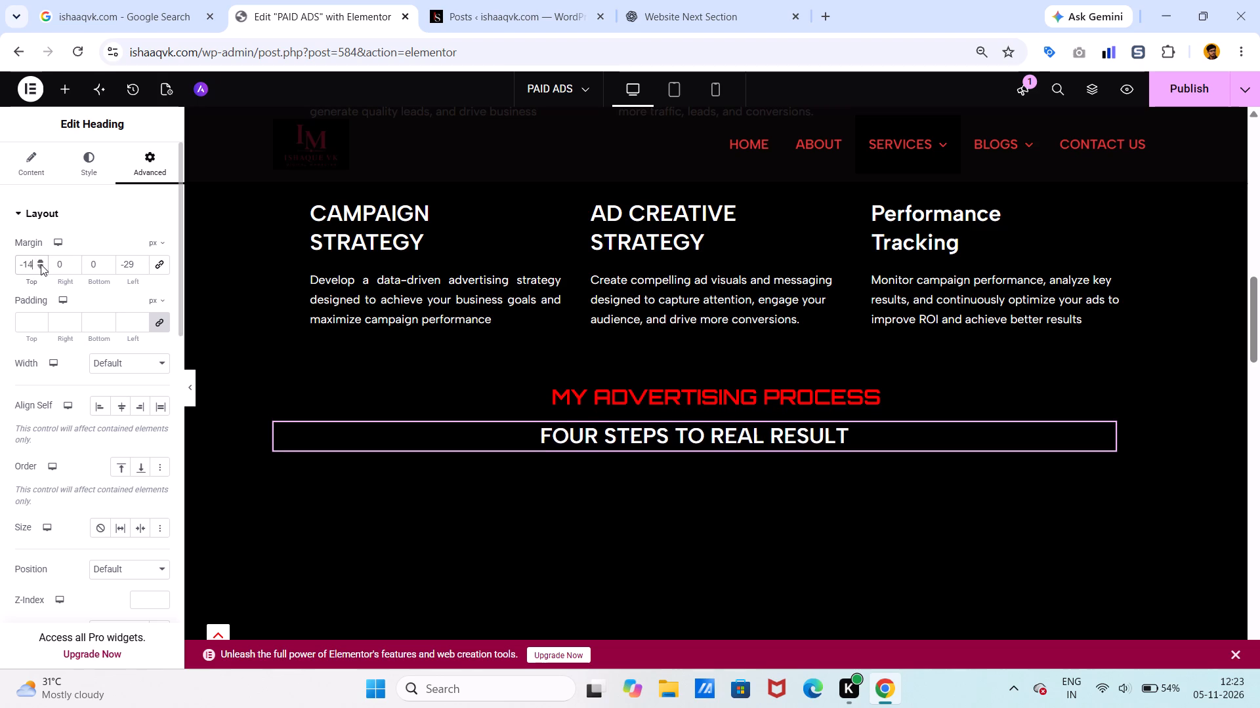
double_click(141, 262)
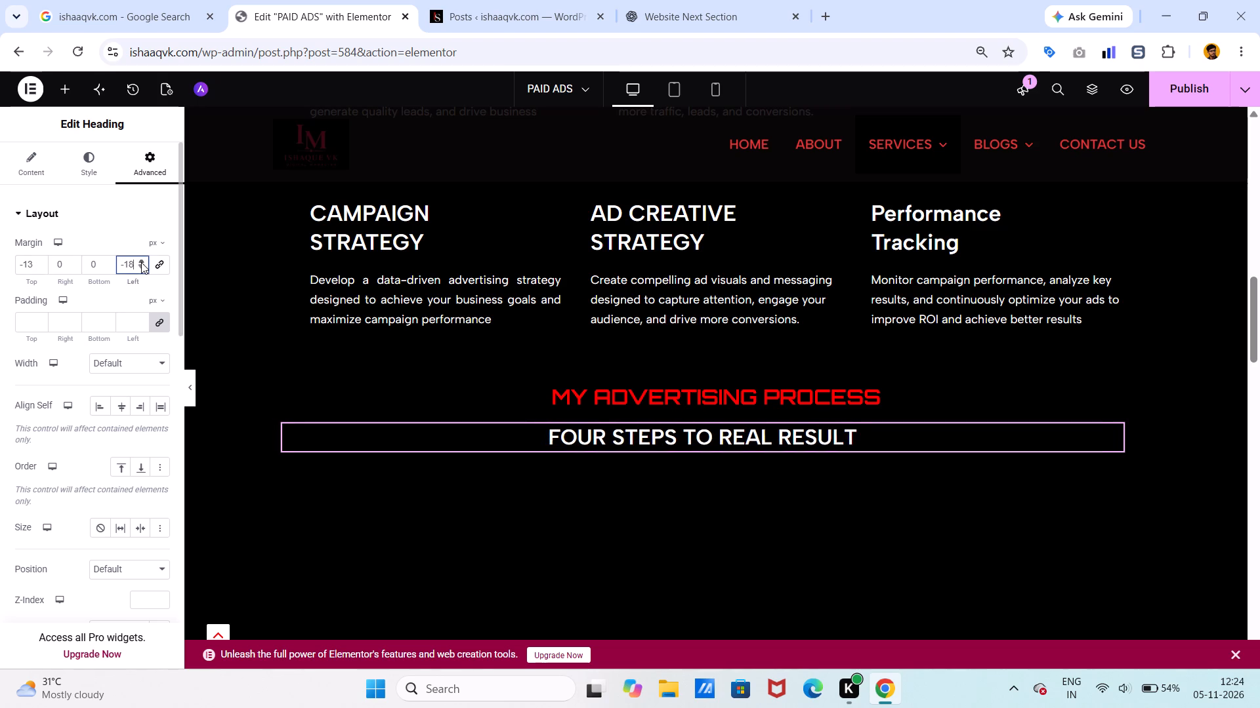
left_click(141, 262)
left_click(141, 262)
left_click(141, 262)
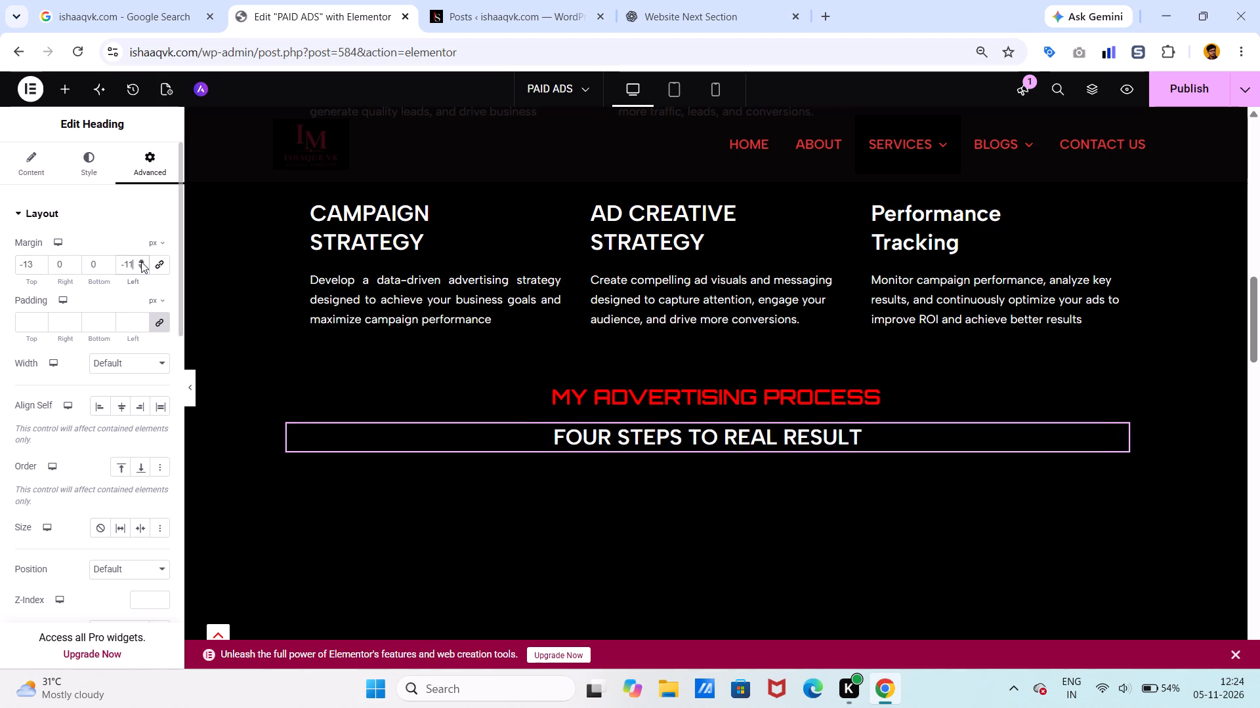
triple_click(141, 262)
double_click(141, 262)
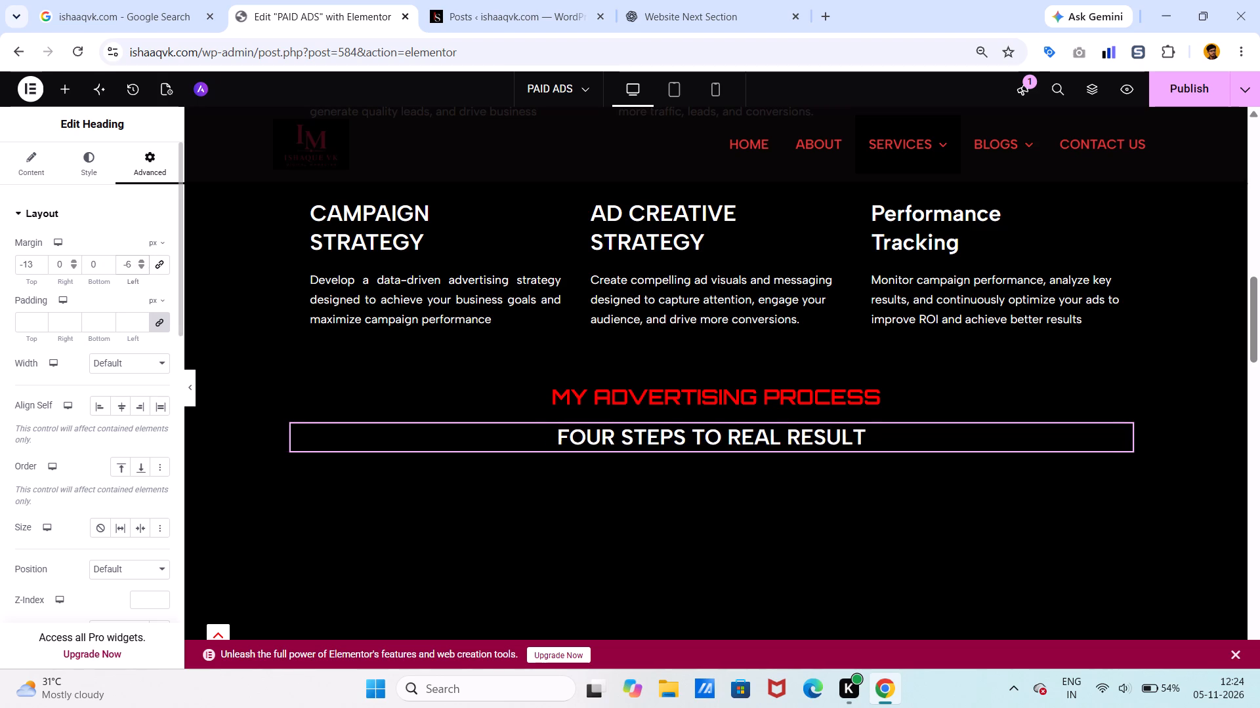
triple_click(39, 264)
left_click(39, 264)
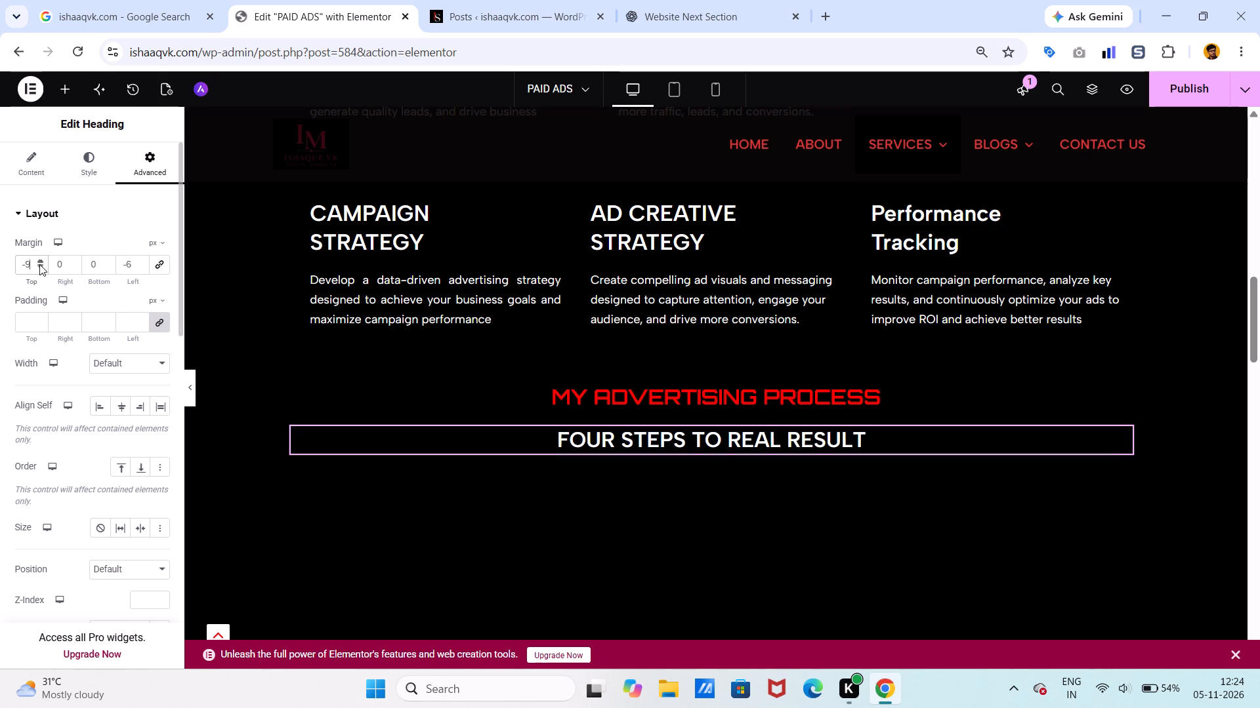
Tighten the gap under MY ADVERTISING PROCESS by setting the FOUR STEPS TO REAL RESULT heading's top margin to -24 px.
left_click(40, 267)
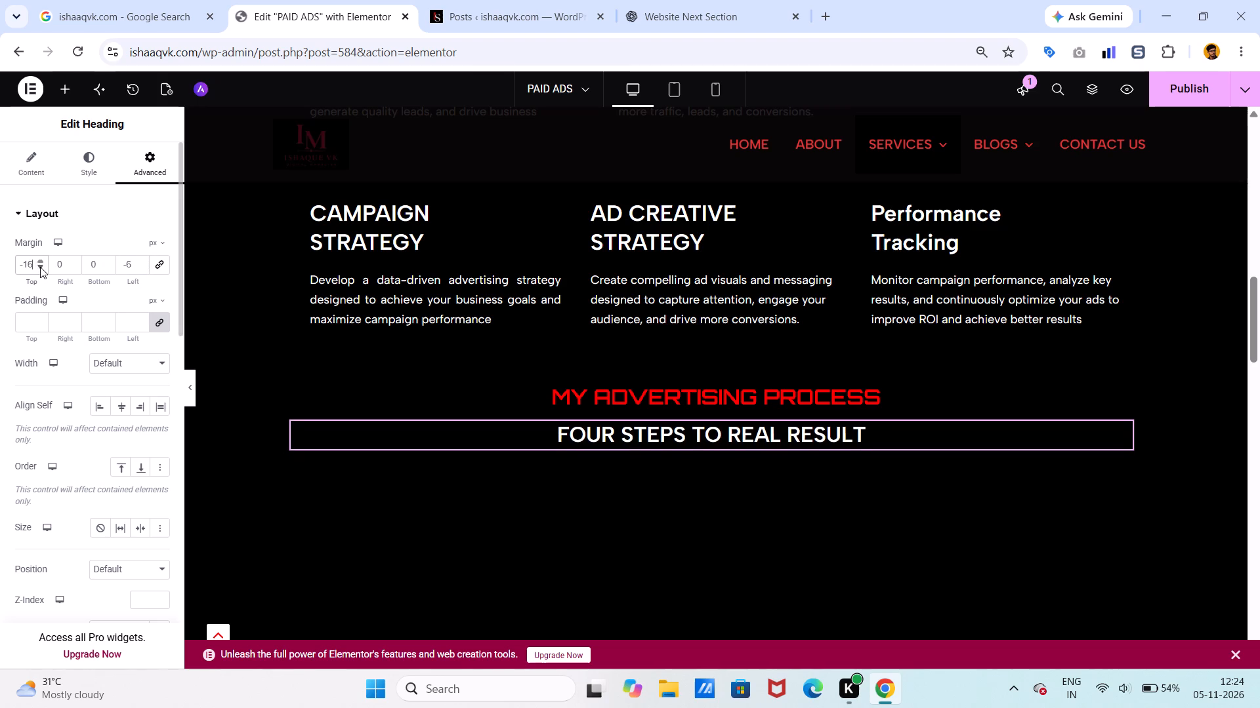
Check the reference section in ChatGPT and set the FOUR STEPS TO REAL RESULT heading's HTML tag to H3.
left_click(719, 10)
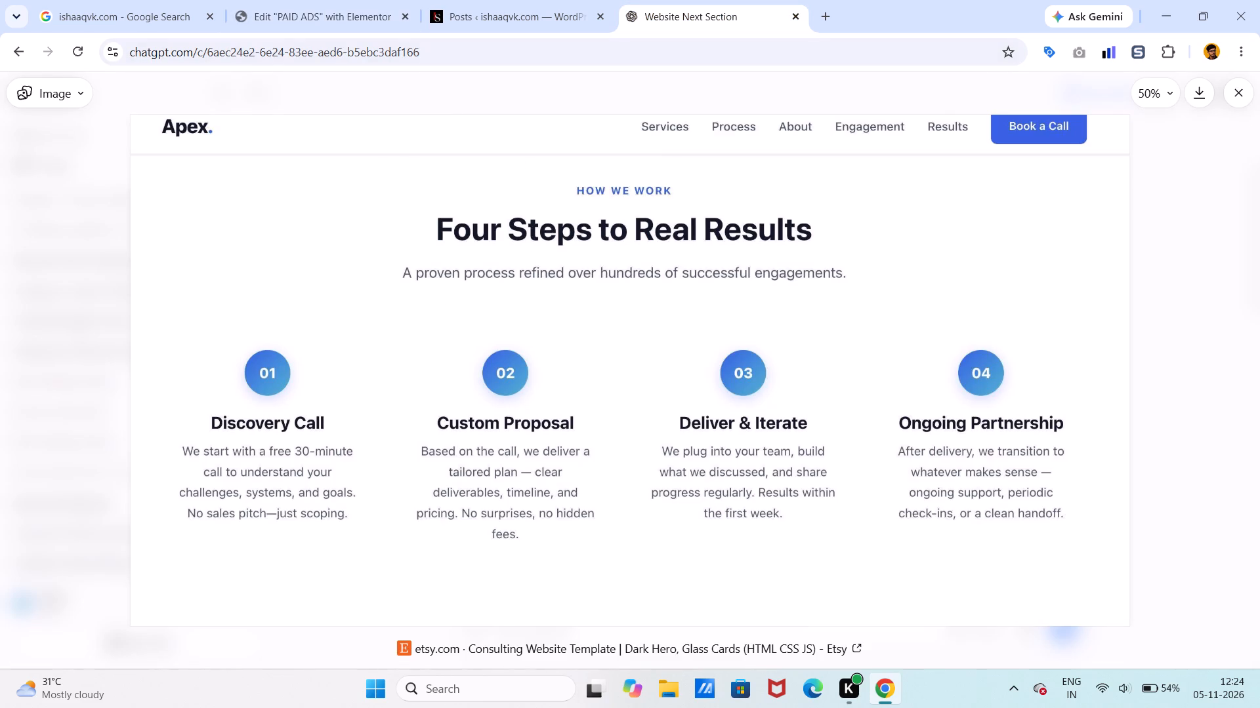
left_click(279, 17)
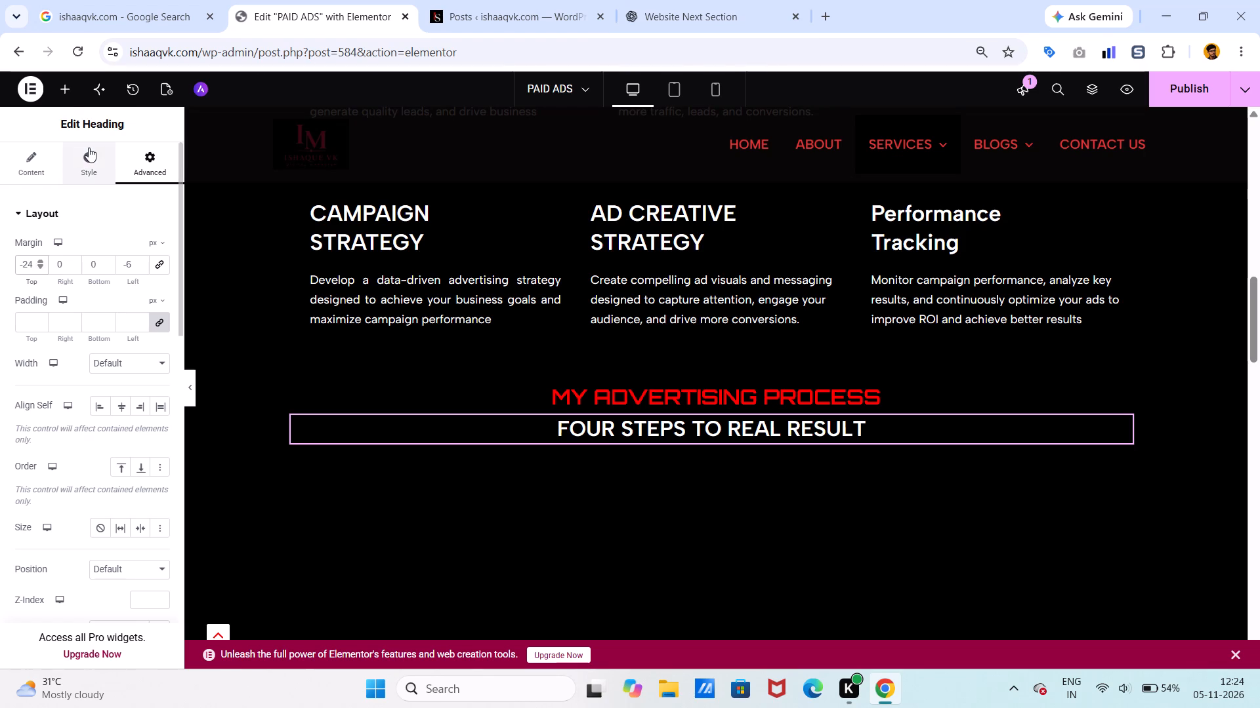
left_click(71, 101)
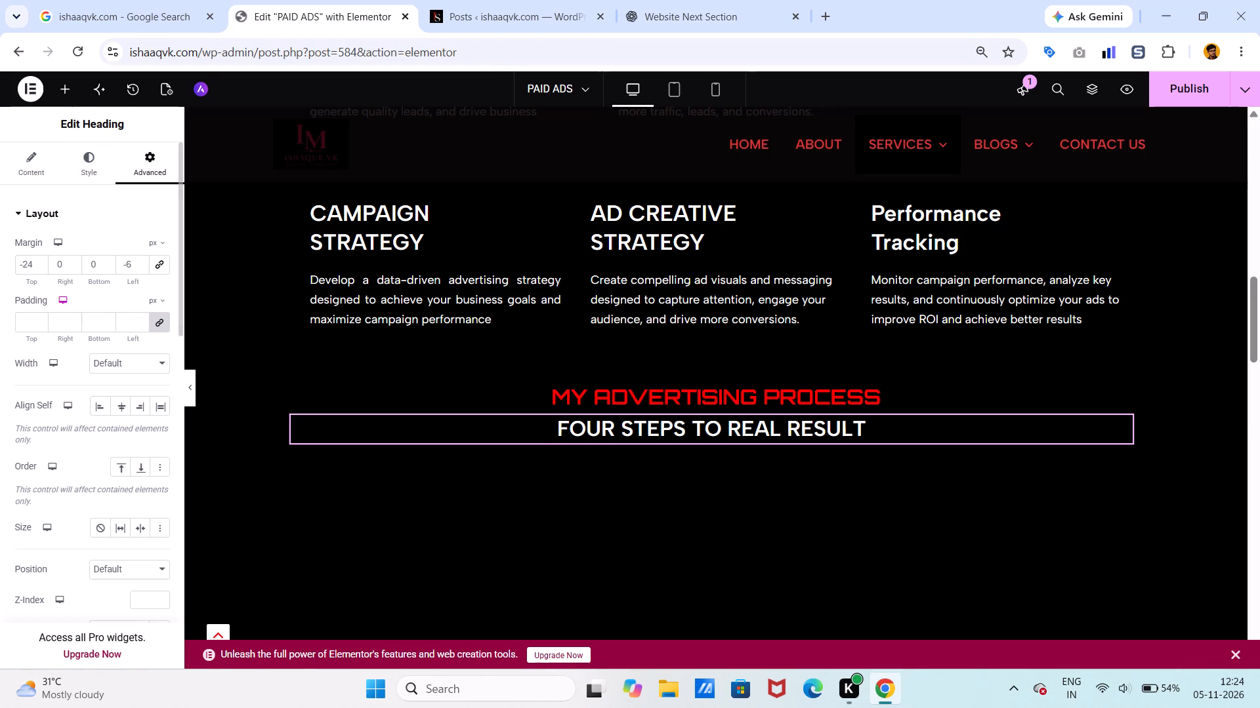
left_click(55, 167)
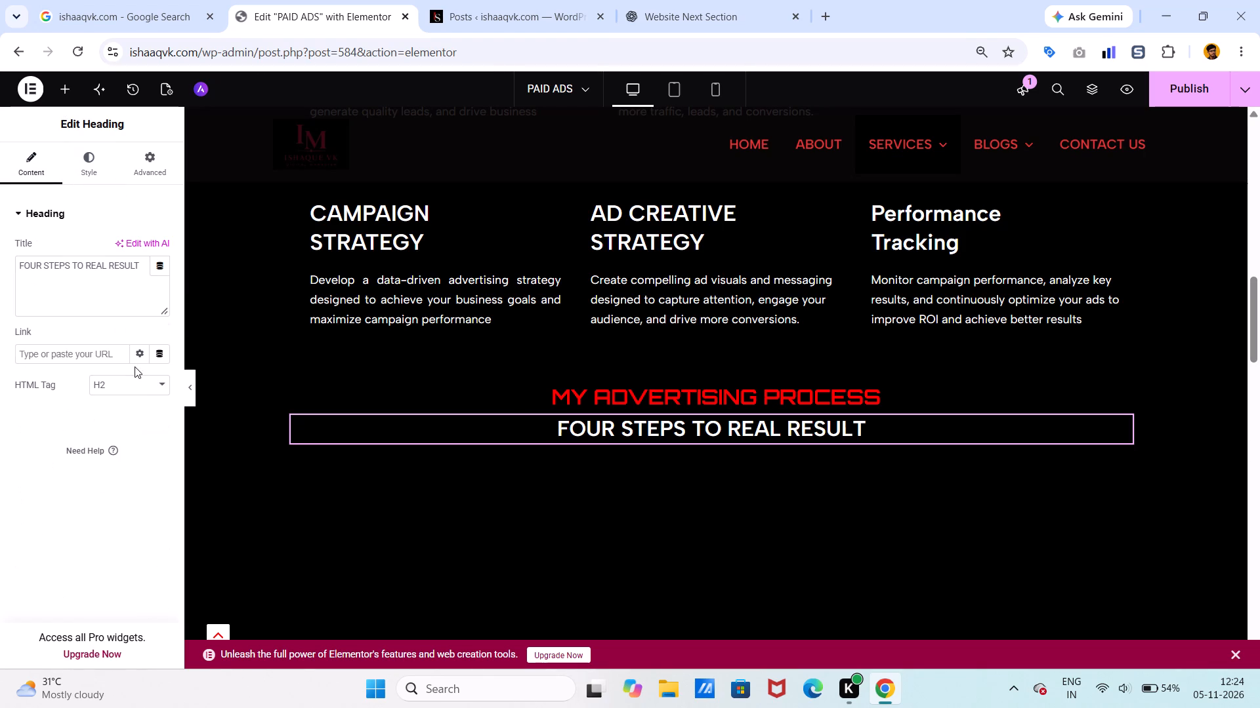
left_click(140, 380)
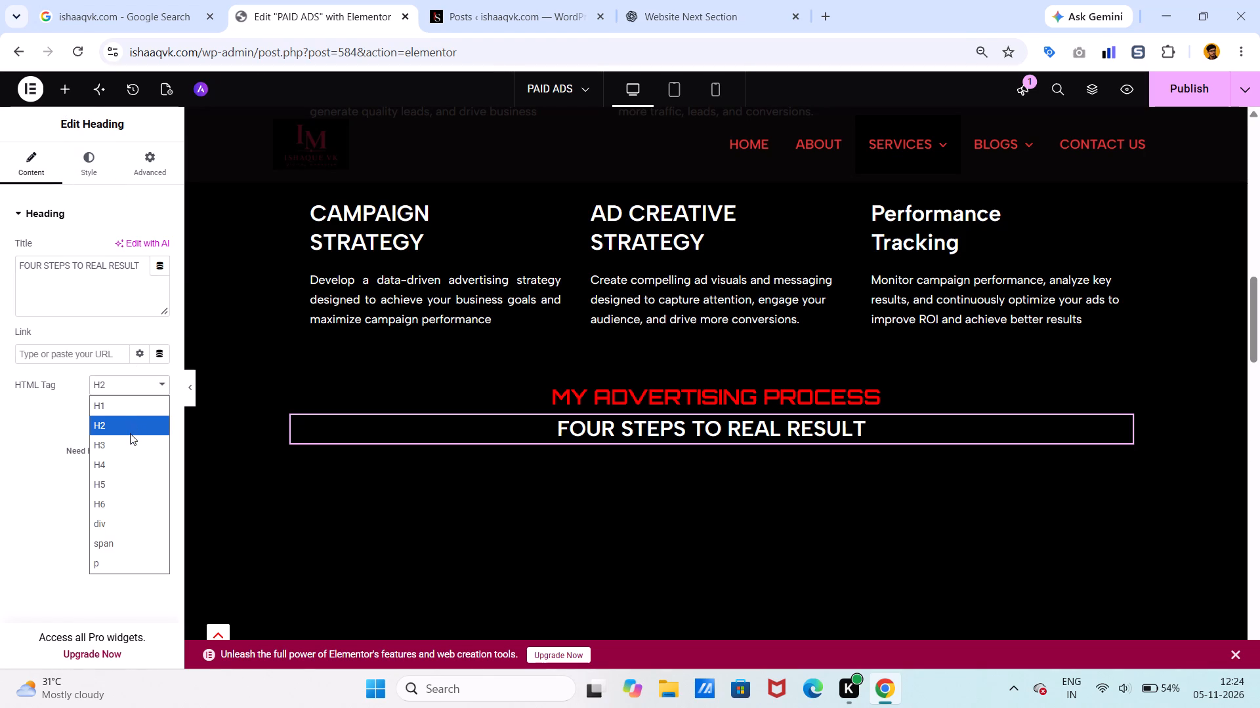
left_click(130, 438)
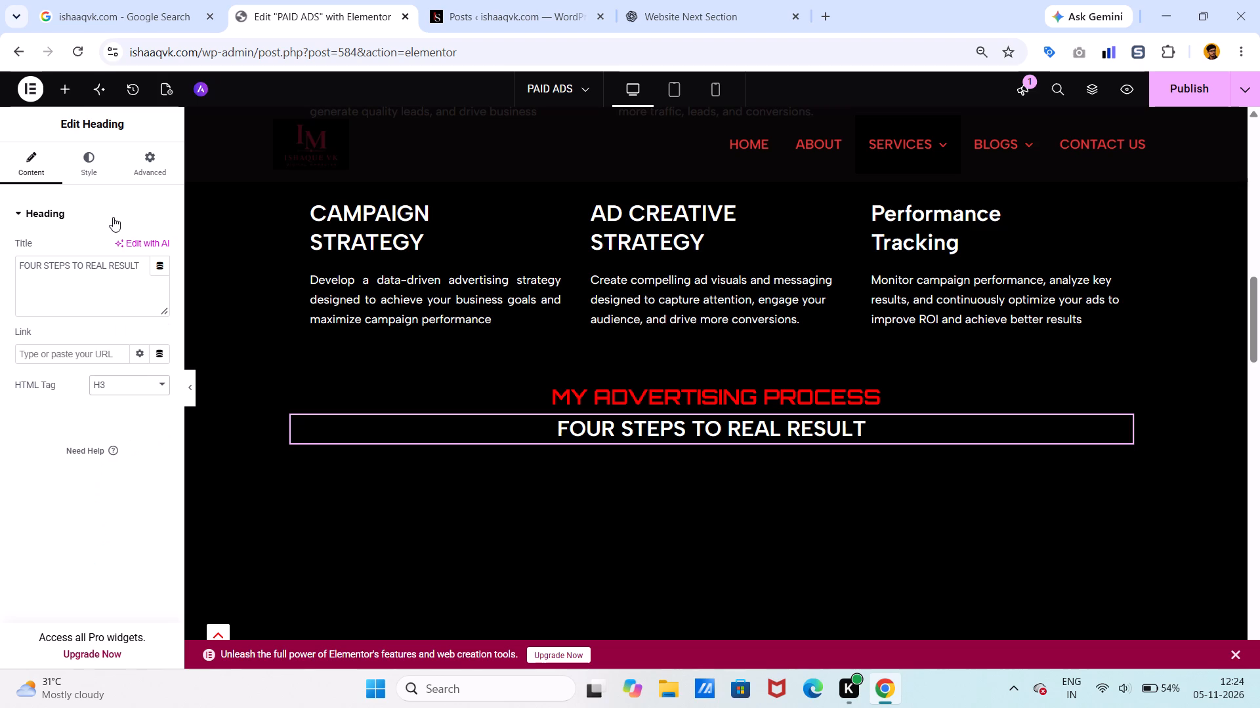
Add a Heading widget directly below FOUR STEPS TO REAL RESULT and clear its placeholder text.
left_click(68, 89)
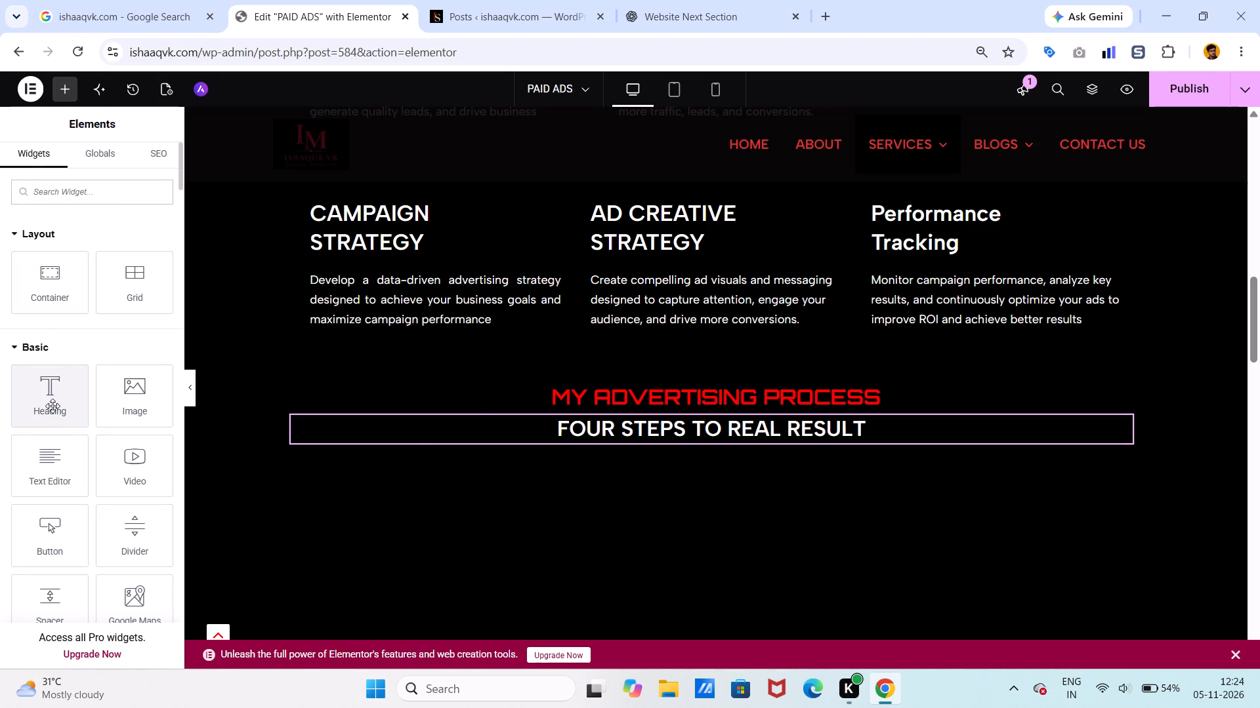
left_click_drag(52, 406, 582, 434)
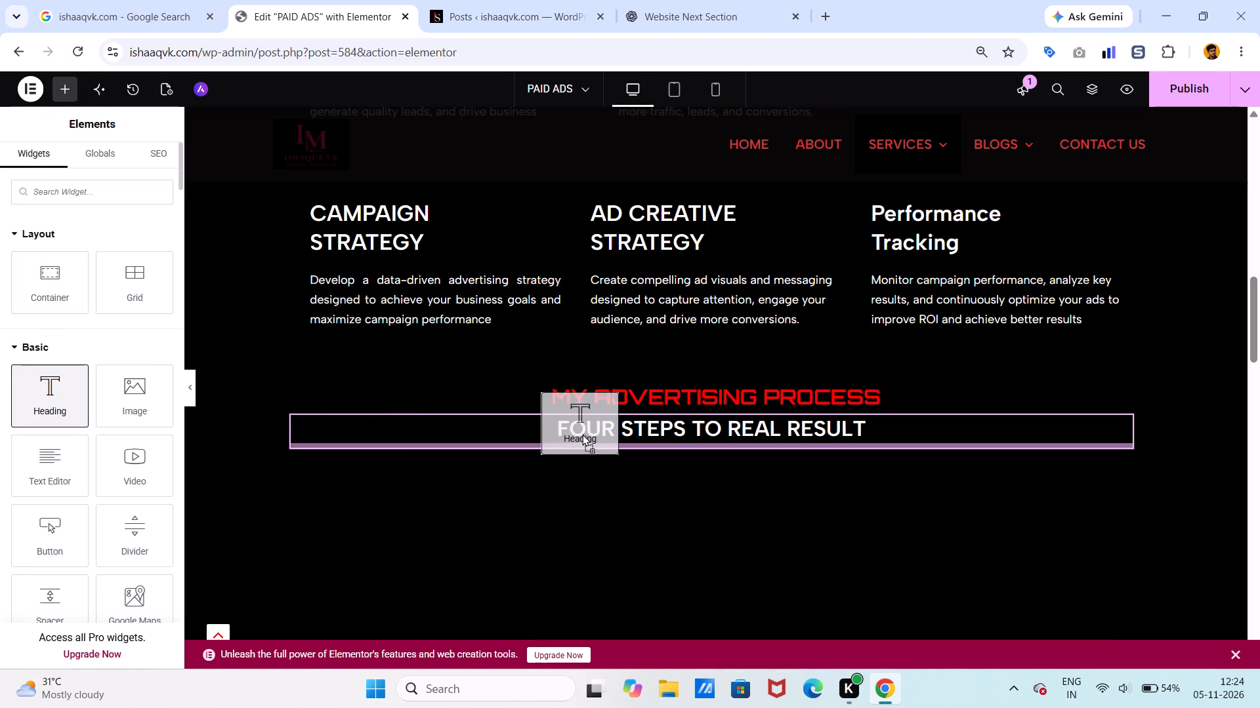
left_click_drag(582, 434, 582, 443)
left_click(660, 471)
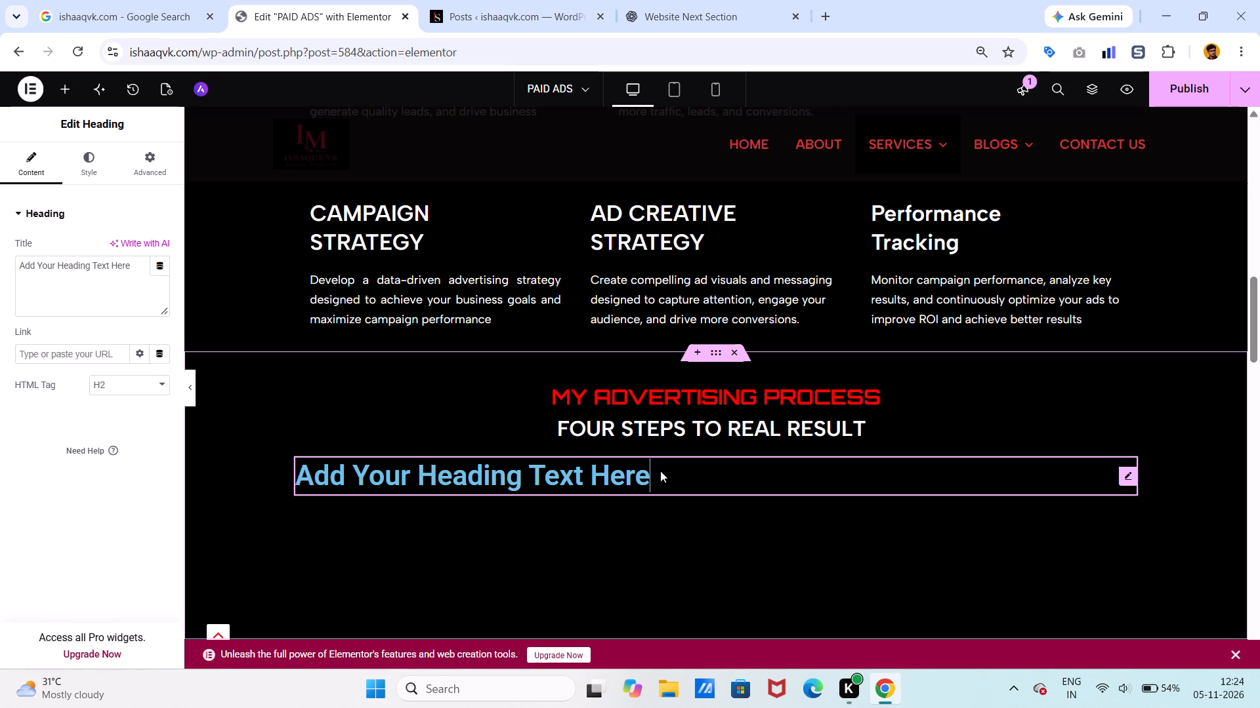
key("BackSpace")
key("BackSpace")
key("BackSpace")
key("BackSpace")
key("BackSpace")
key("BackSpace")
key("BackSpace")
key("BackSpace")
key("BackSpace")
key("BackSpace")
key("BackSpace")
key("BackSpace")
key("BackSpace")
key("BackSpace")
key("BackSpace")
key("BackSpace")
key("BackSpace")
key("BackSpace")
key("BackSpace")
key("BackSpace")
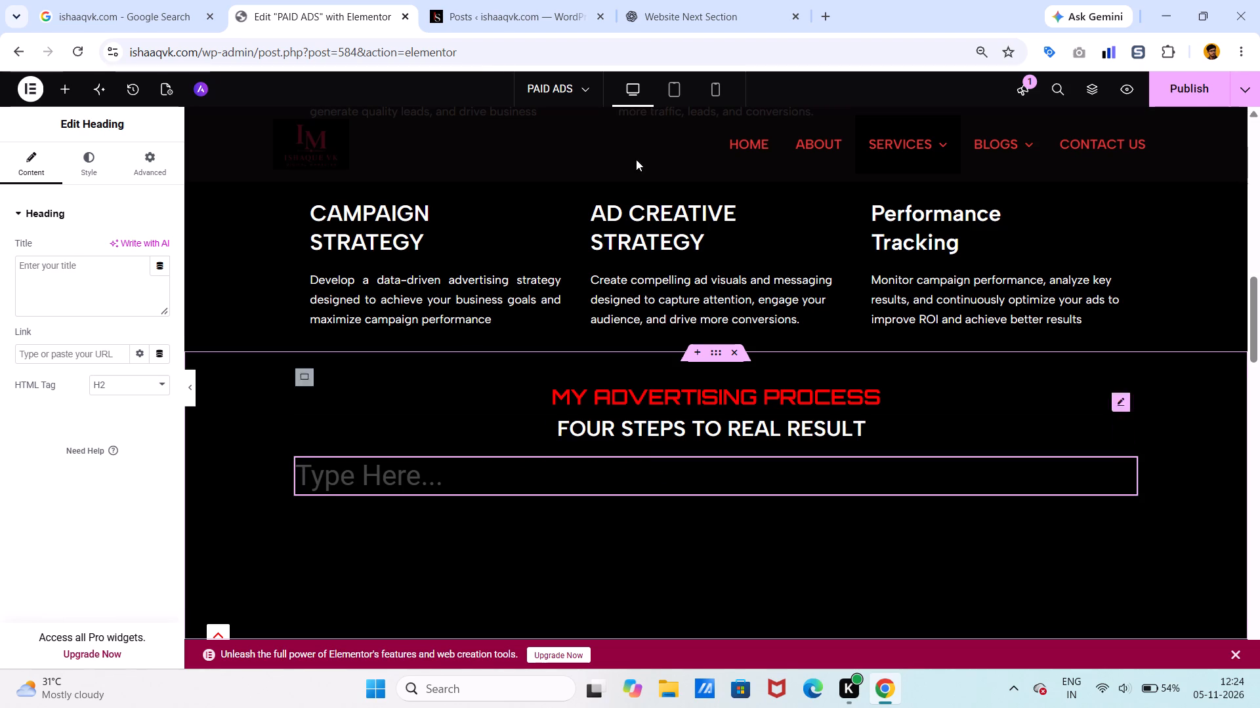
Consult the subtitle in ChatGPT's reference and start the new heading's title with "A Proven Process".
left_click(700, 7)
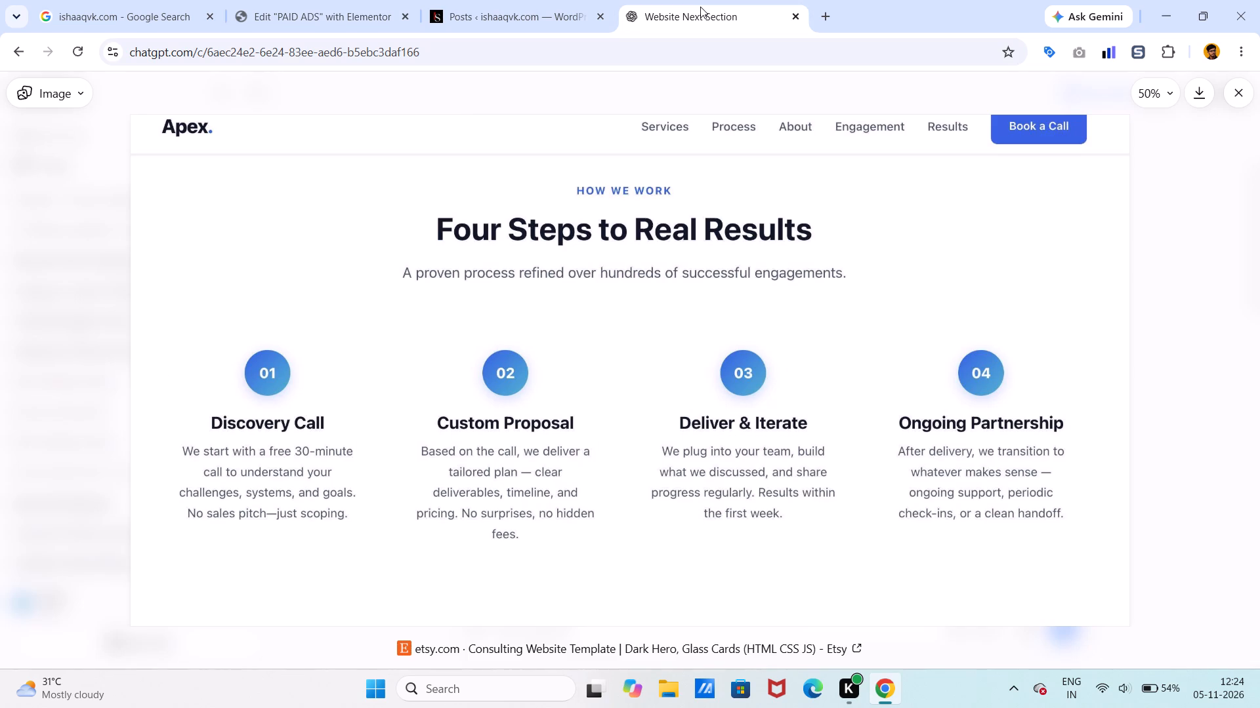
left_click(342, 12)
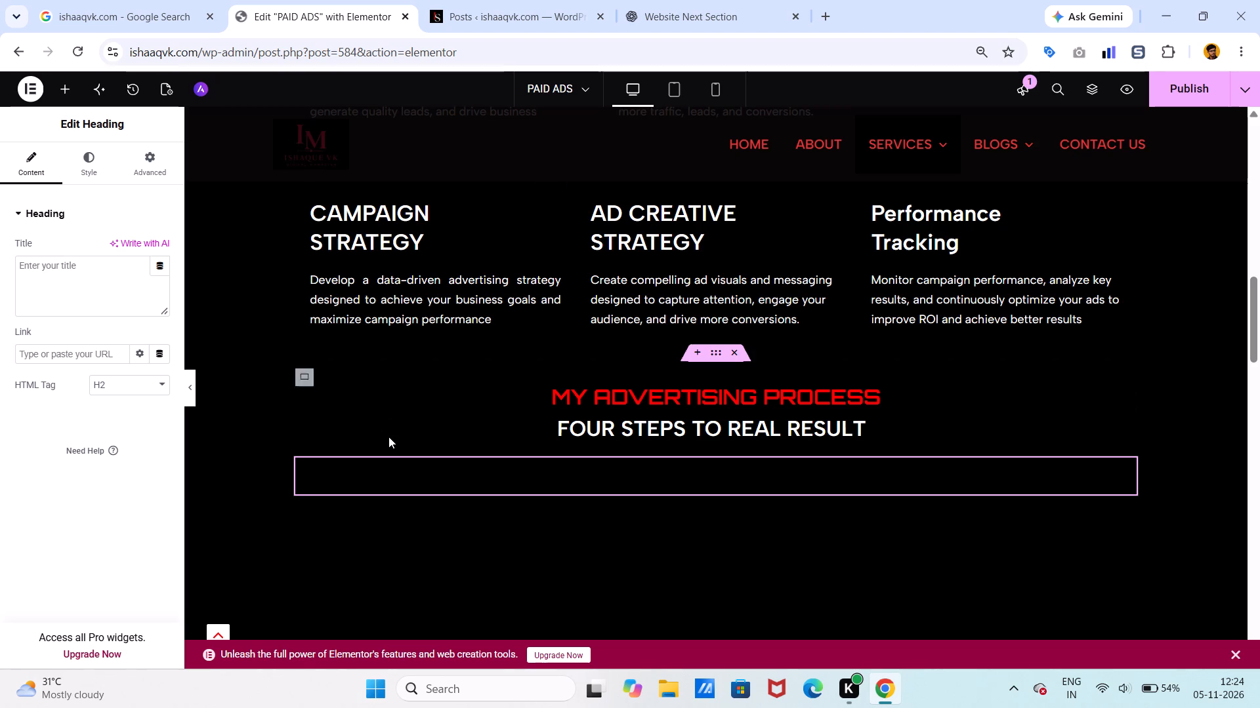
left_click(106, 248)
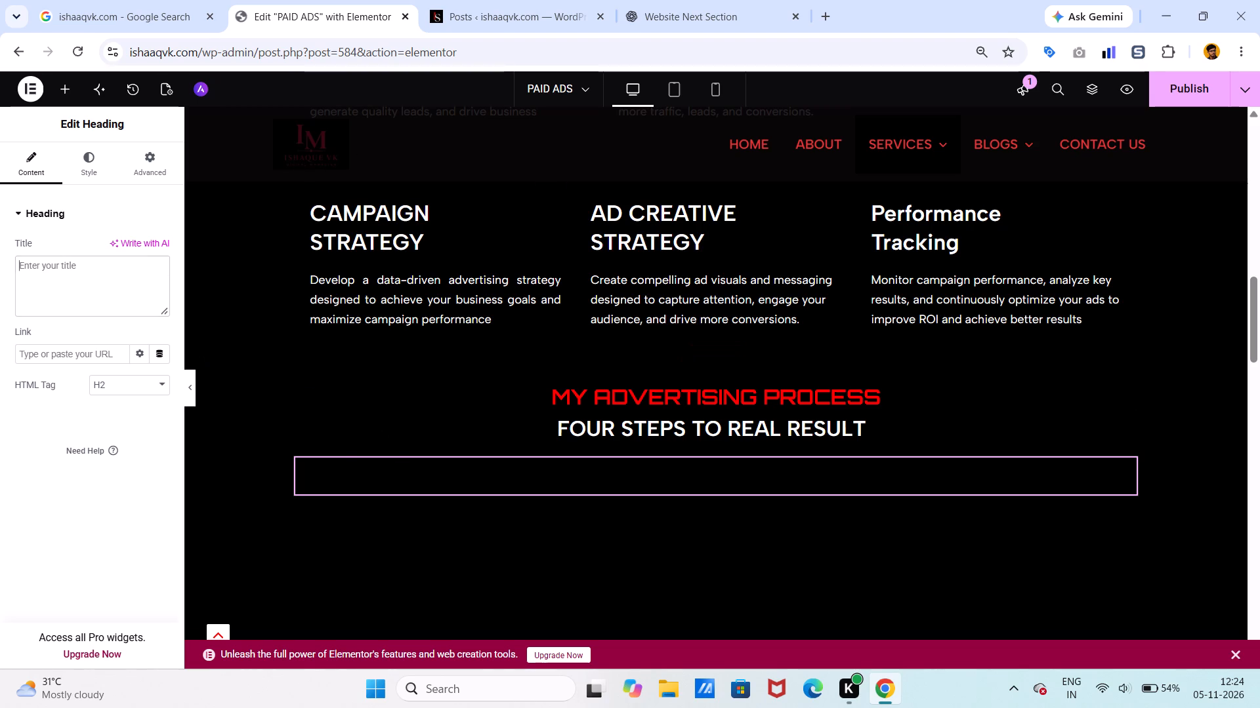
left_click(88, 269)
type("A P")
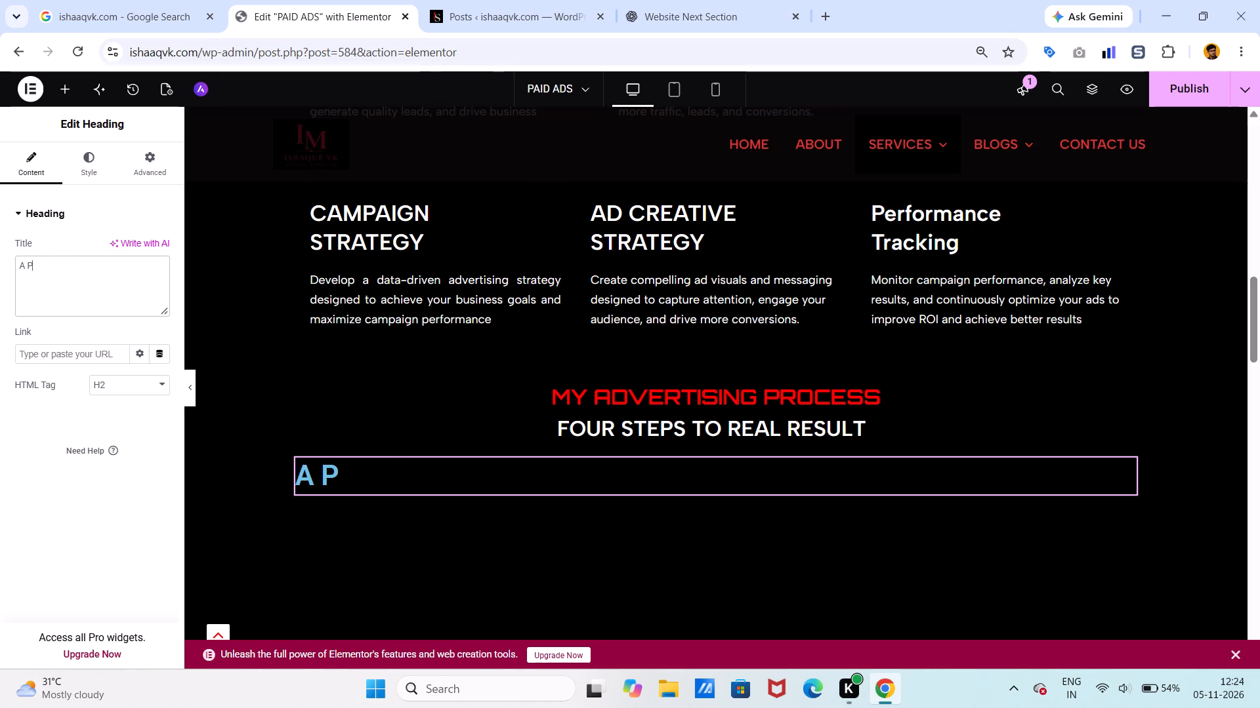
type("rove")
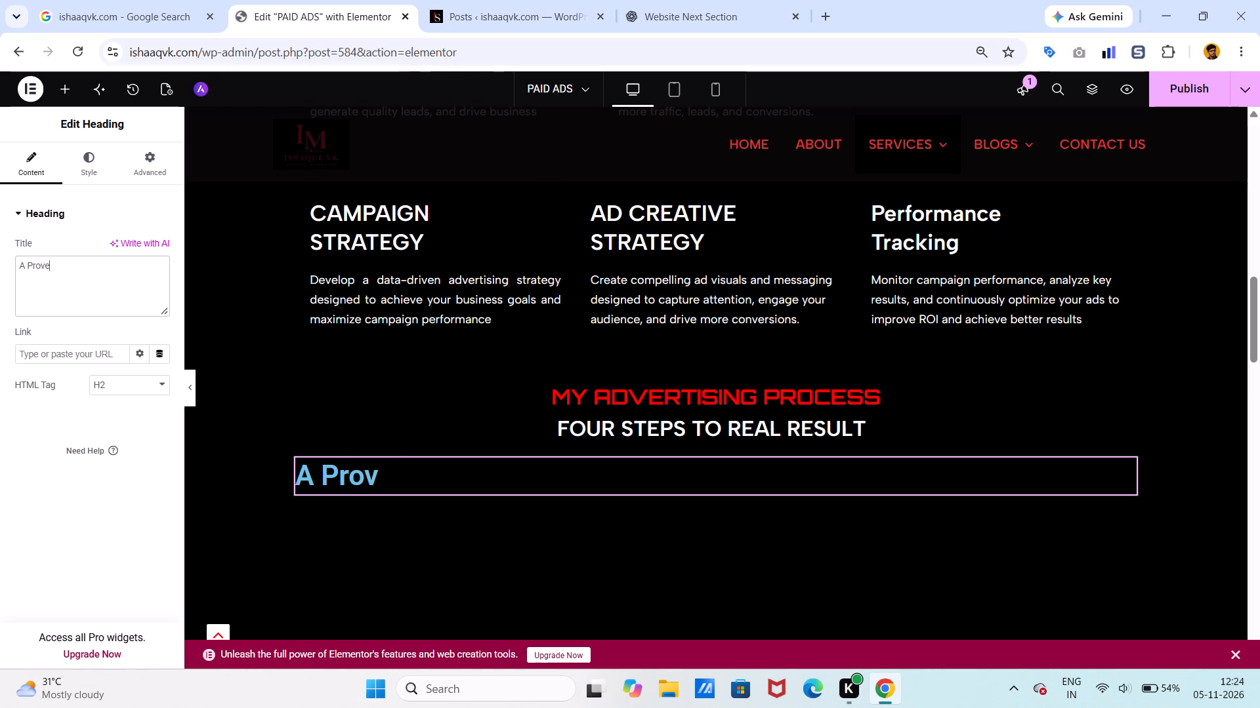
key("space")
key("BackSpace")
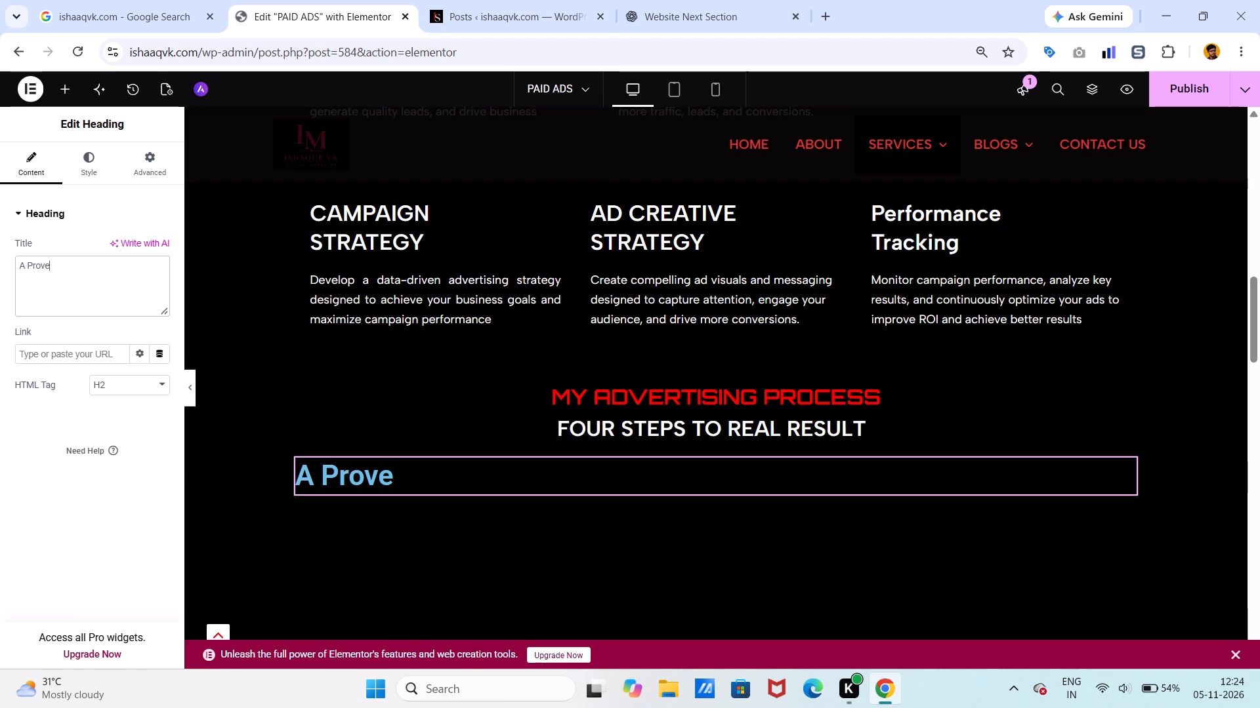
type("nn")
key("BackSpace")
key("space")
type("p")
key("BackSpace")
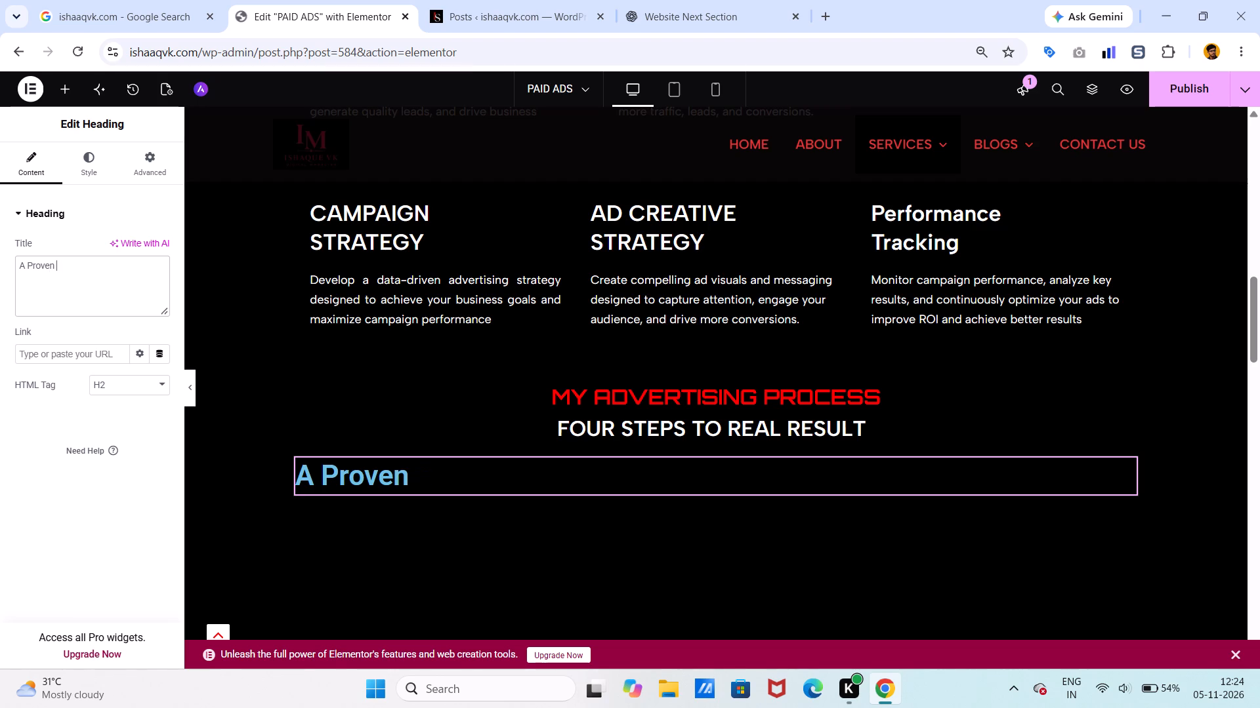
key("o")
key("BackSpace")
type("rocess")
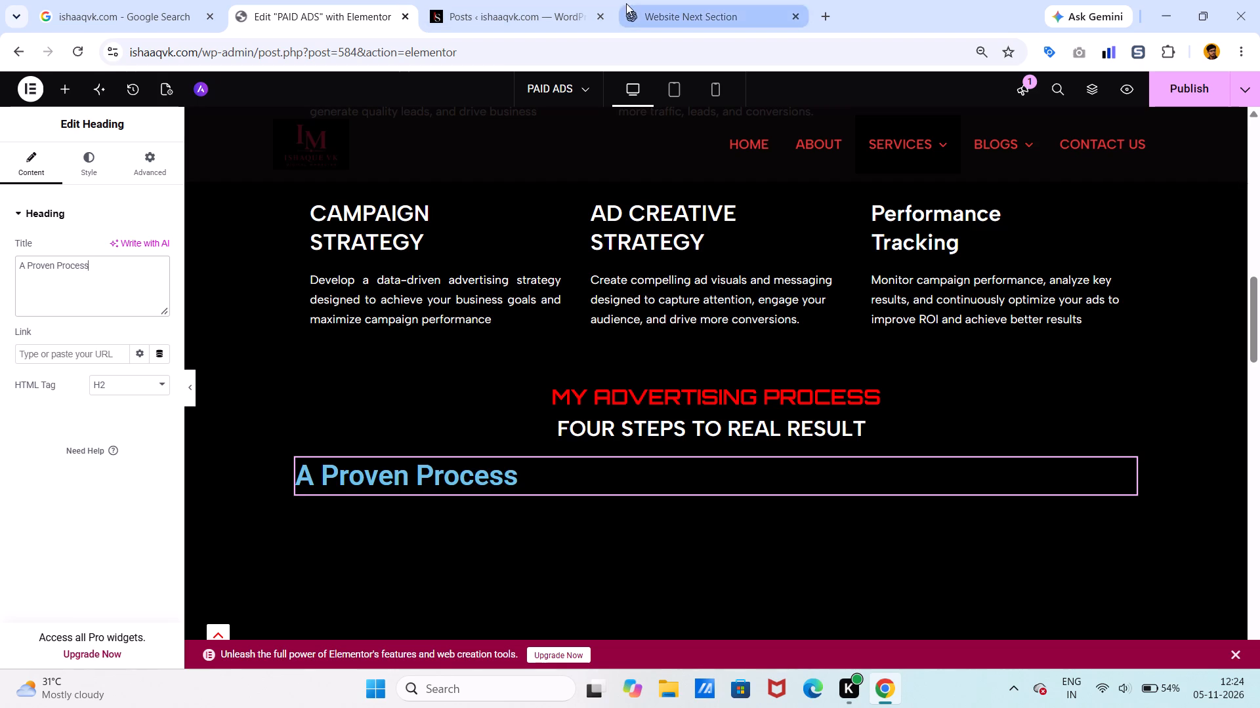
Continue the title with "Refined Over Hundreds of", following ChatGPT's reference and using Grammarly's wording suggestion for Hundreds.
left_click(626, 3)
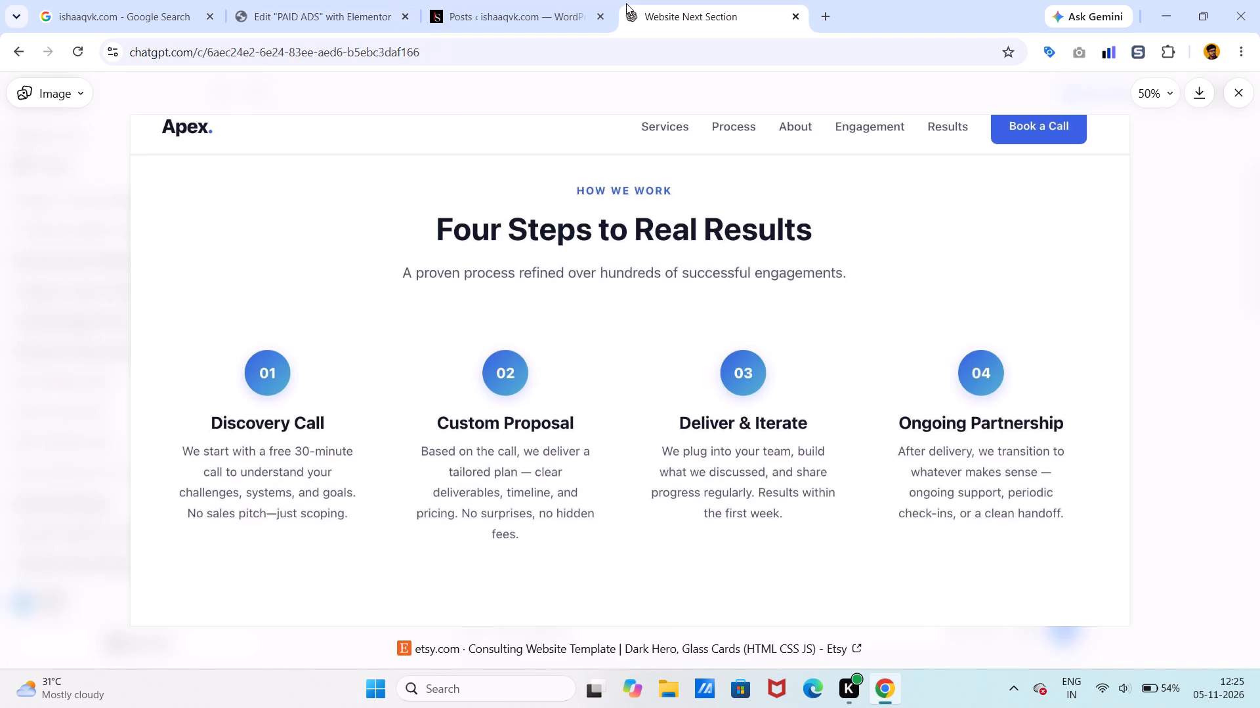
left_click(292, 15)
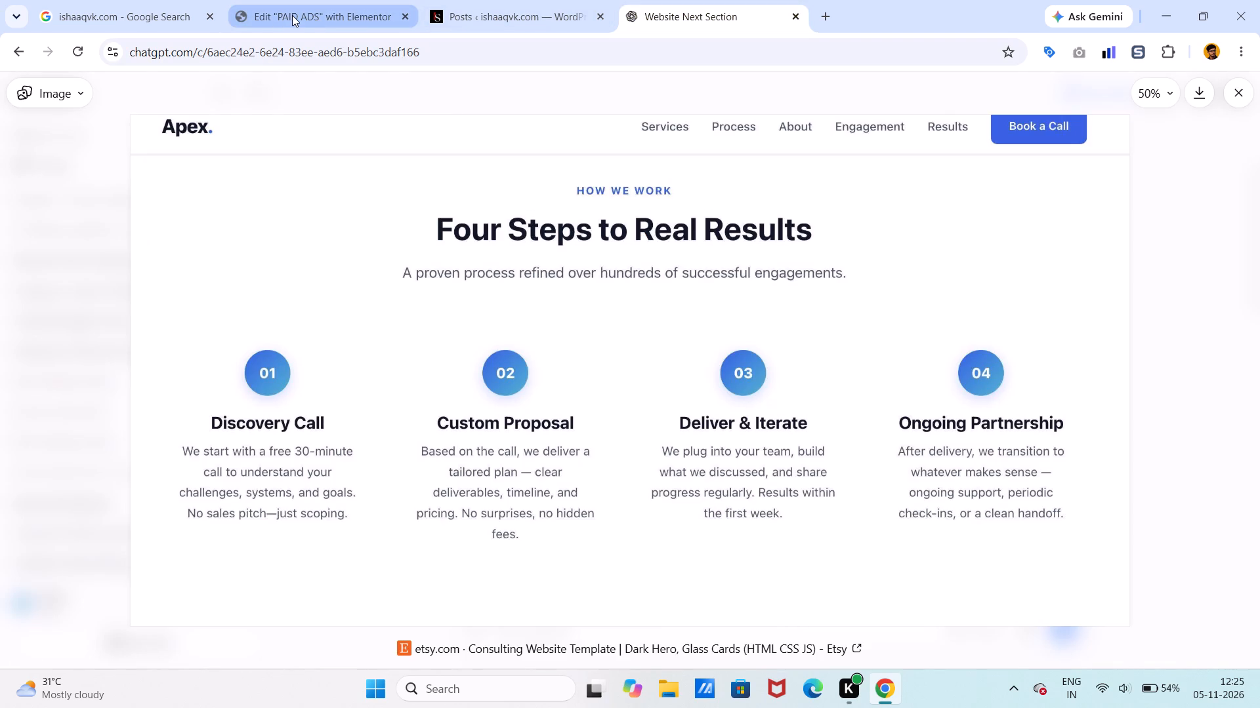
key("space")
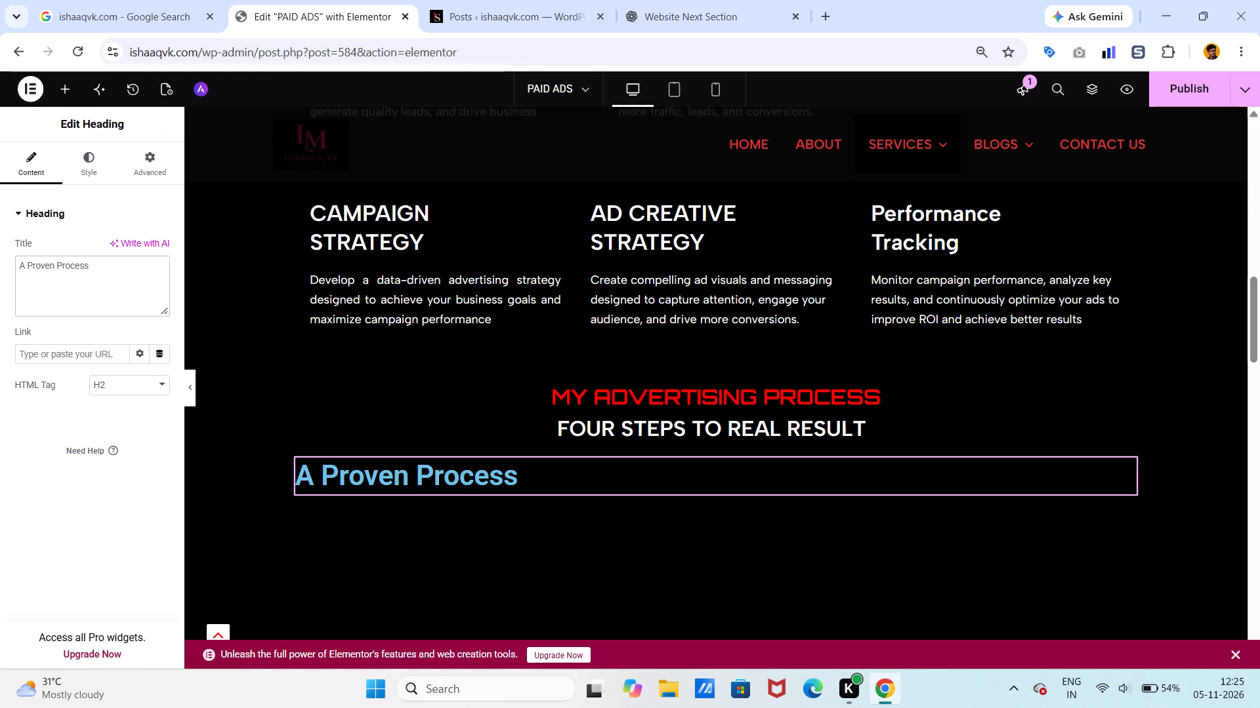
type("ined")
key("space")
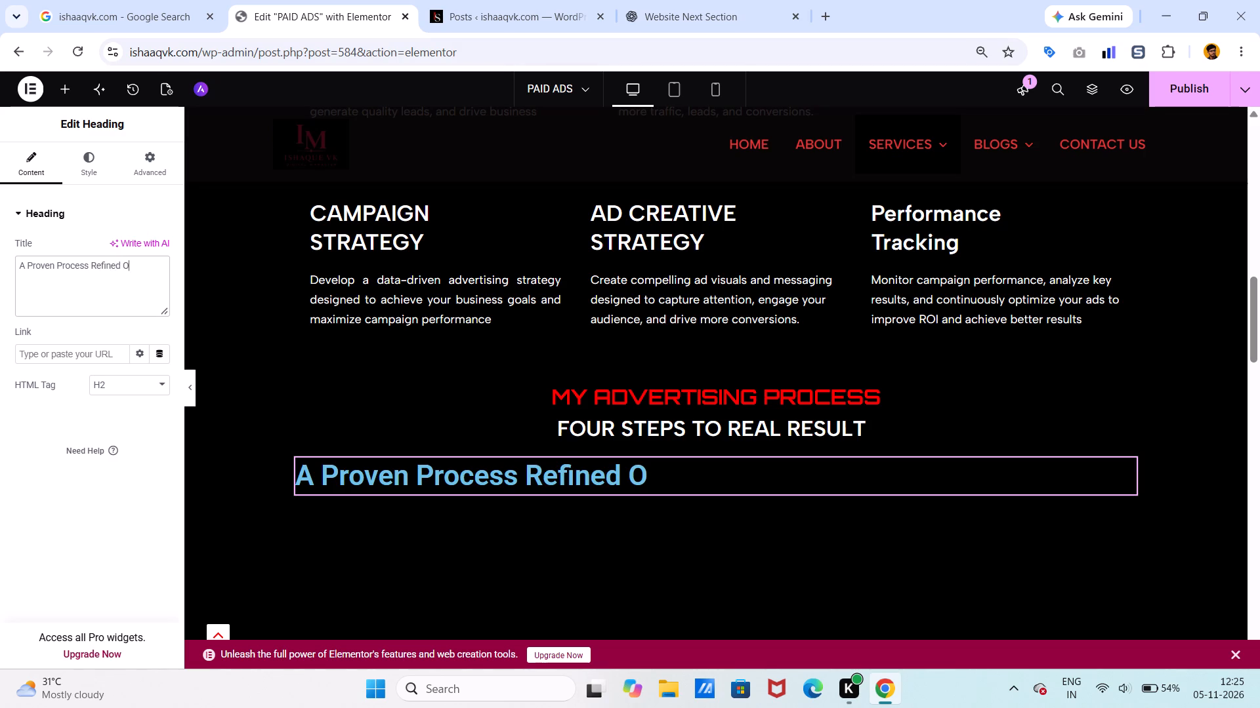
type("ver")
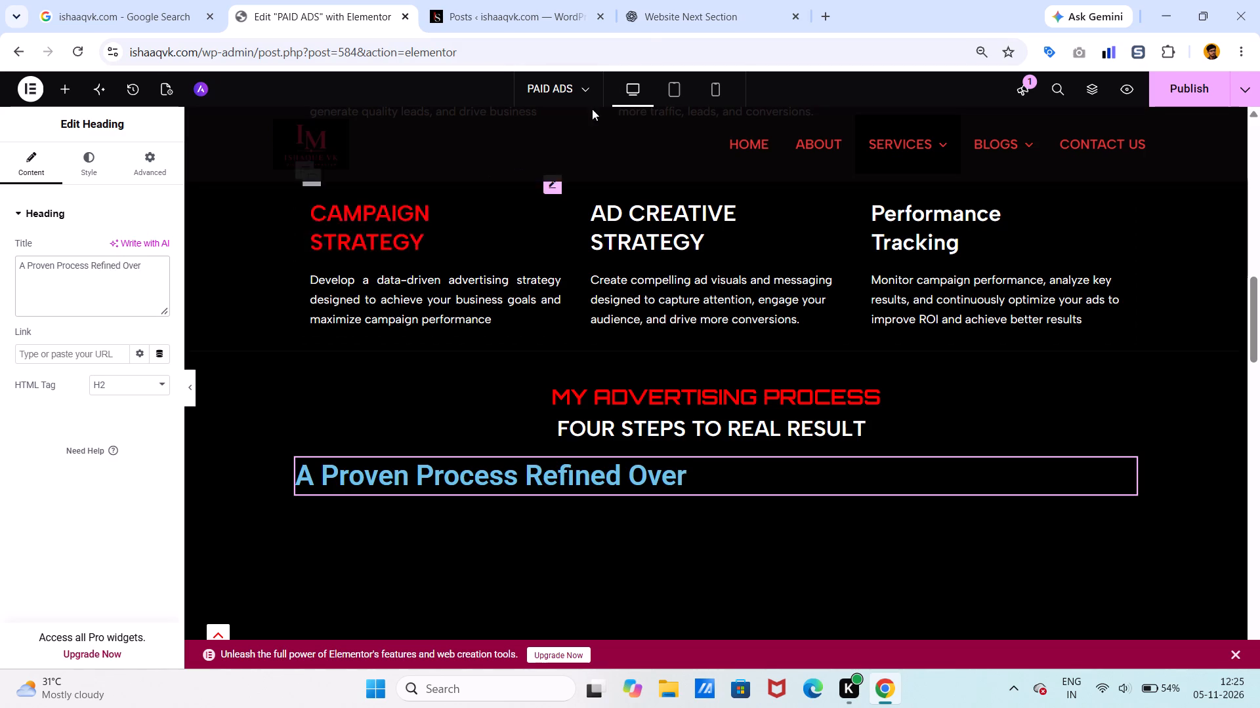
left_click(652, 9)
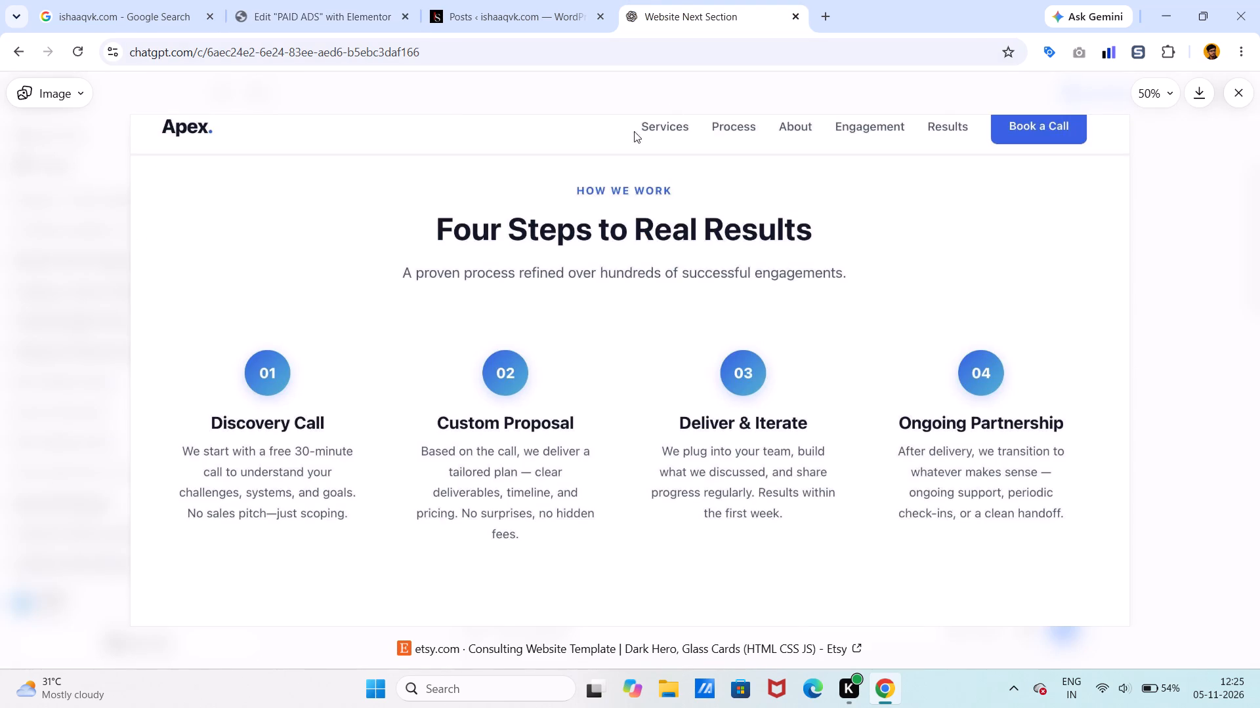
left_click(307, 9)
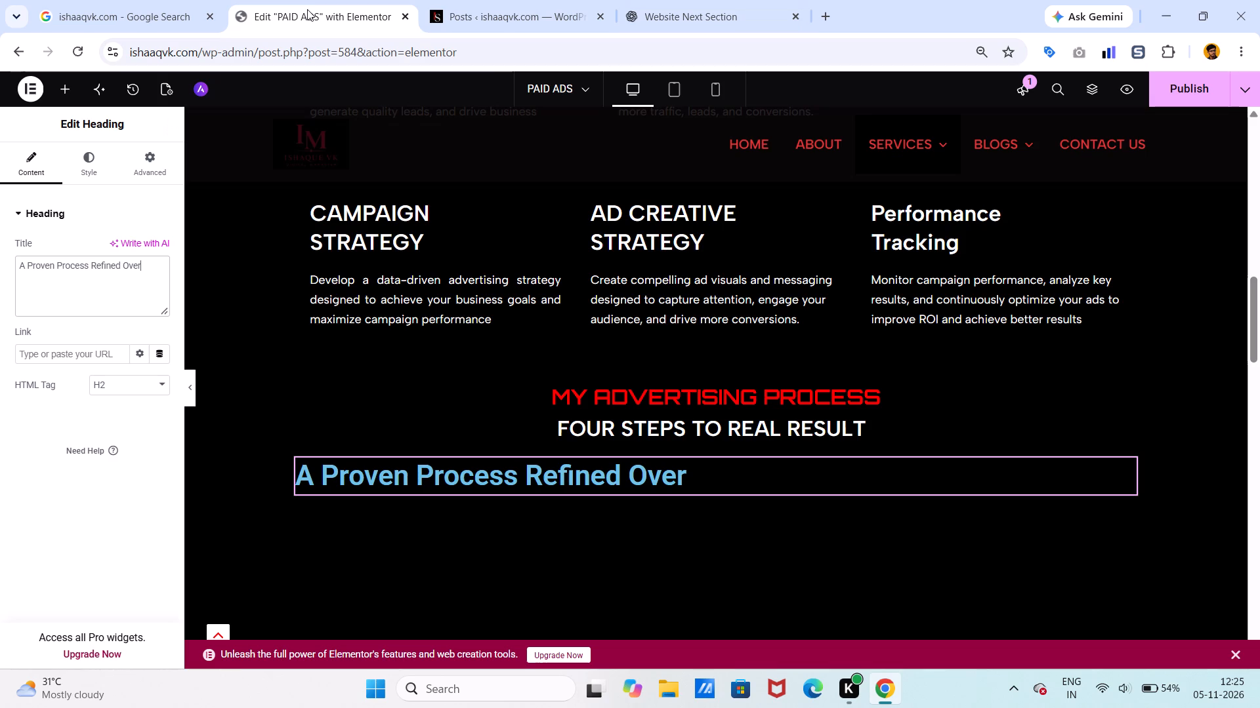
key("space")
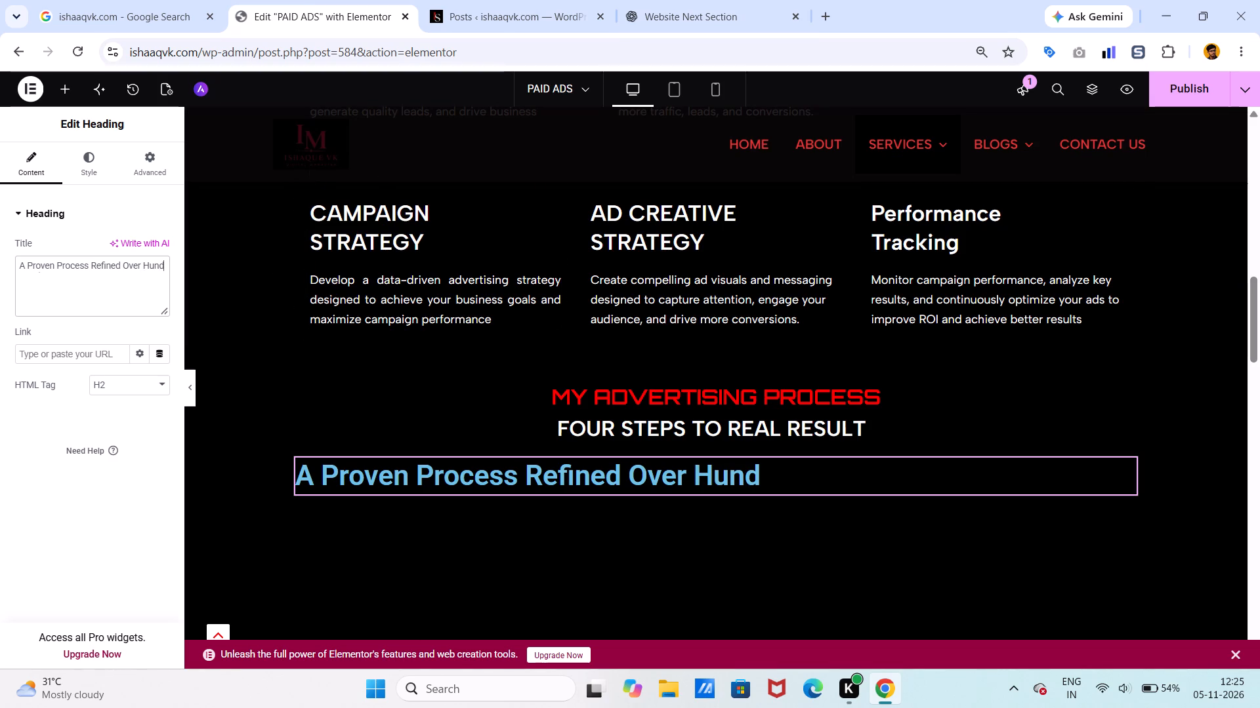
key("BackSpace")
type("d")
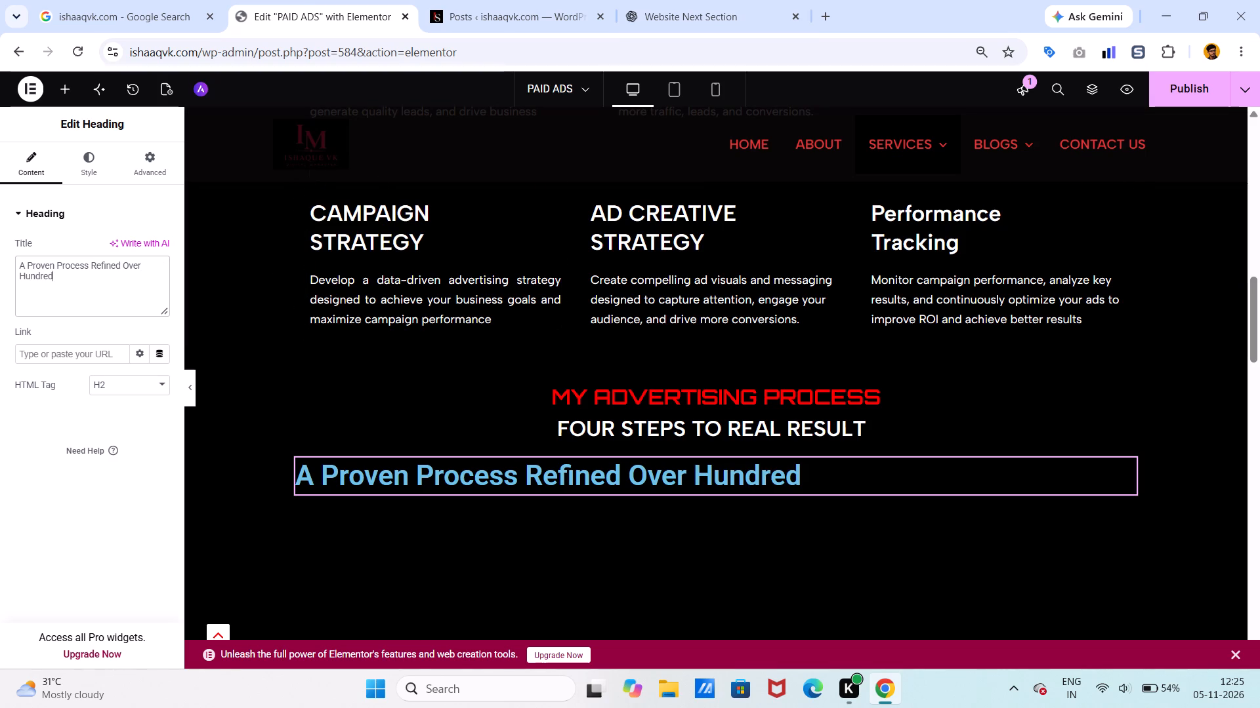
key("space")
key("o")
key("f")
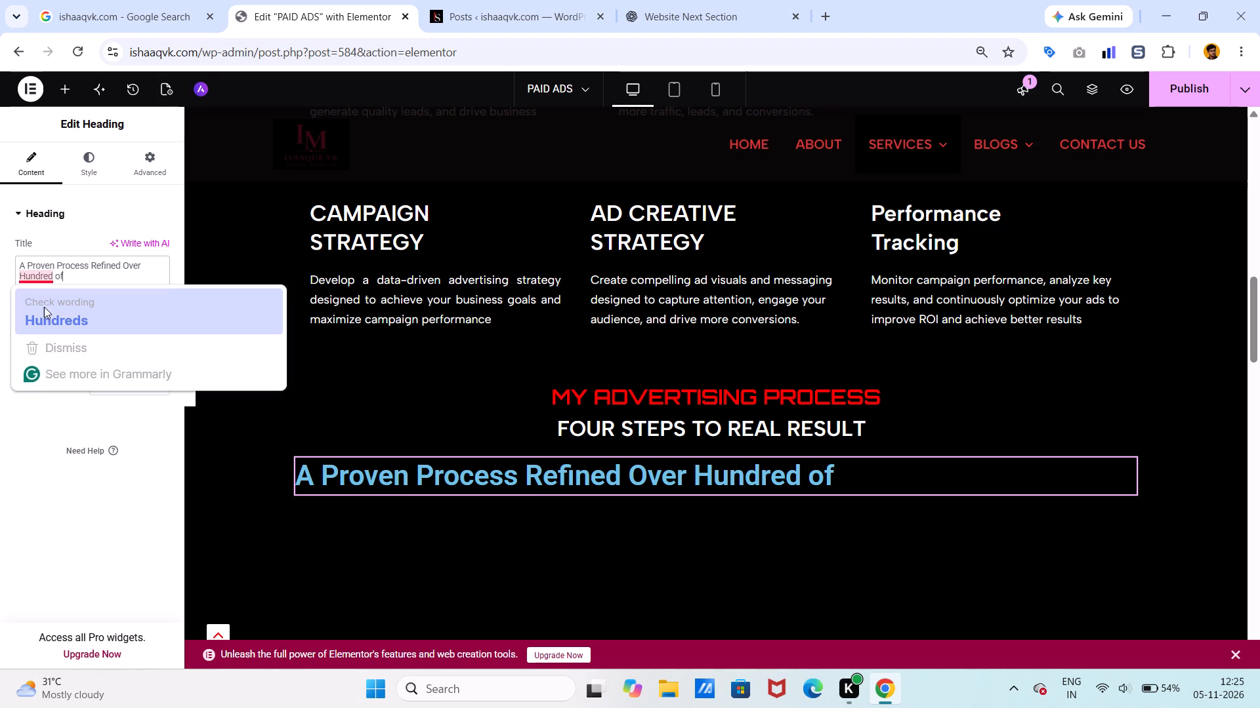
left_click(49, 313)
type("Hundreds")
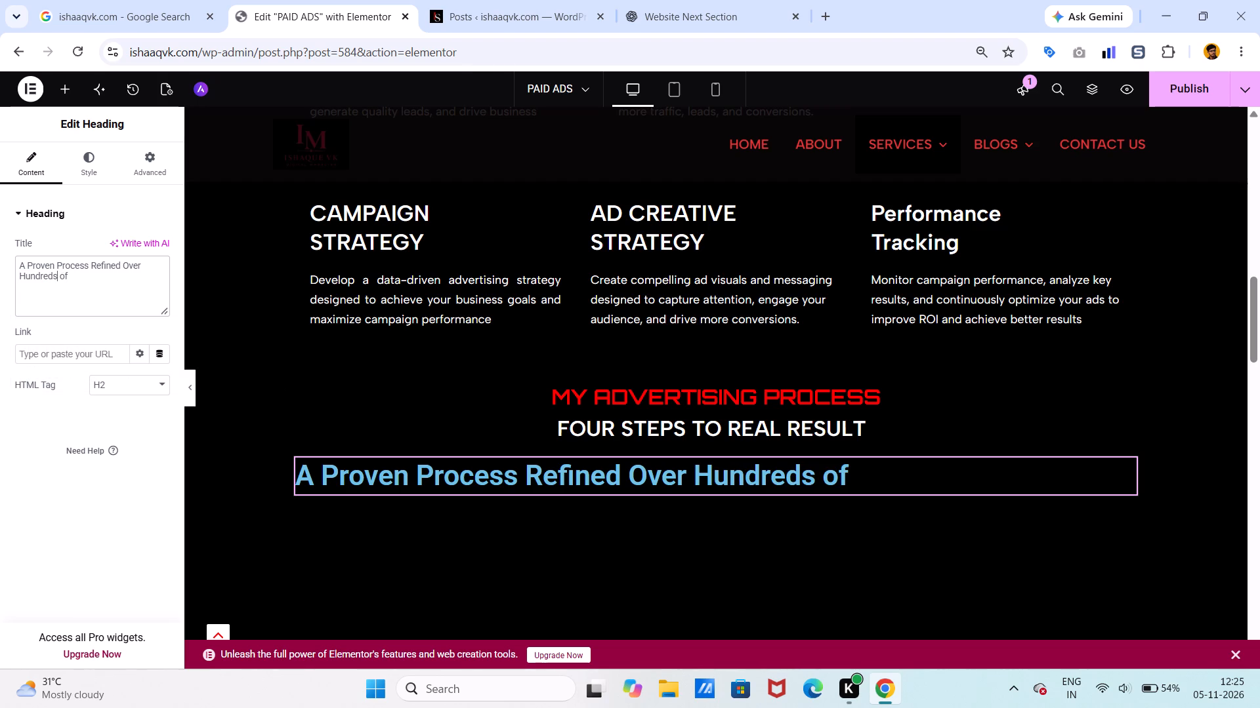
Complete the new heading's title with "Successful Engagements", using Grammarly's spelling and capitalization suggestions.
left_click(85, 281)
key("space")
type("succes")
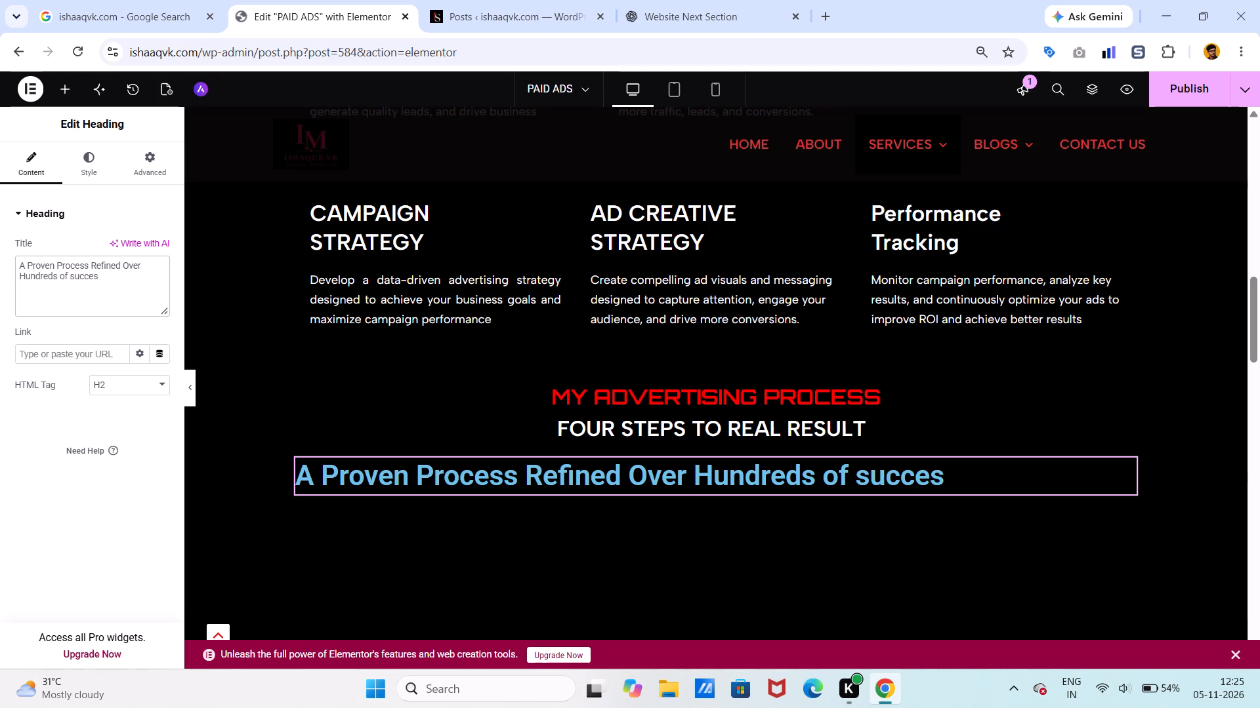
key("f")
type("ul")
key("space")
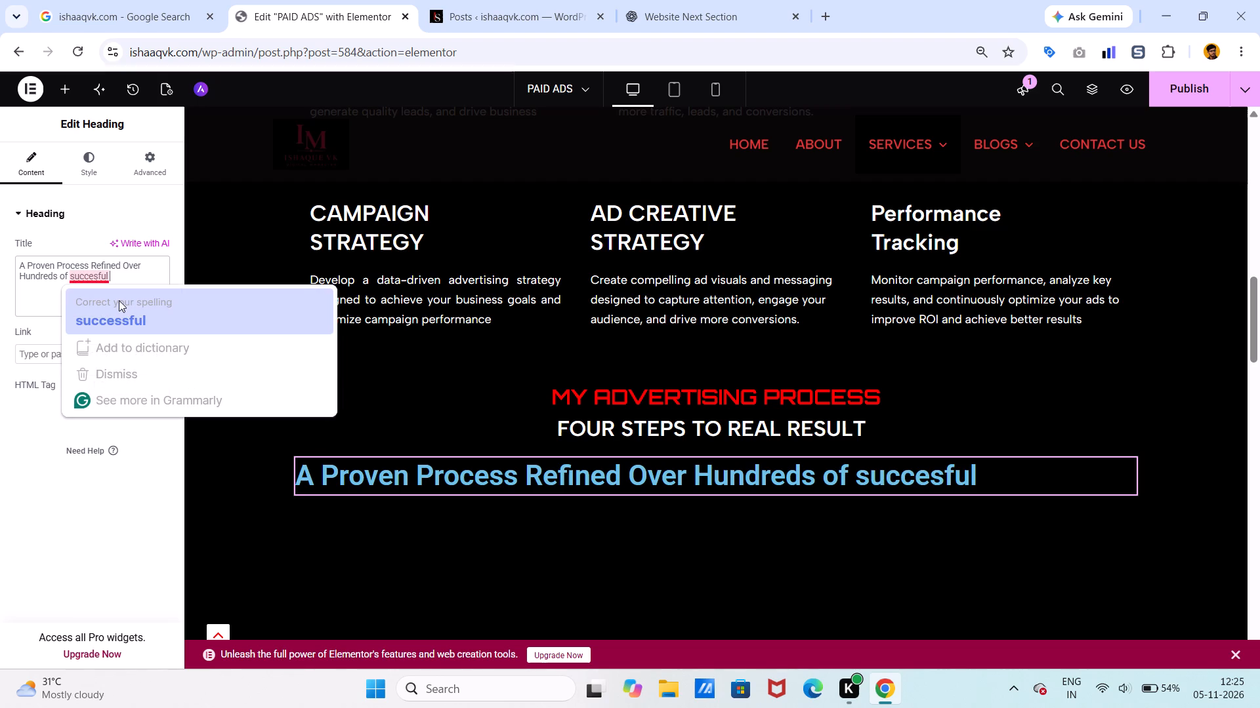
left_click(119, 300)
type("successful")
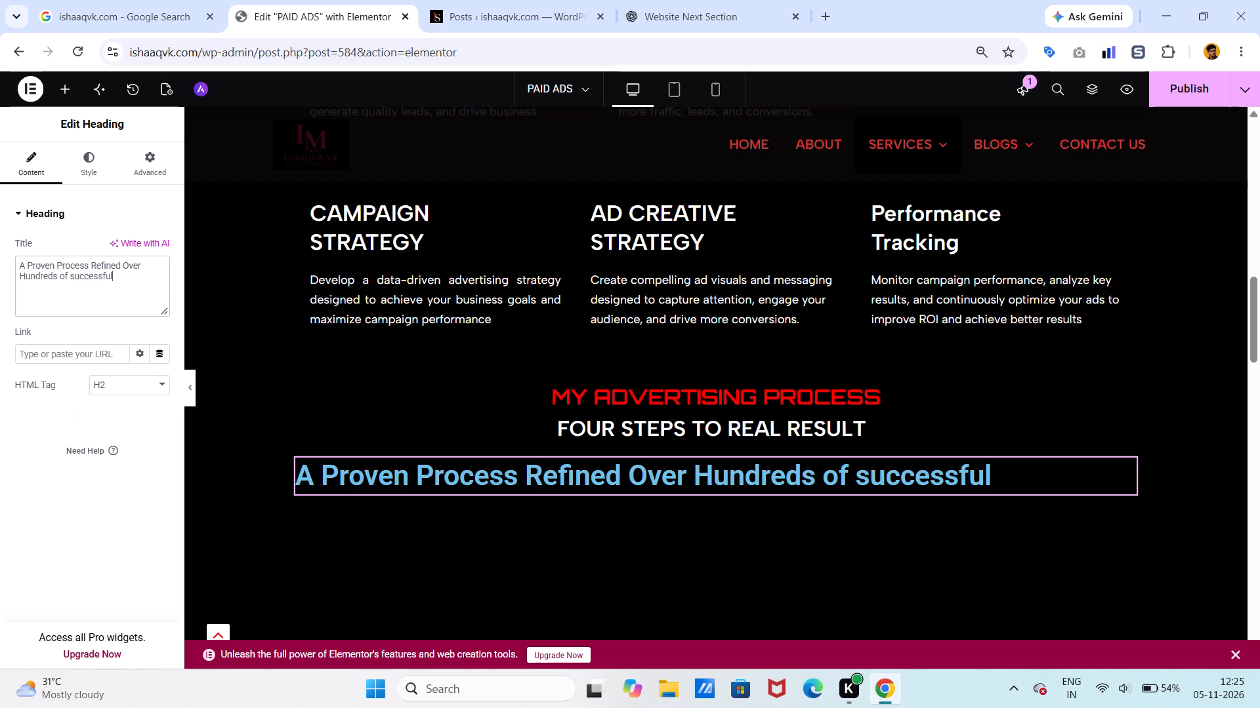
key("space")
type("engagements")
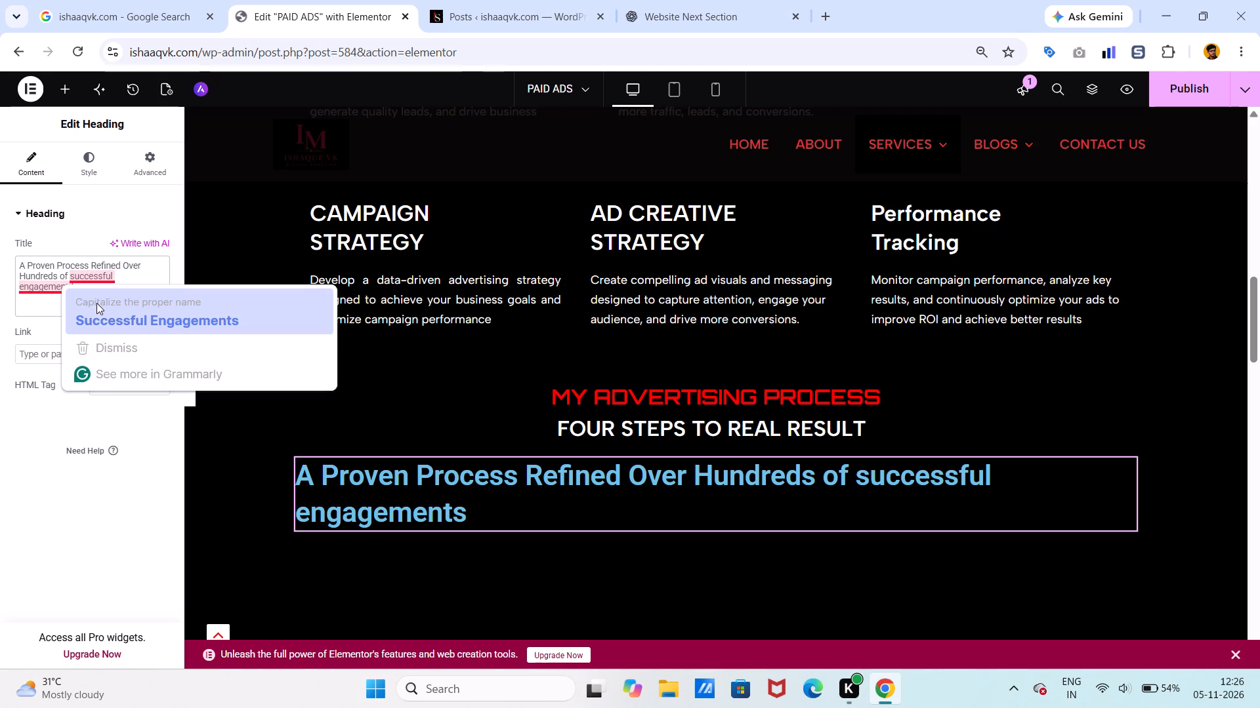
left_click(96, 303)
type("Succ")
type("essful Engagements")
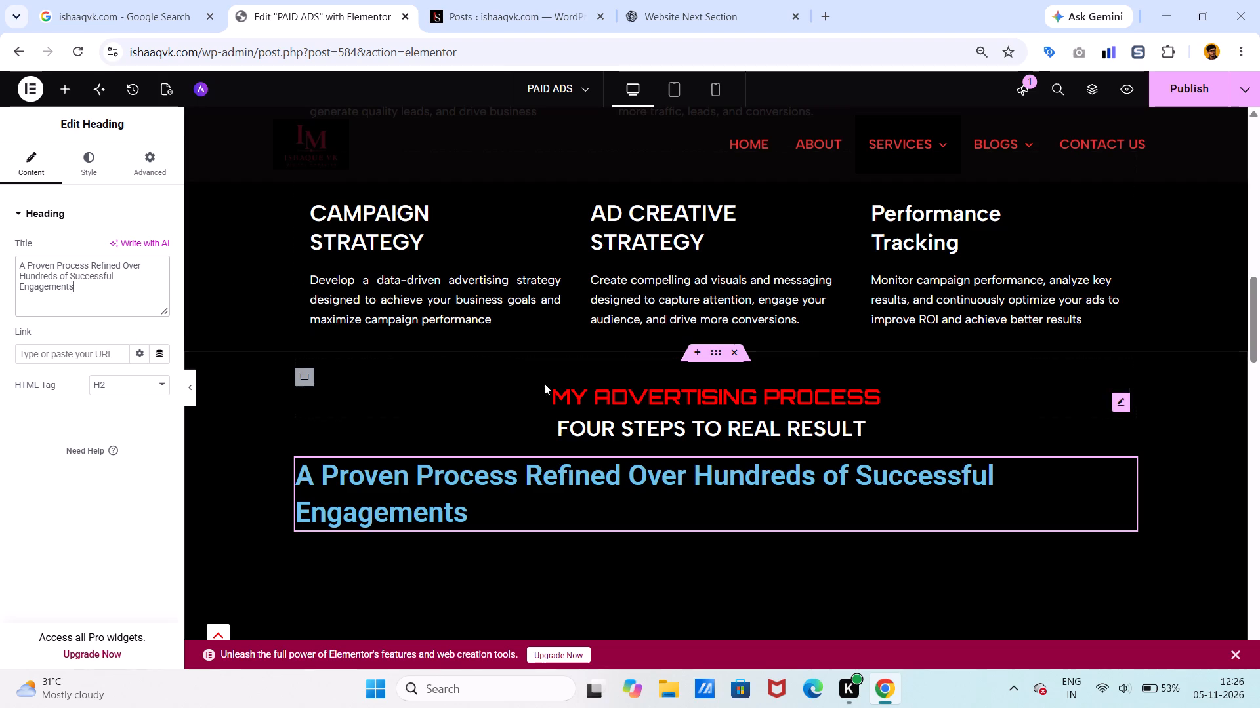
Copy the FOUR STEPS TO REAL RESULT heading's style onto the "A Proven Process Refined Over Hundreds of Successful Engagements" heading.
left_click(578, 422)
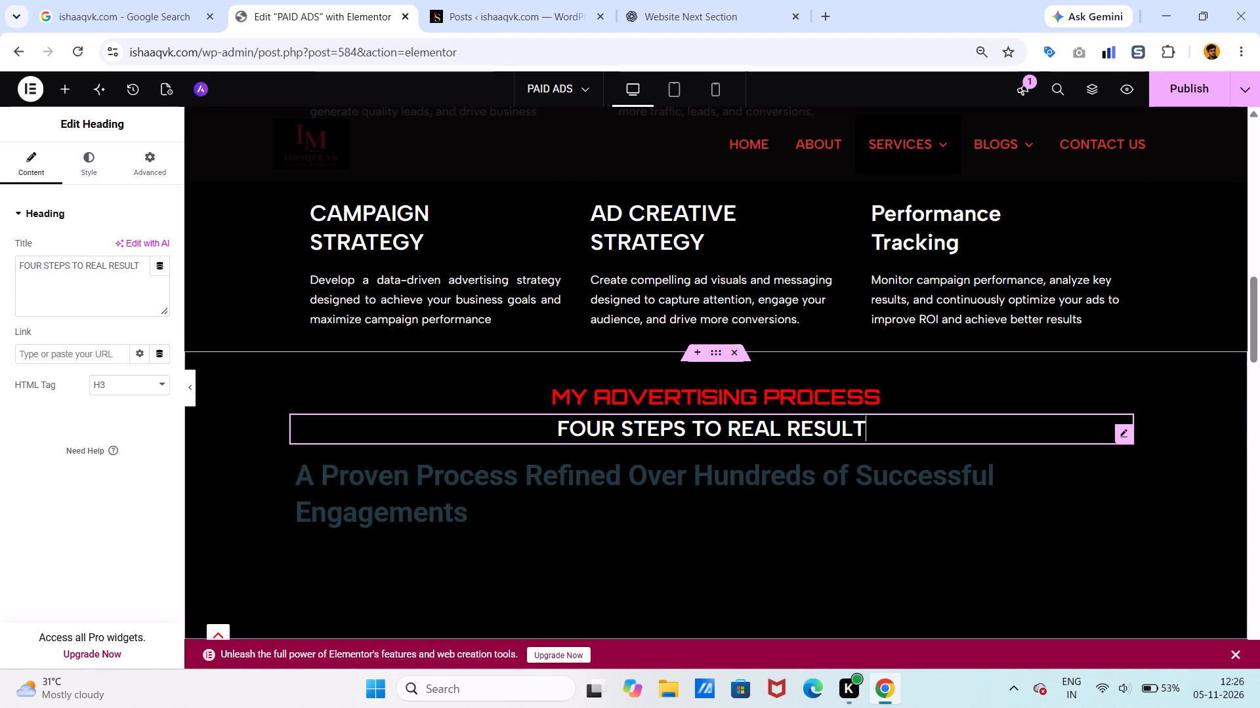
right_click(574, 424)
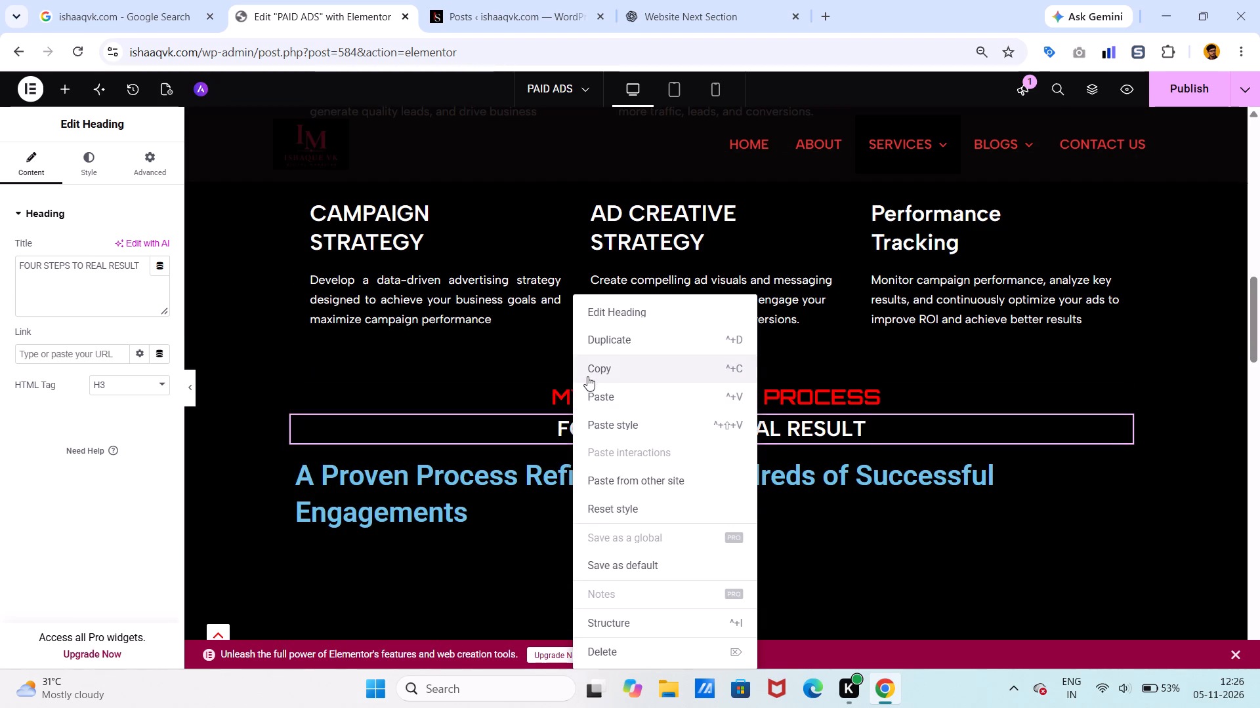
left_click(587, 376)
right_click(595, 474)
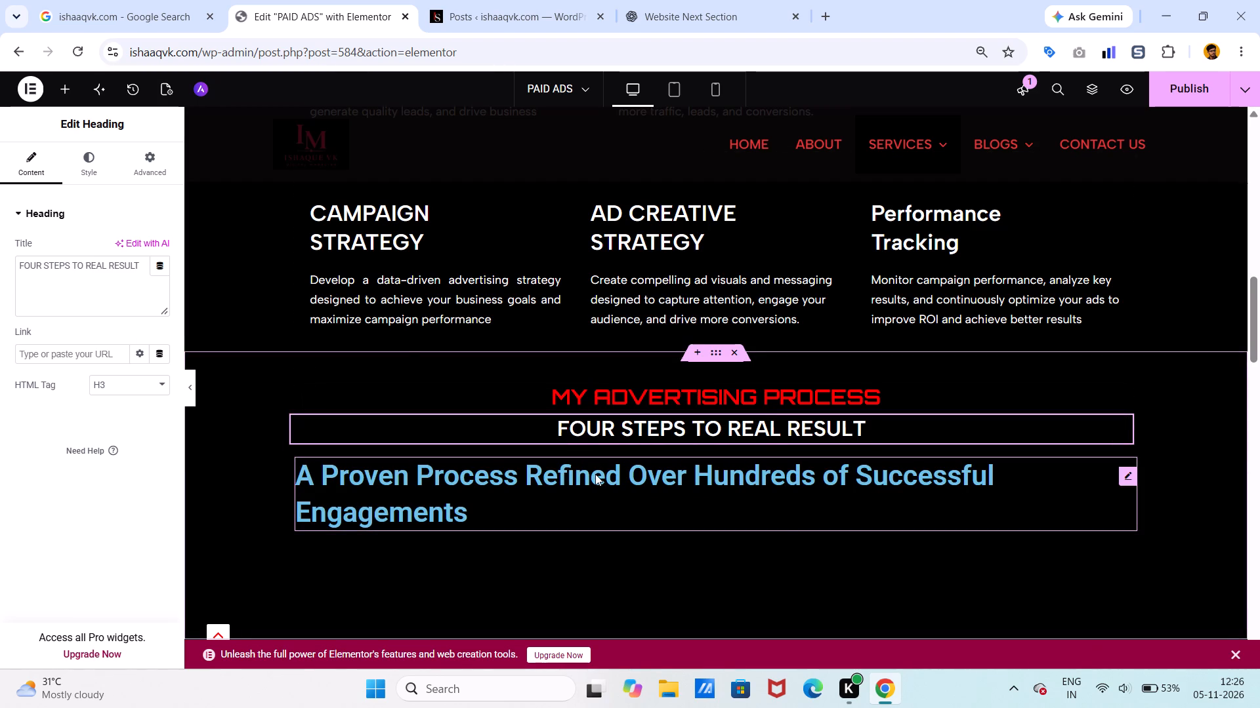
left_click(595, 474)
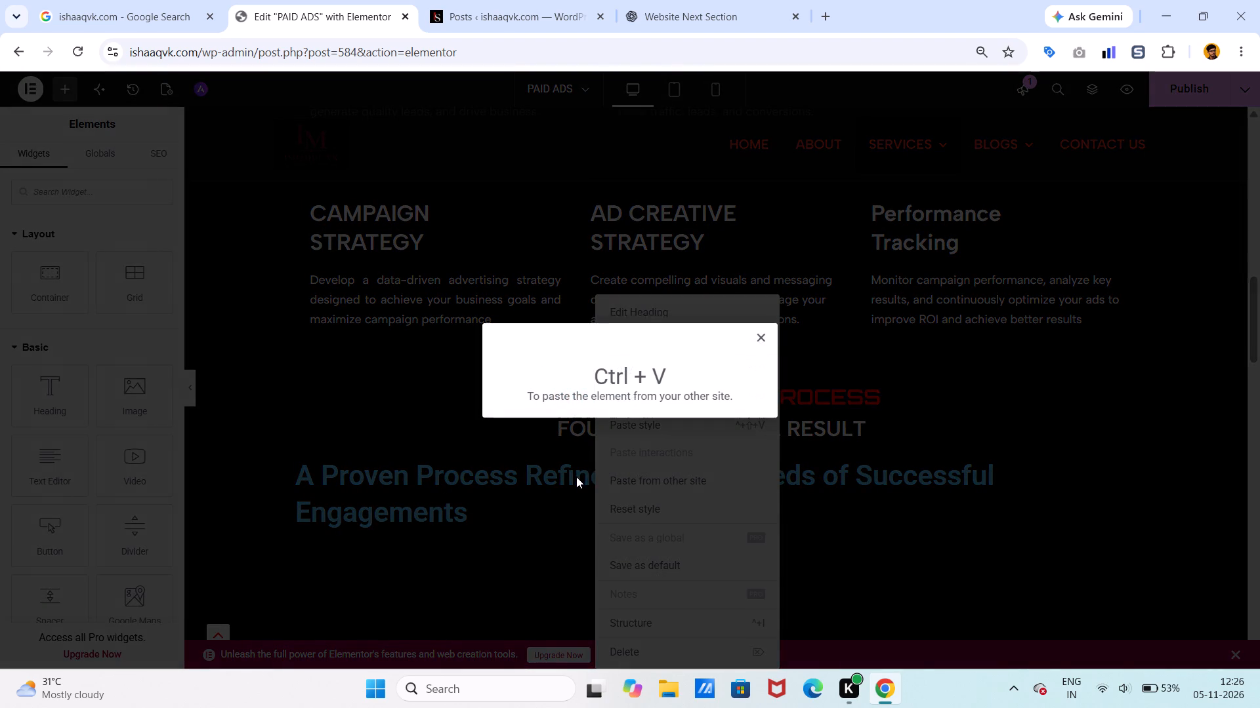
left_click(766, 332)
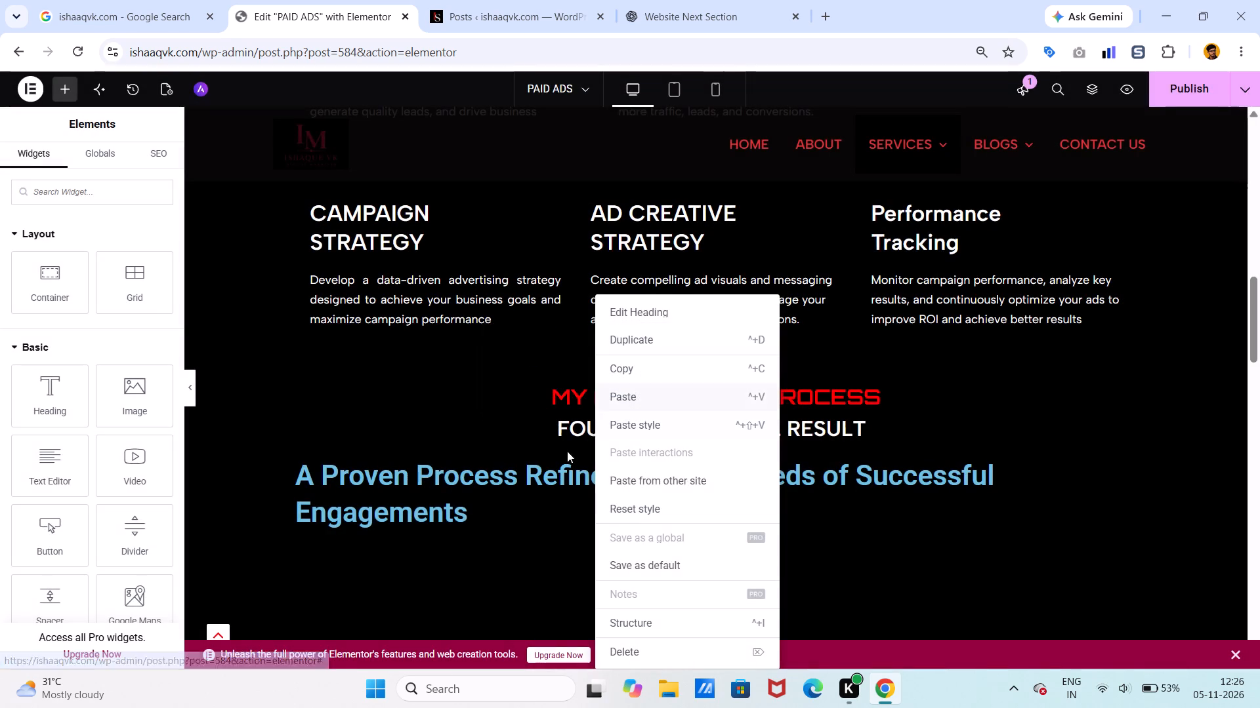
left_click(541, 468)
right_click(541, 468)
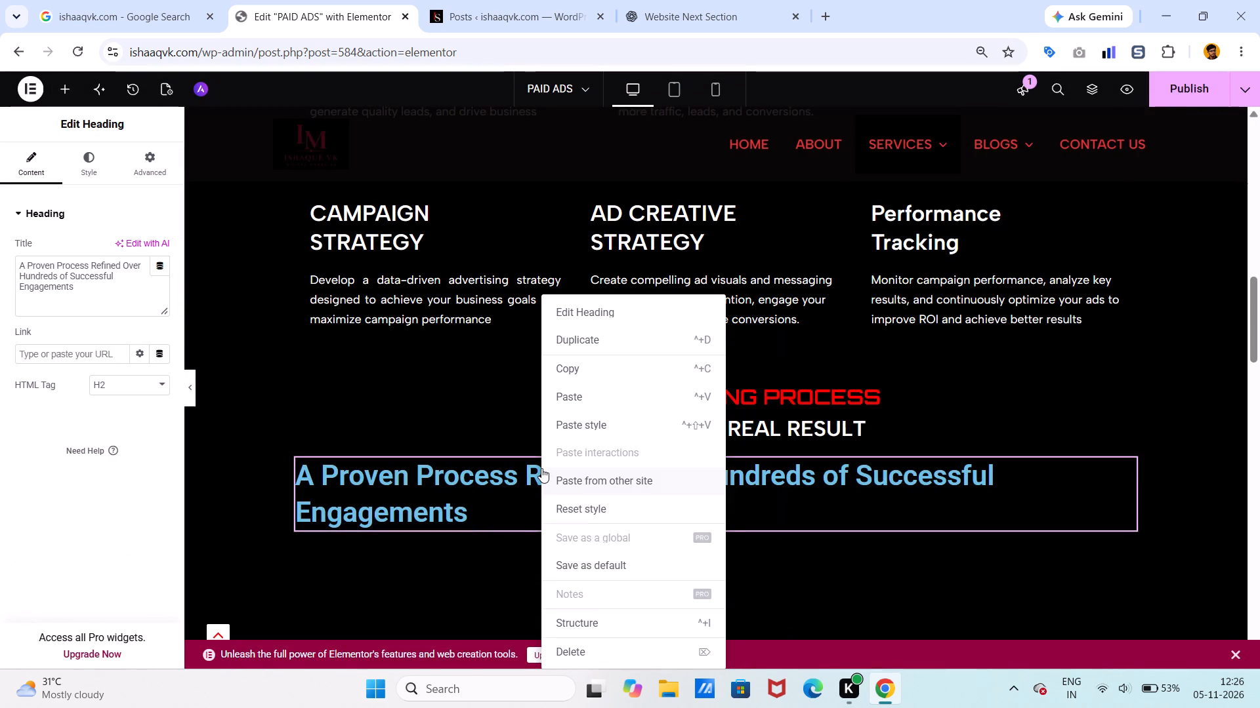
left_click(572, 424)
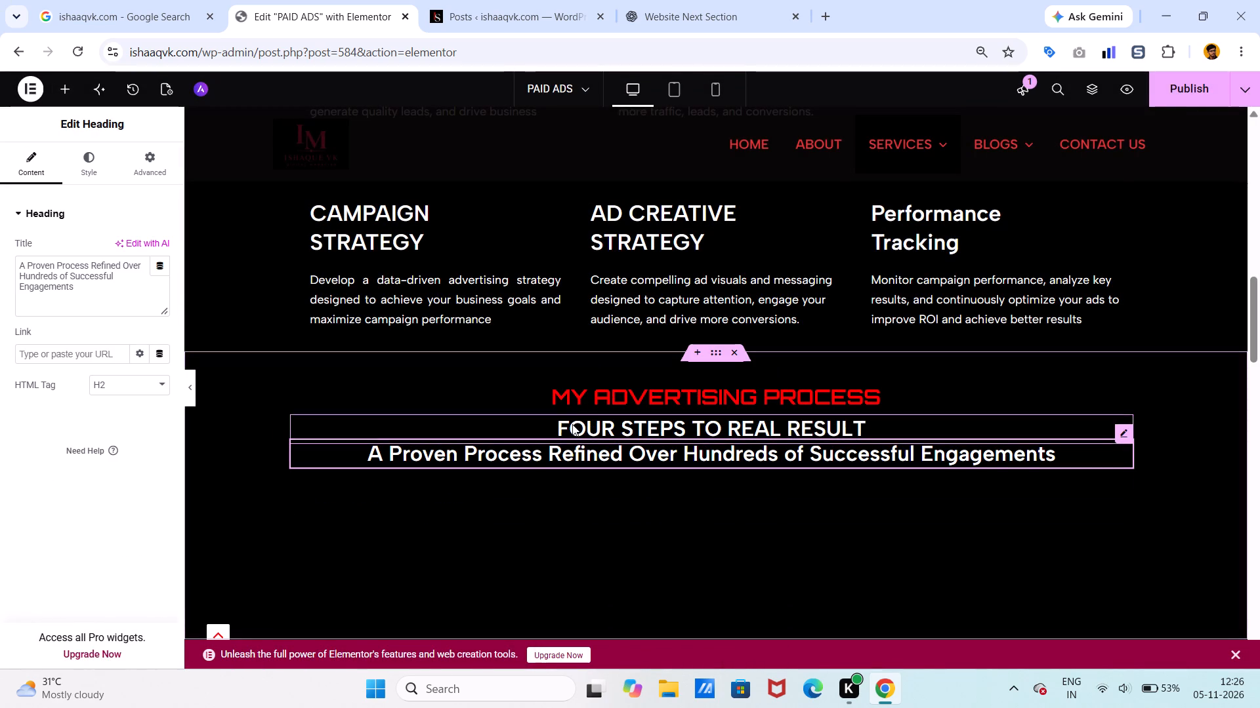
left_click(602, 524)
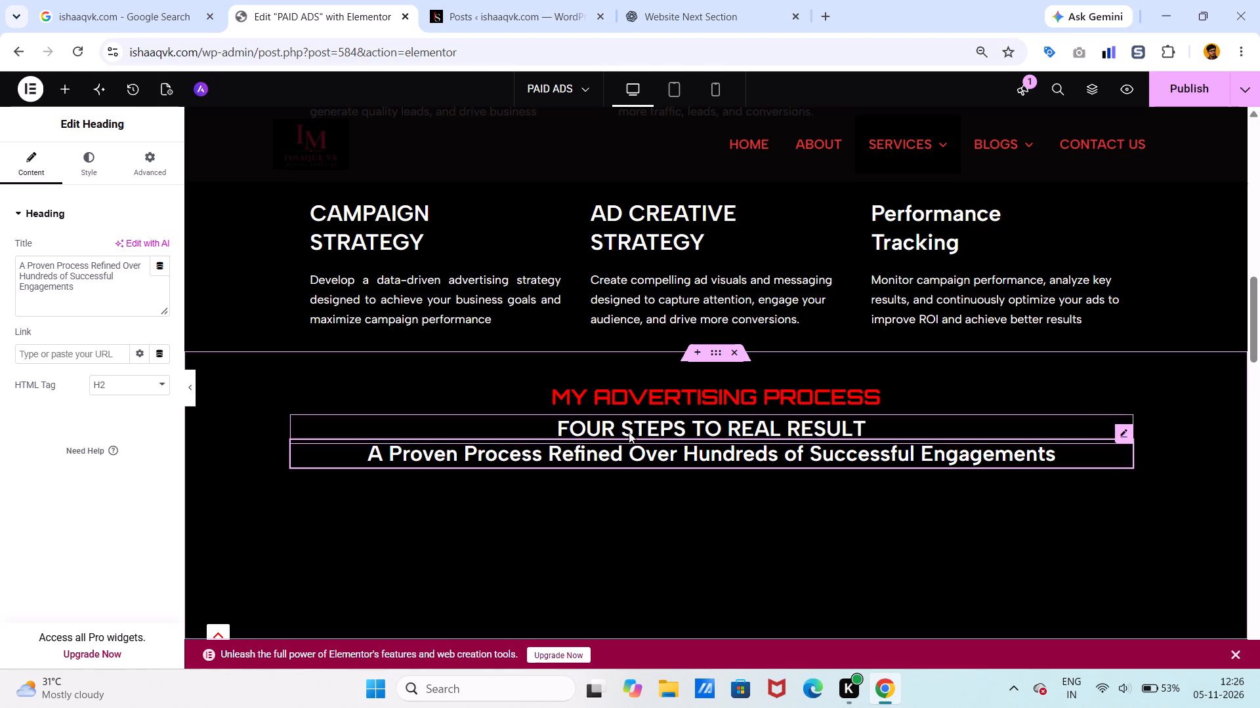
left_click(629, 432)
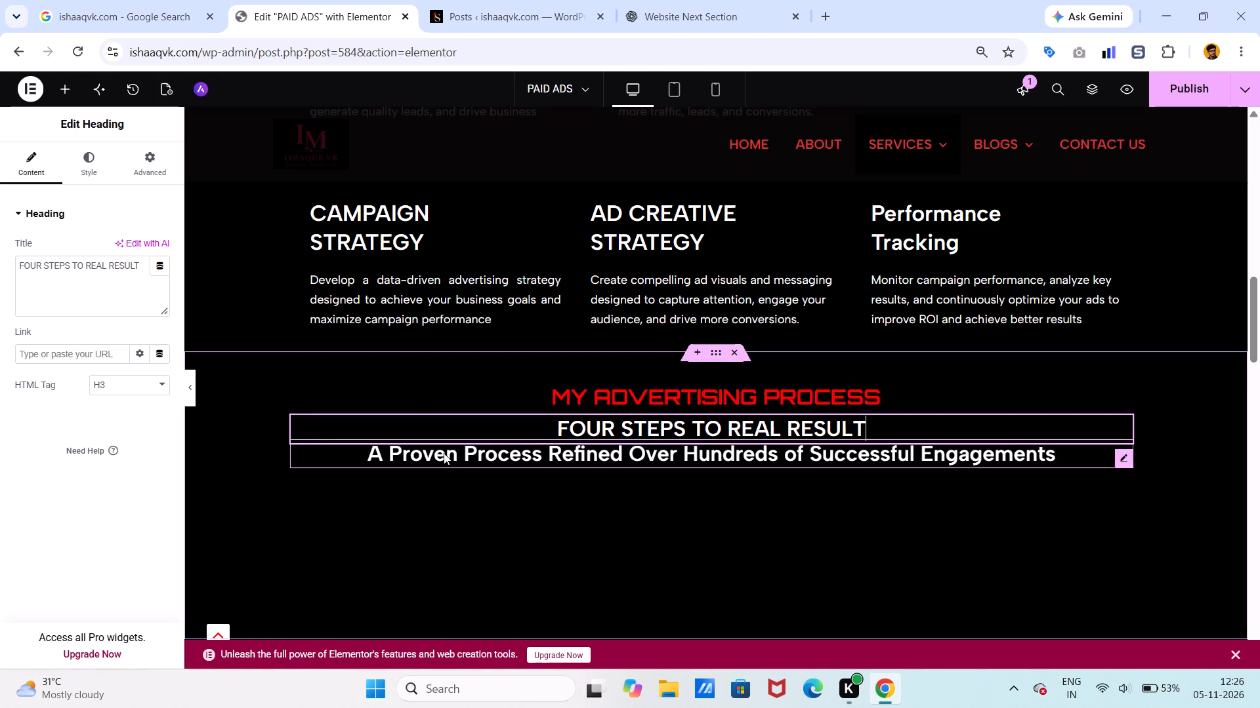
left_click(444, 453)
left_click(94, 162)
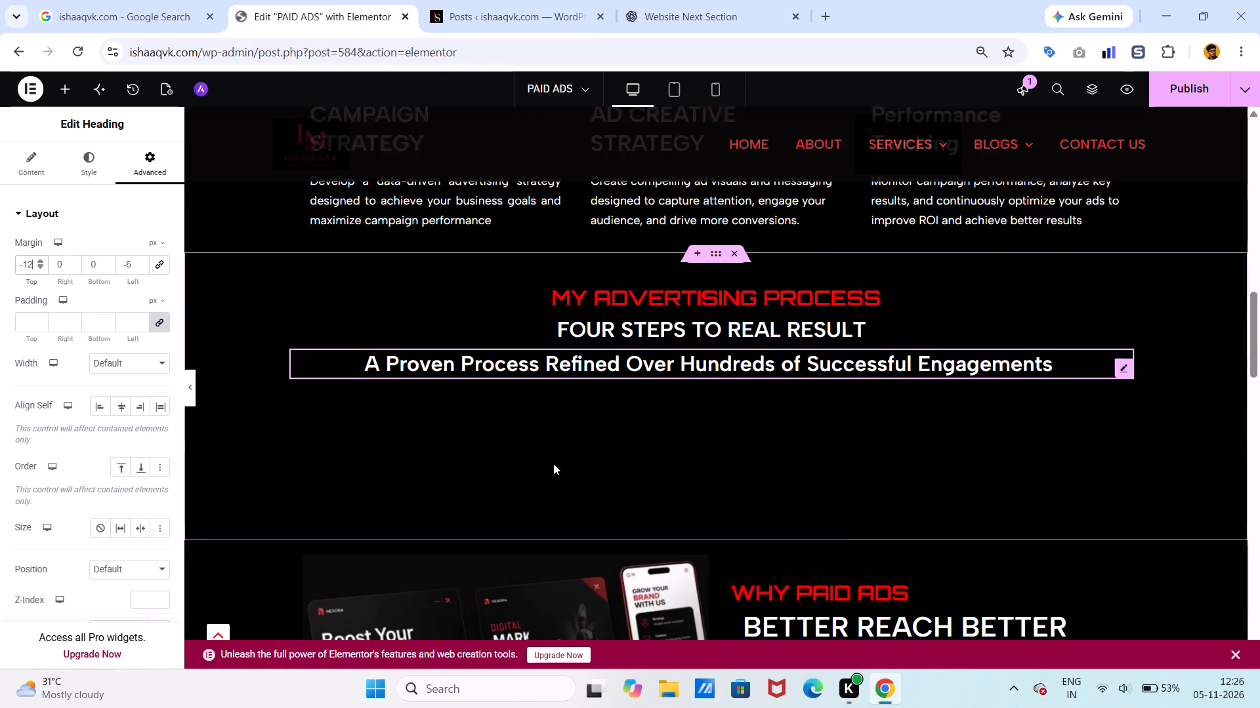
scroll(553, 463, "down", 1)
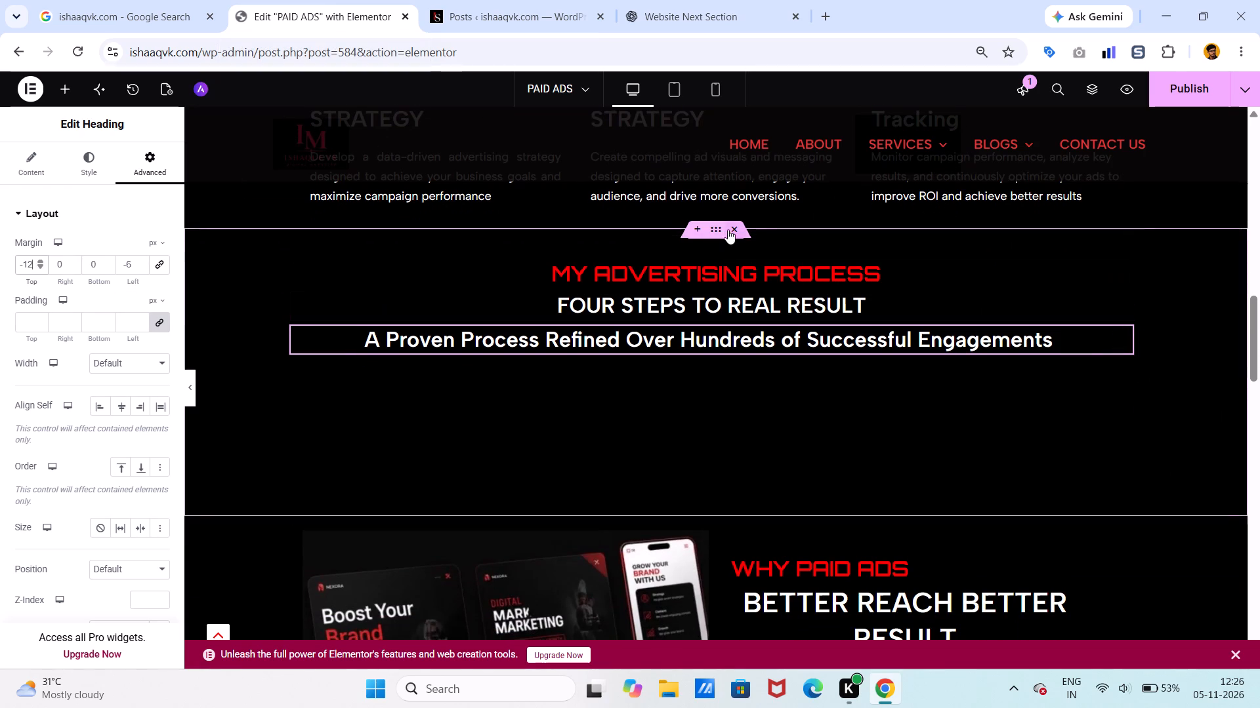
left_click(716, 229)
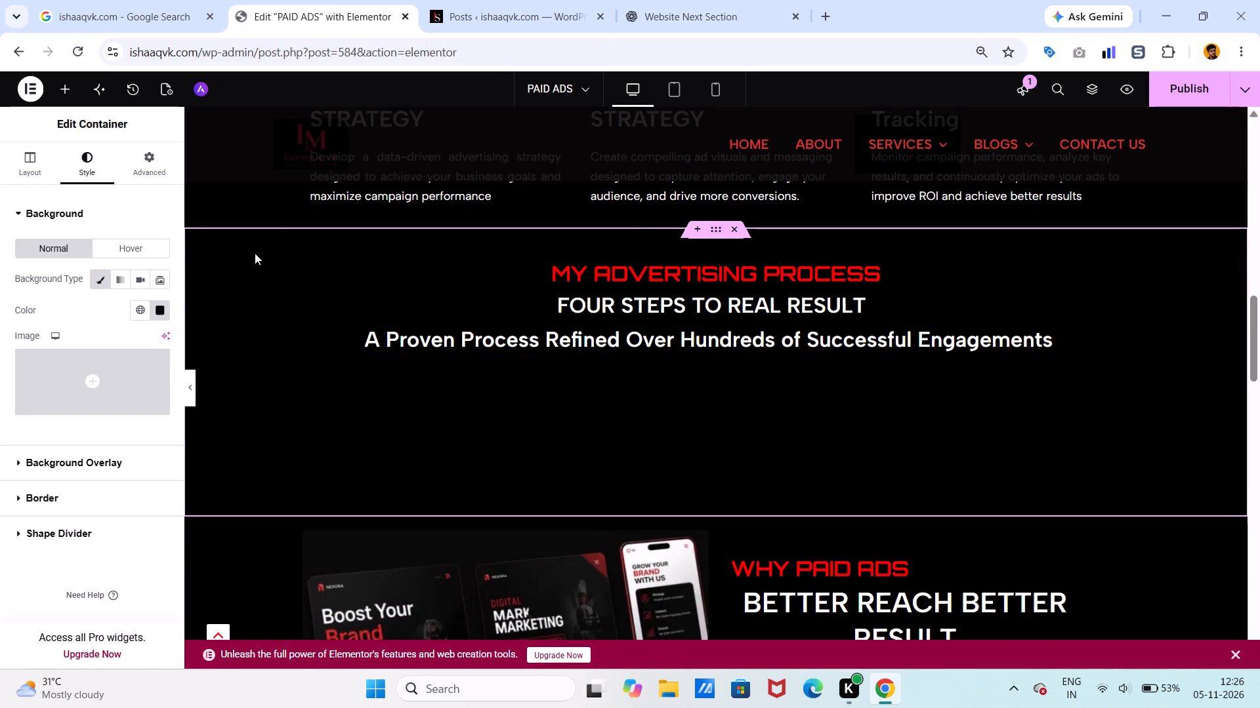
left_click(43, 164)
left_click_drag(43, 382, 25, 378)
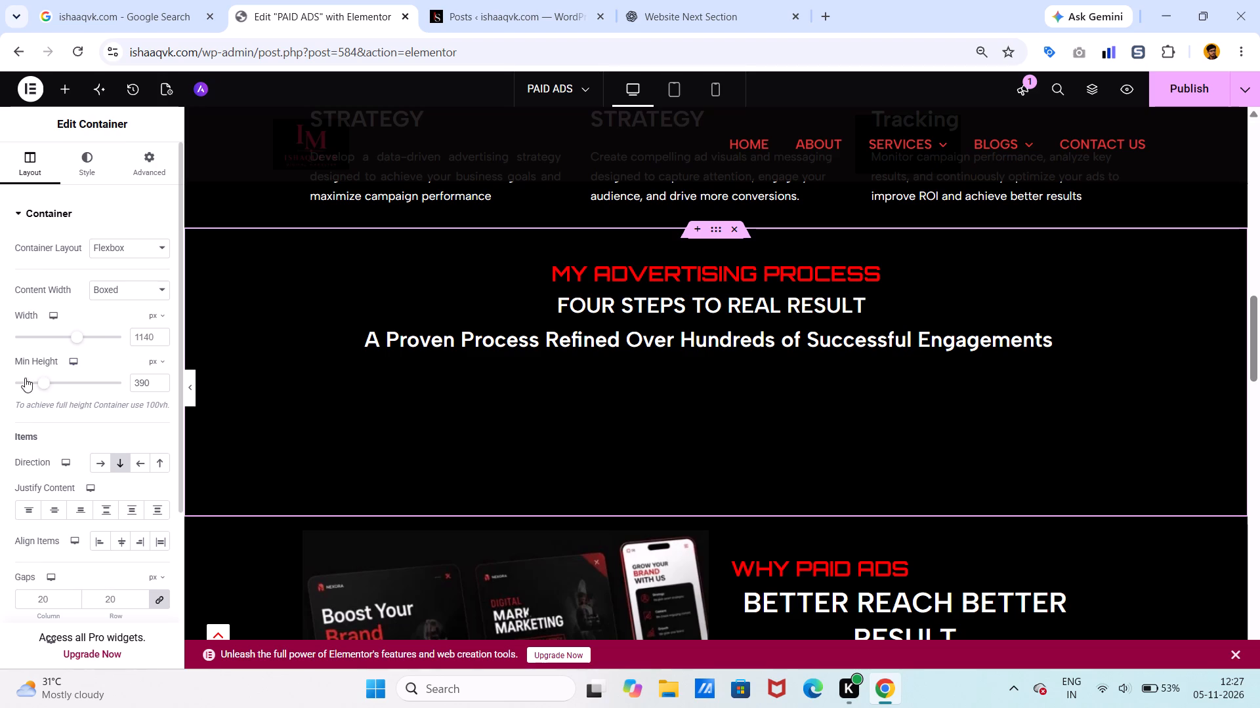
left_click_drag(25, 378, 18, 365)
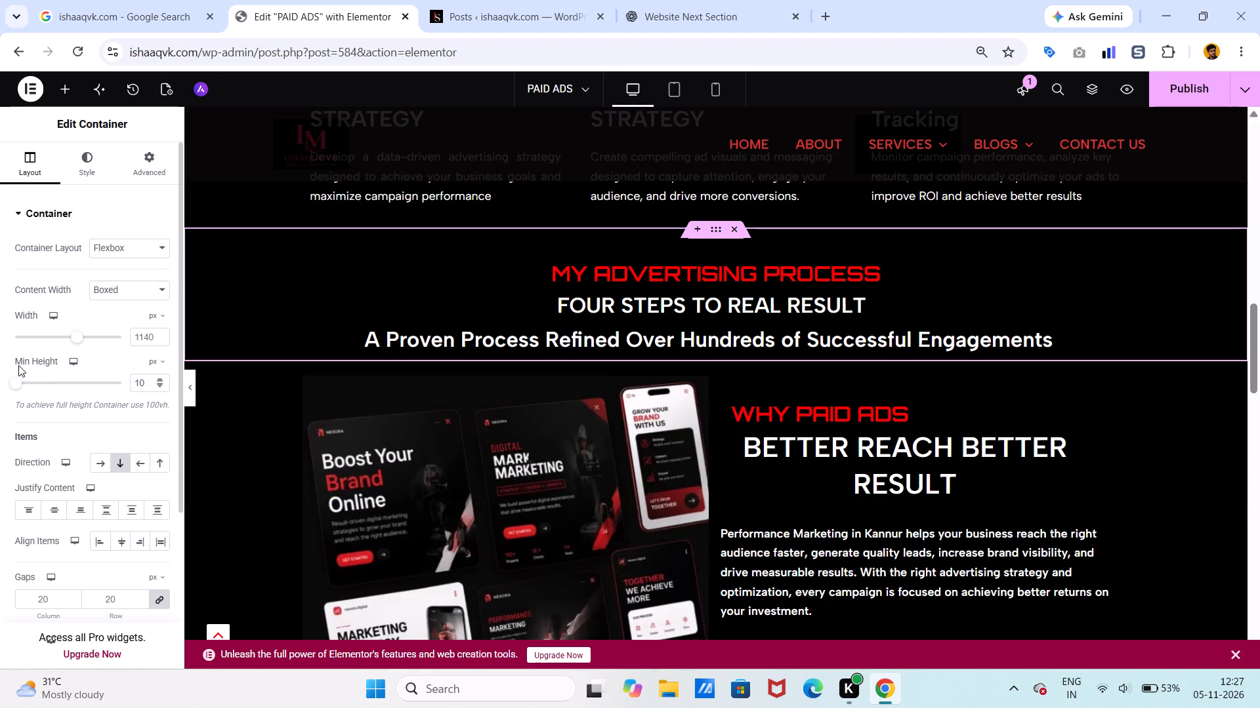
left_click_drag(18, 365, 24, 366)
left_click_drag(23, 382, 62, 385)
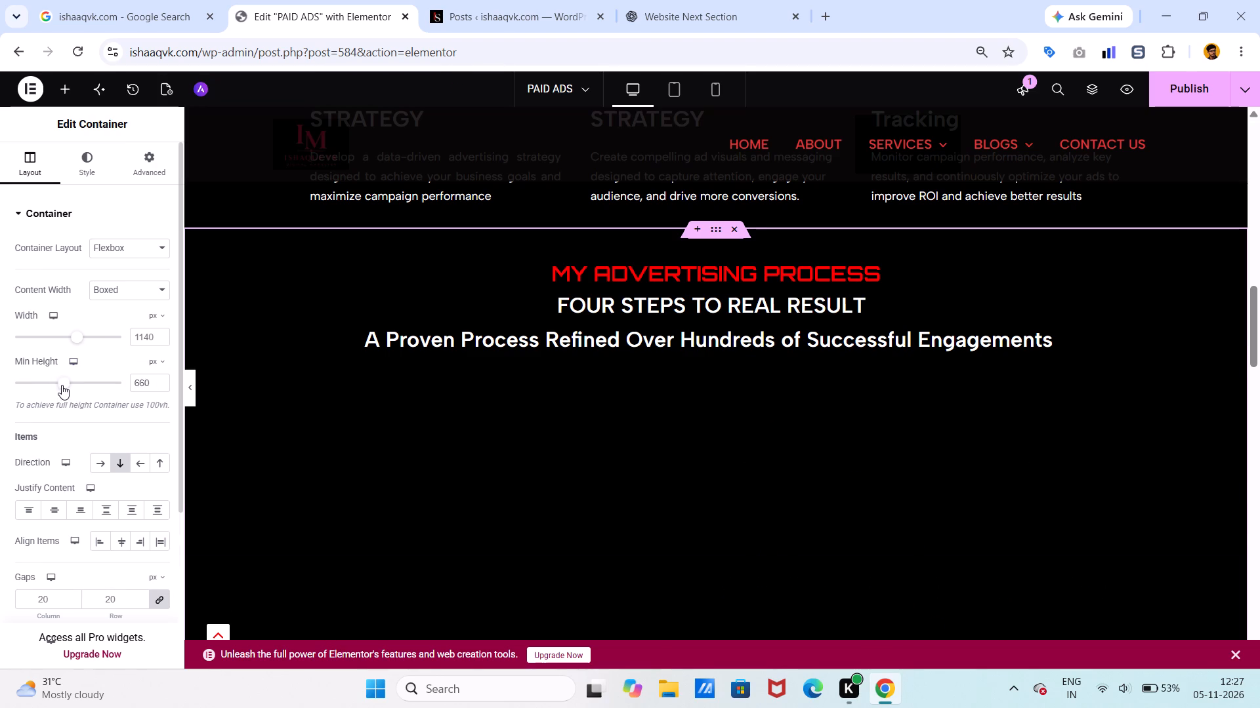
left_click_drag(62, 385, 31, 383)
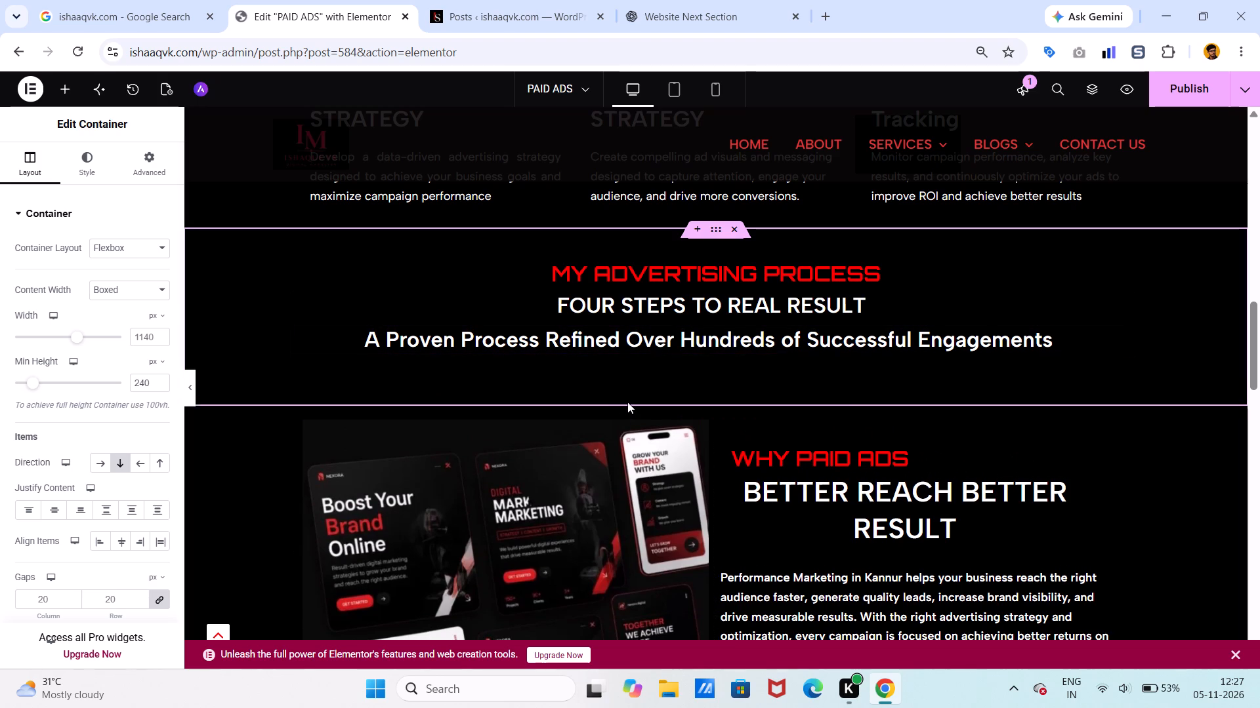
Set the MY ADVERTISING PROCESS heading's font size to 32 px.
left_click(652, 277)
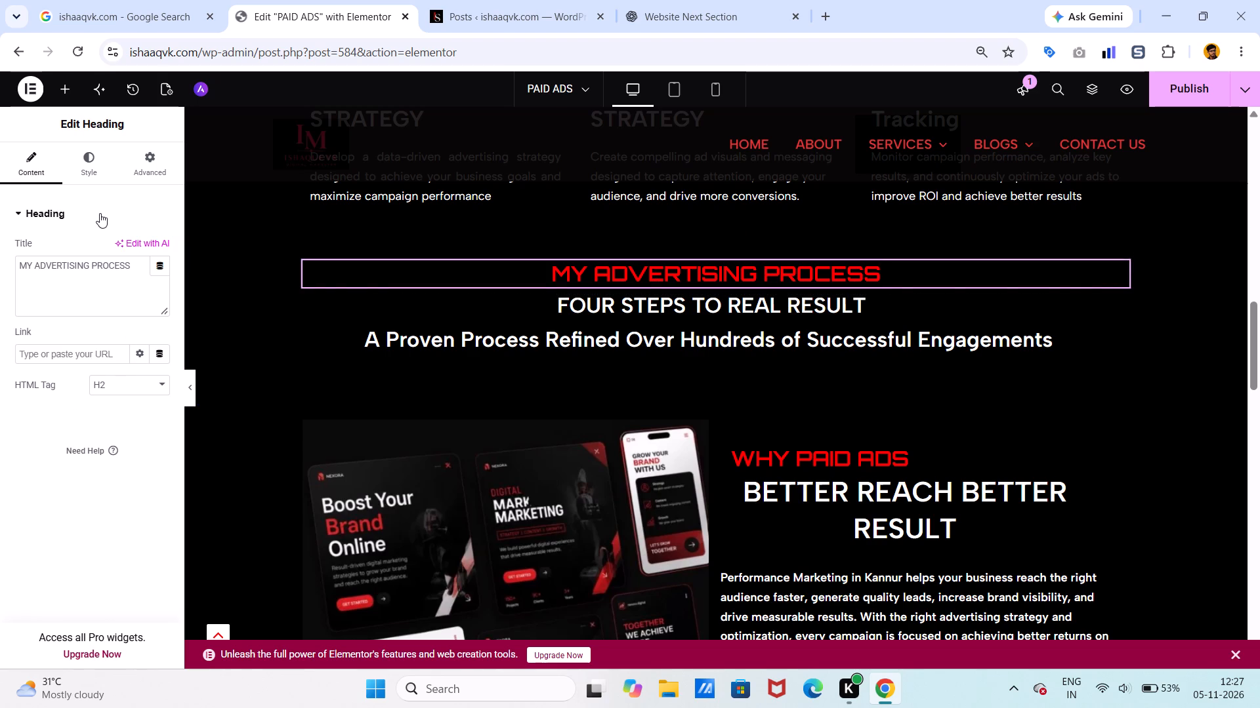
left_click(93, 176)
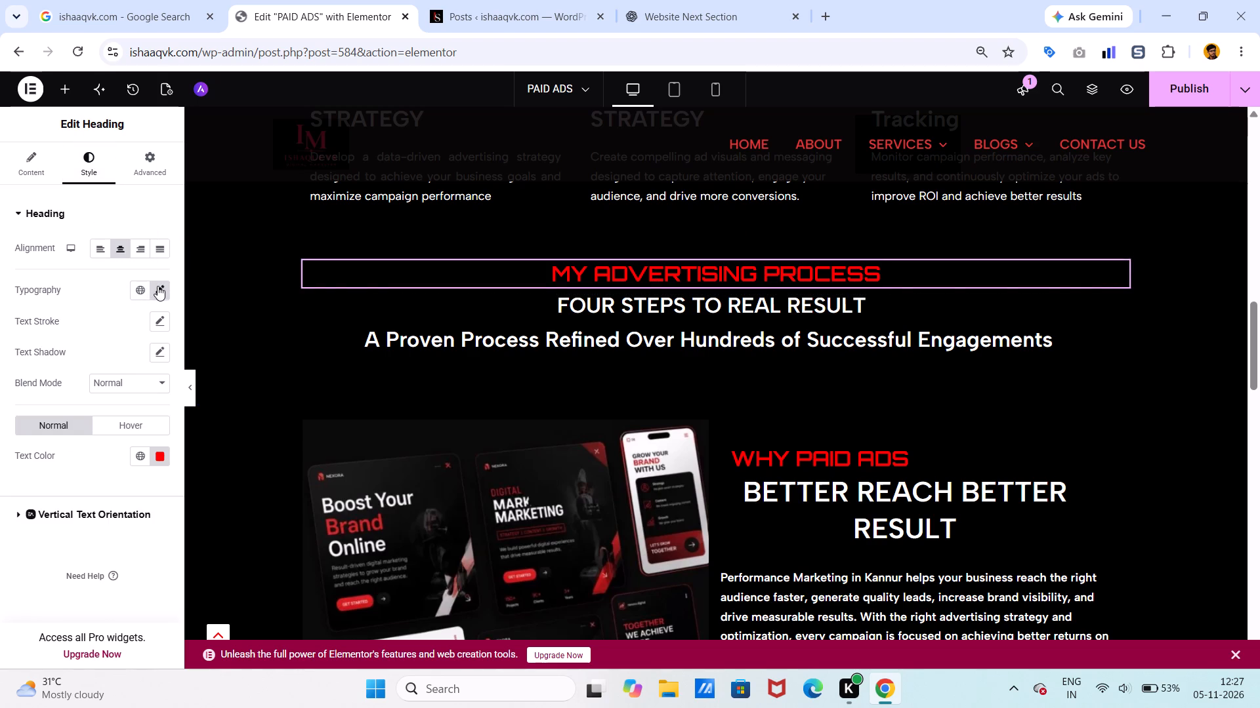
left_click(159, 288)
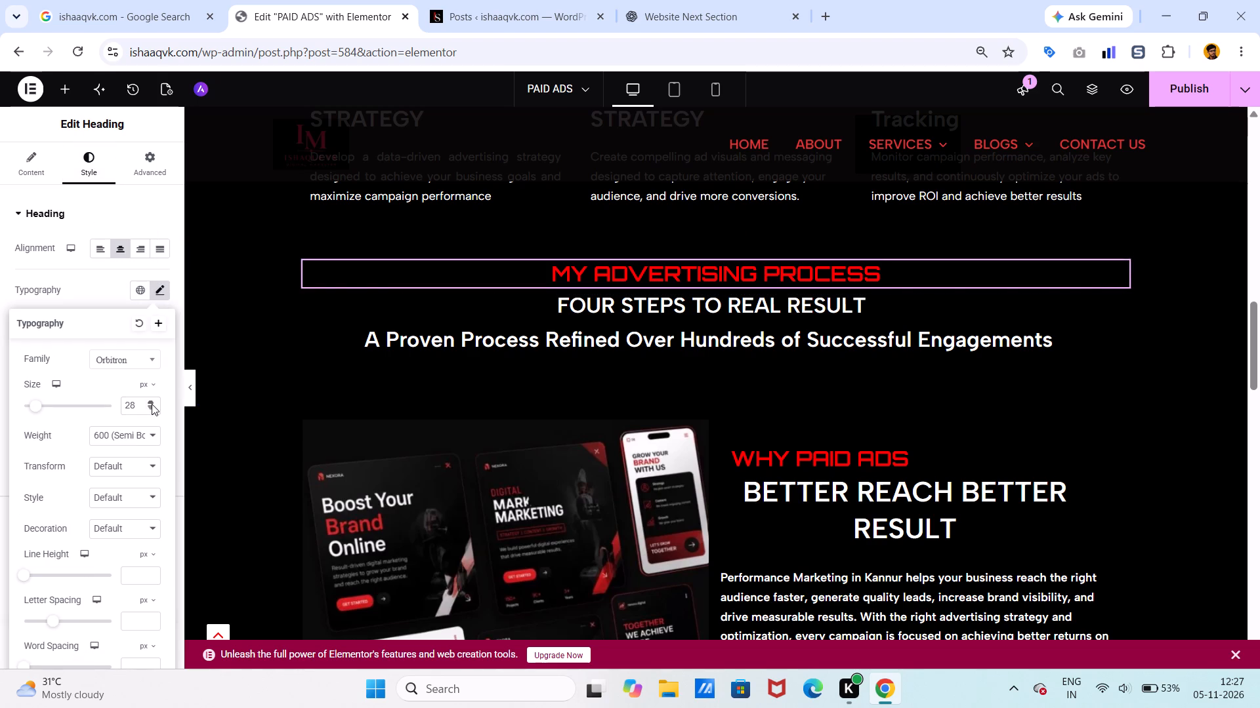
left_click(152, 404)
left_click(152, 404)
left_click(152, 404)
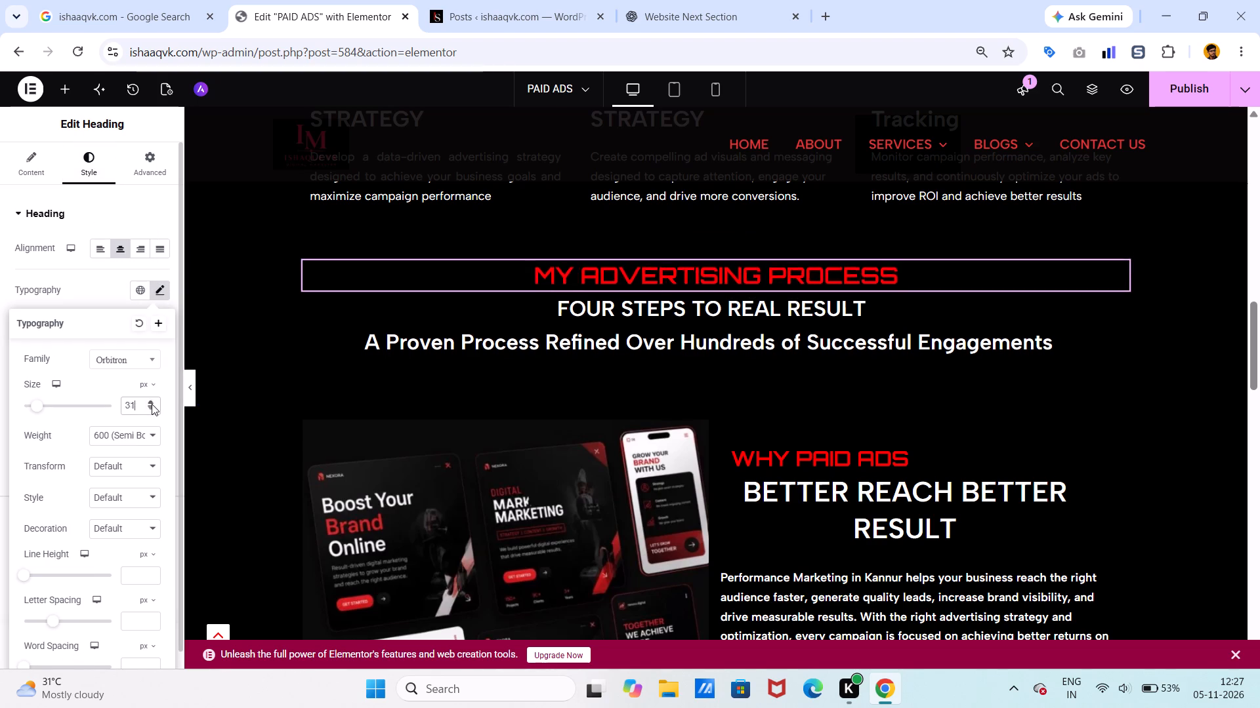
left_click(152, 404)
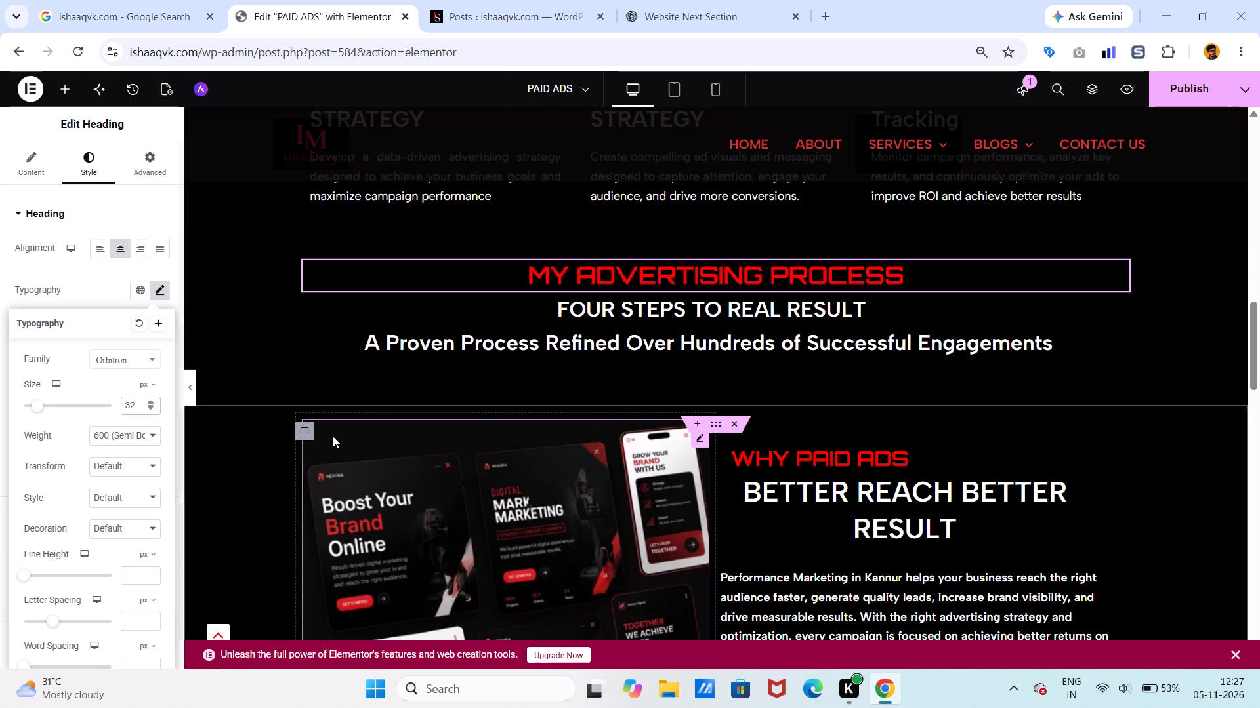
Set the font size of the "A Proven Process Refined Over Hundreds of Successful Engagements" heading to 20 px.
left_click(585, 335)
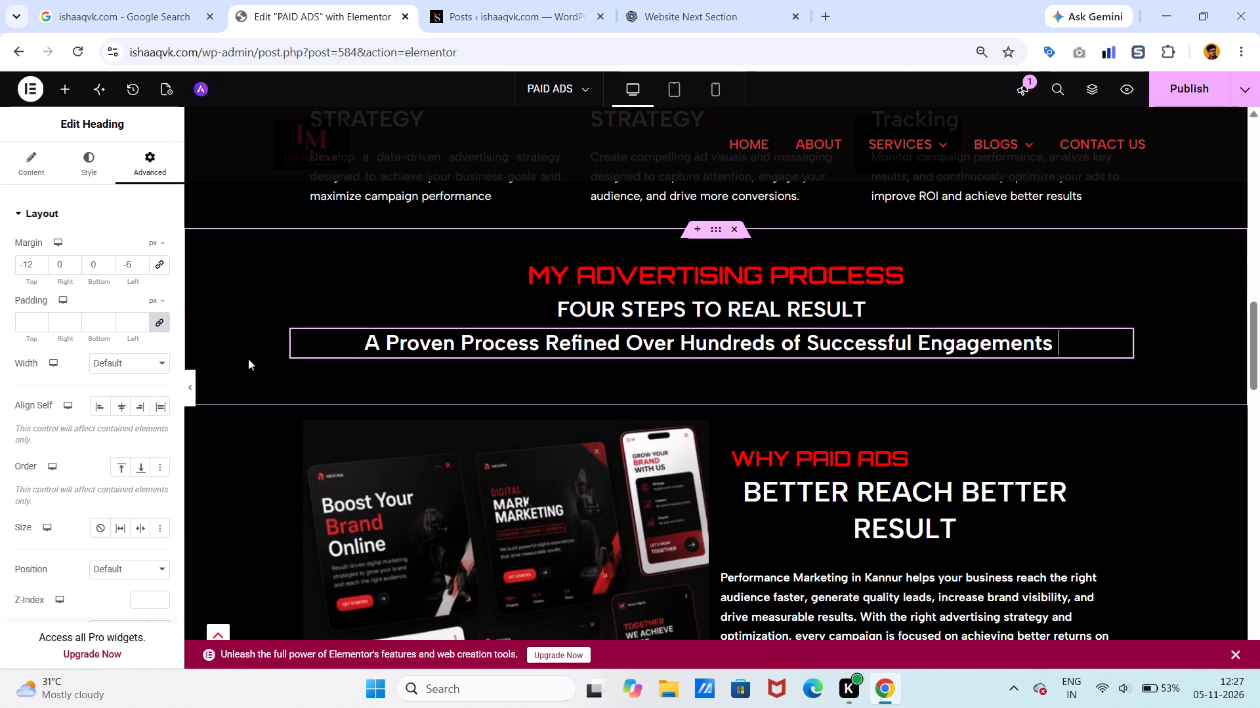
left_click(86, 165)
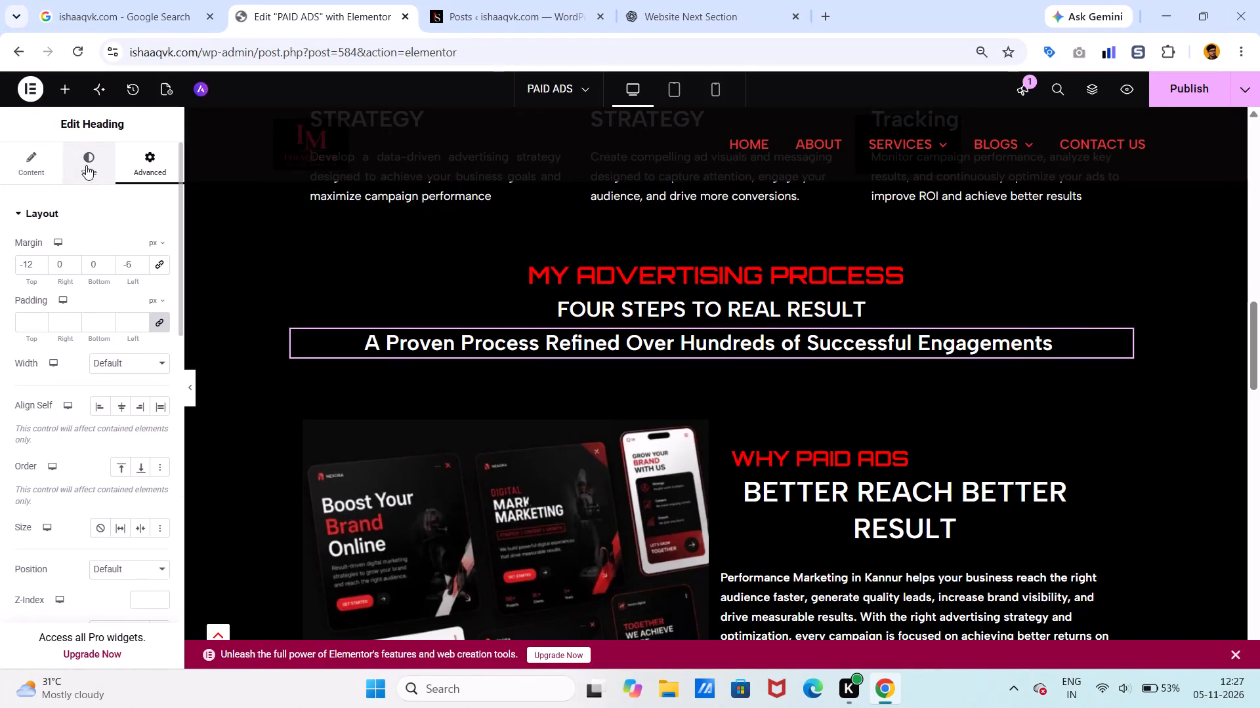
left_click(160, 290)
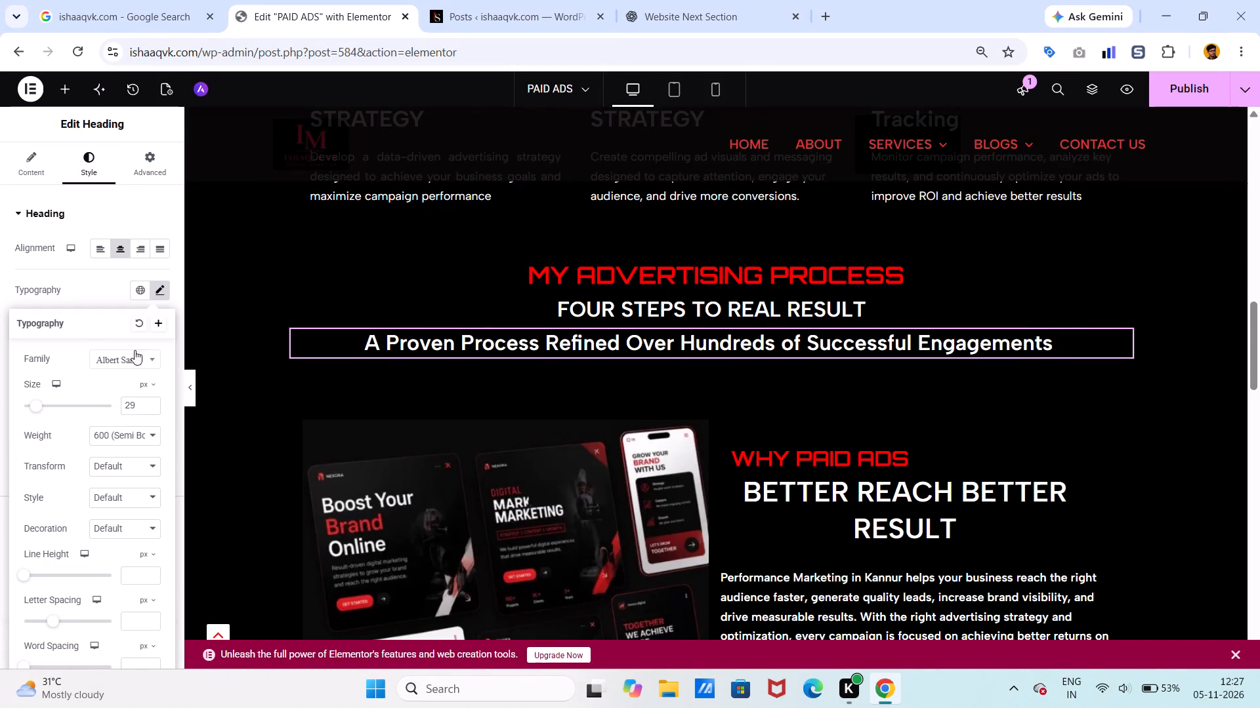
left_click(150, 406)
left_click(150, 406)
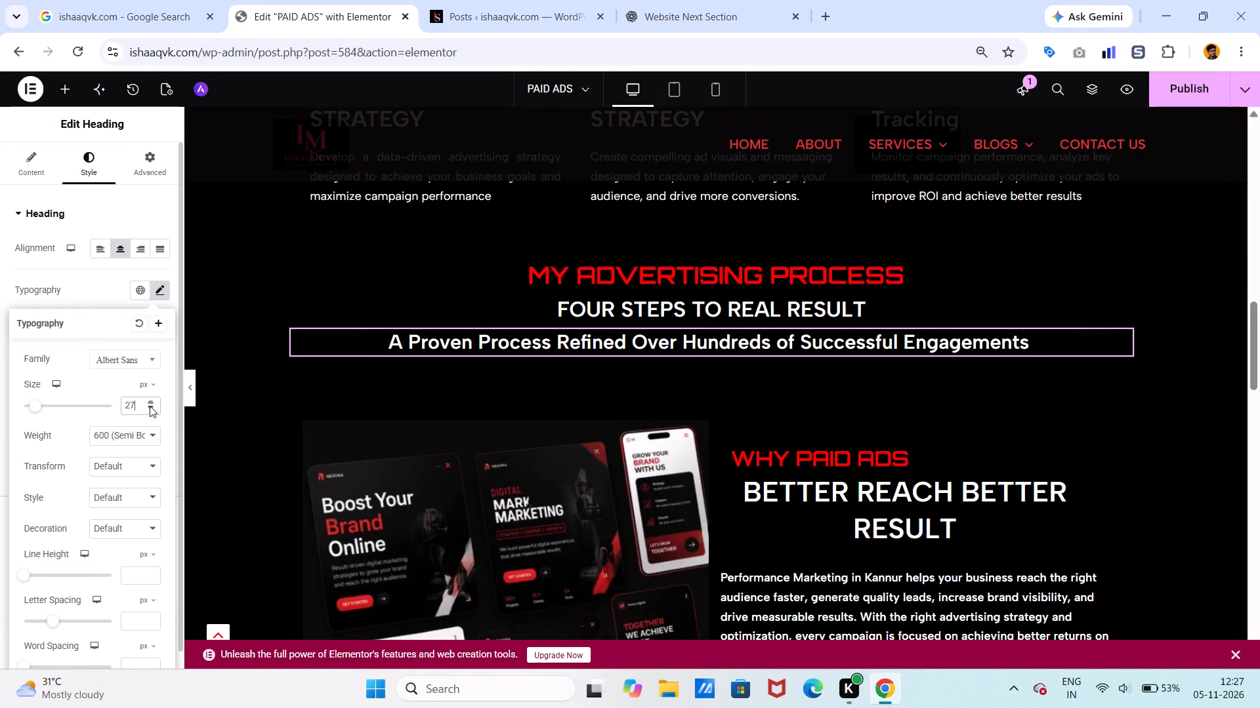
left_click(150, 406)
left_click(150, 406)
left_click(150, 406)
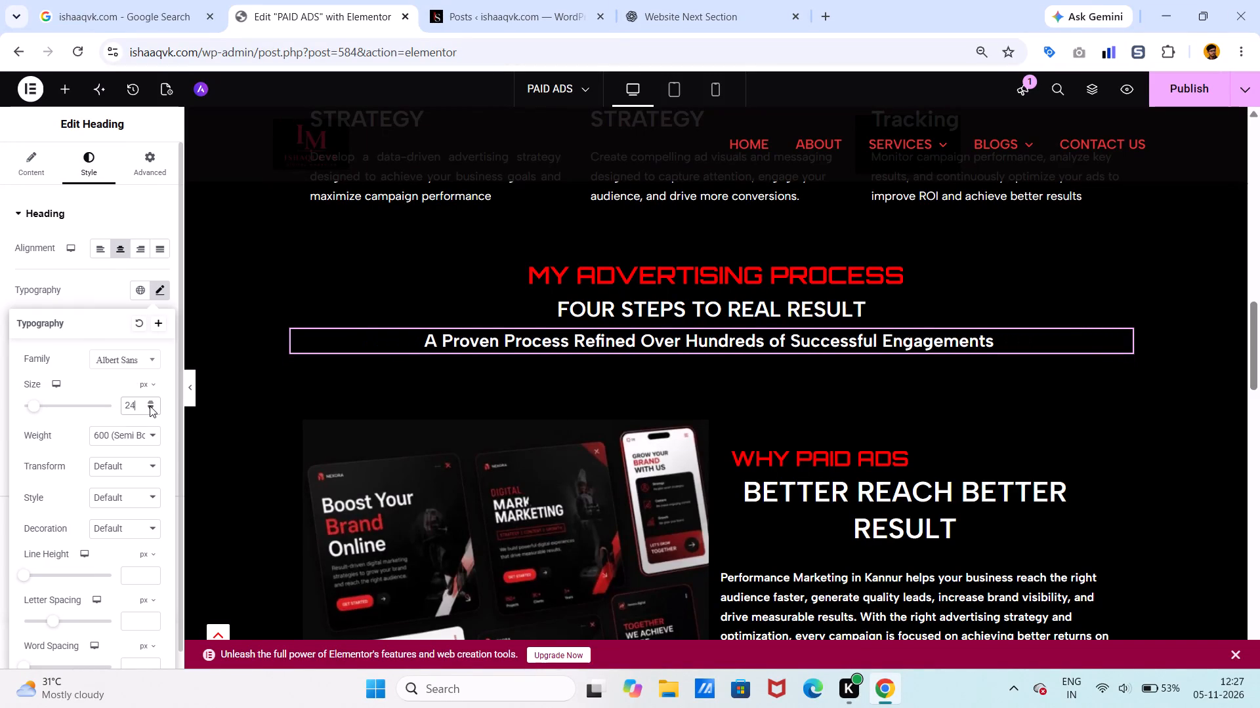
double_click(150, 406)
left_click(150, 406)
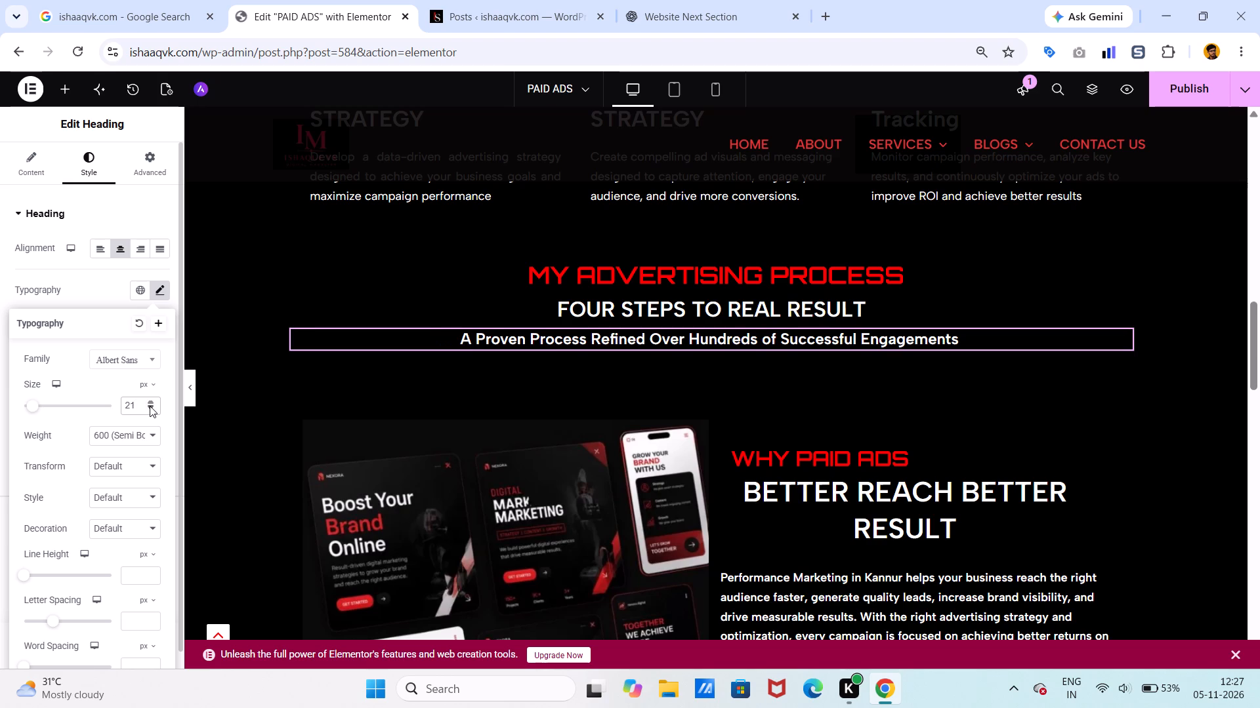
left_click(150, 406)
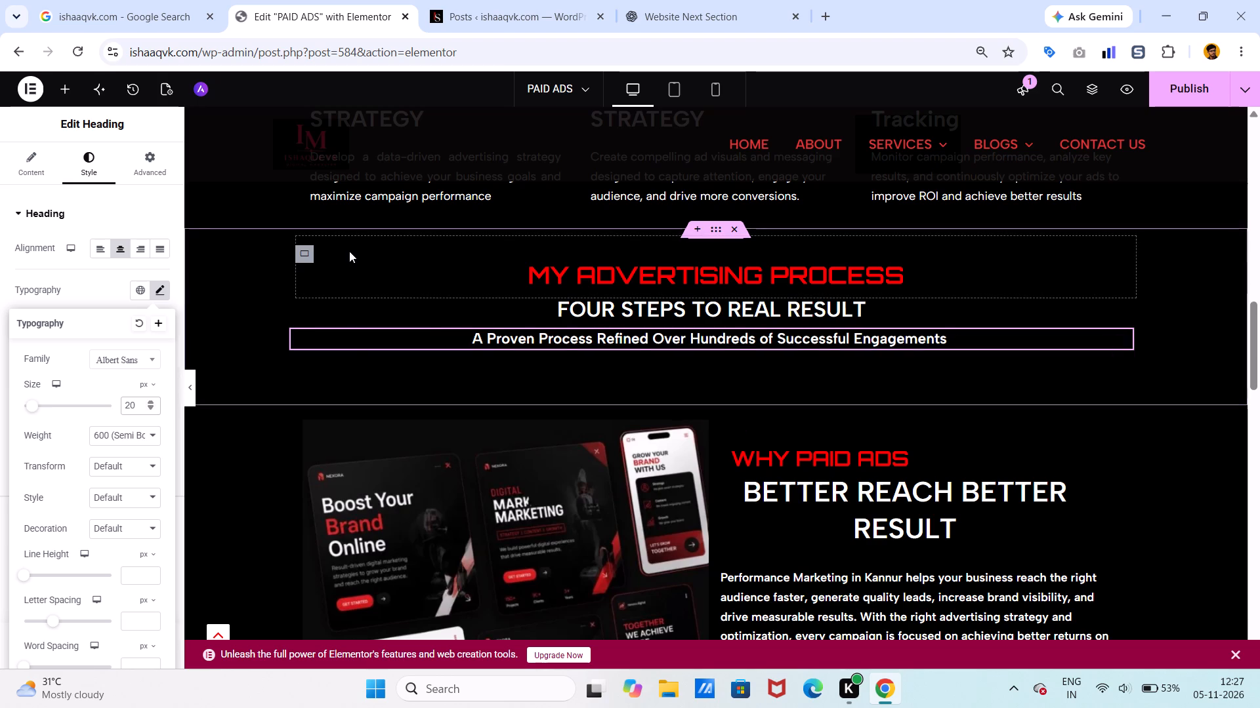
Add a new single row-direction flexbox container between the My Advertising Process headings and the WHY PAID ADS section.
scroll(349, 251, "up", 1)
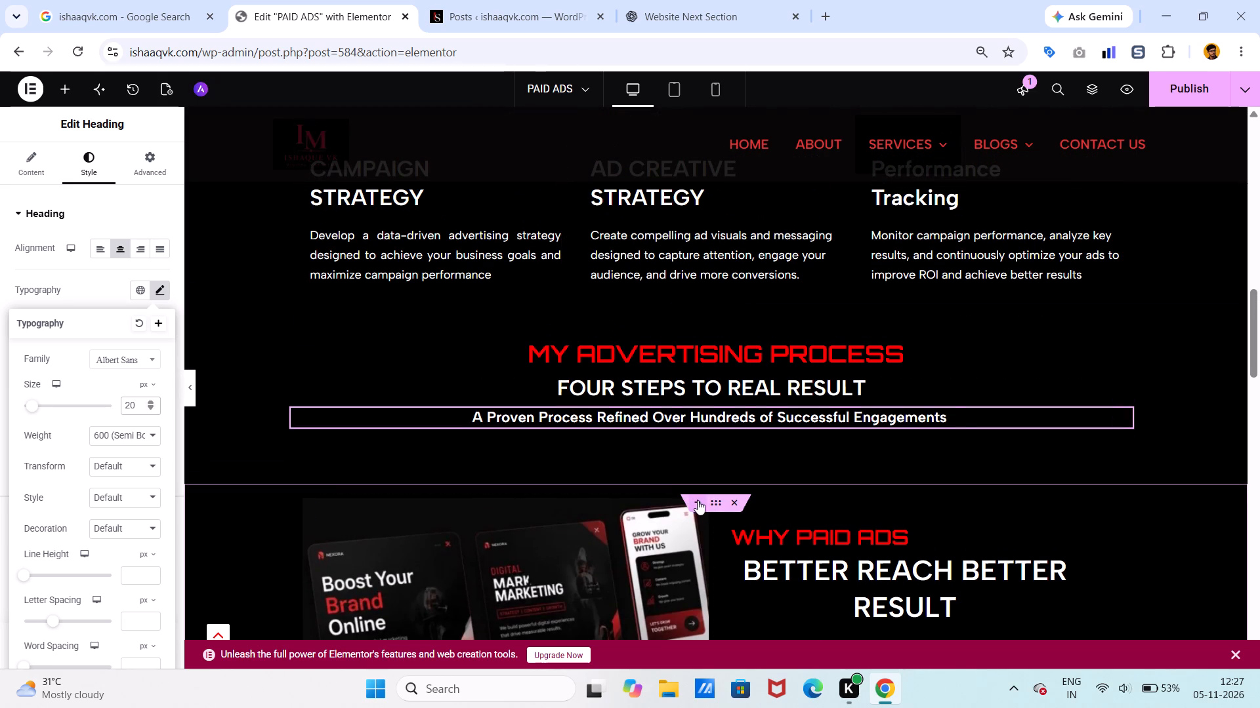
left_click(698, 500)
left_click(670, 566)
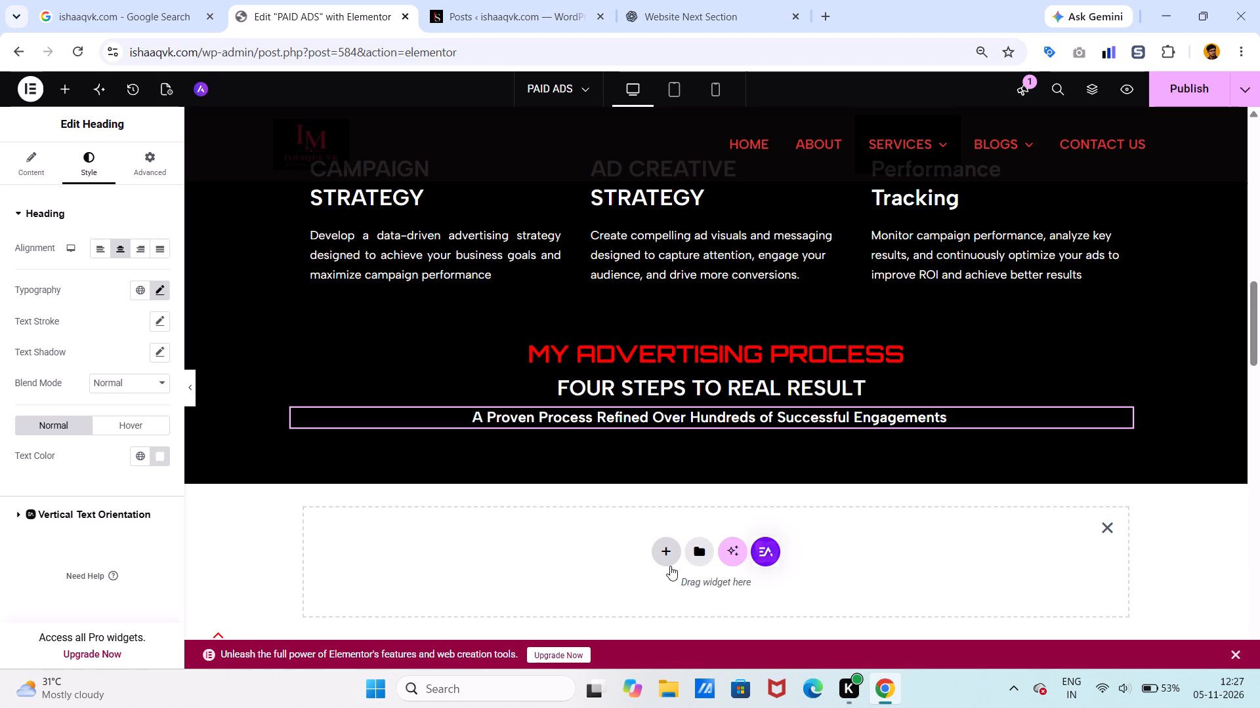
left_click(664, 578)
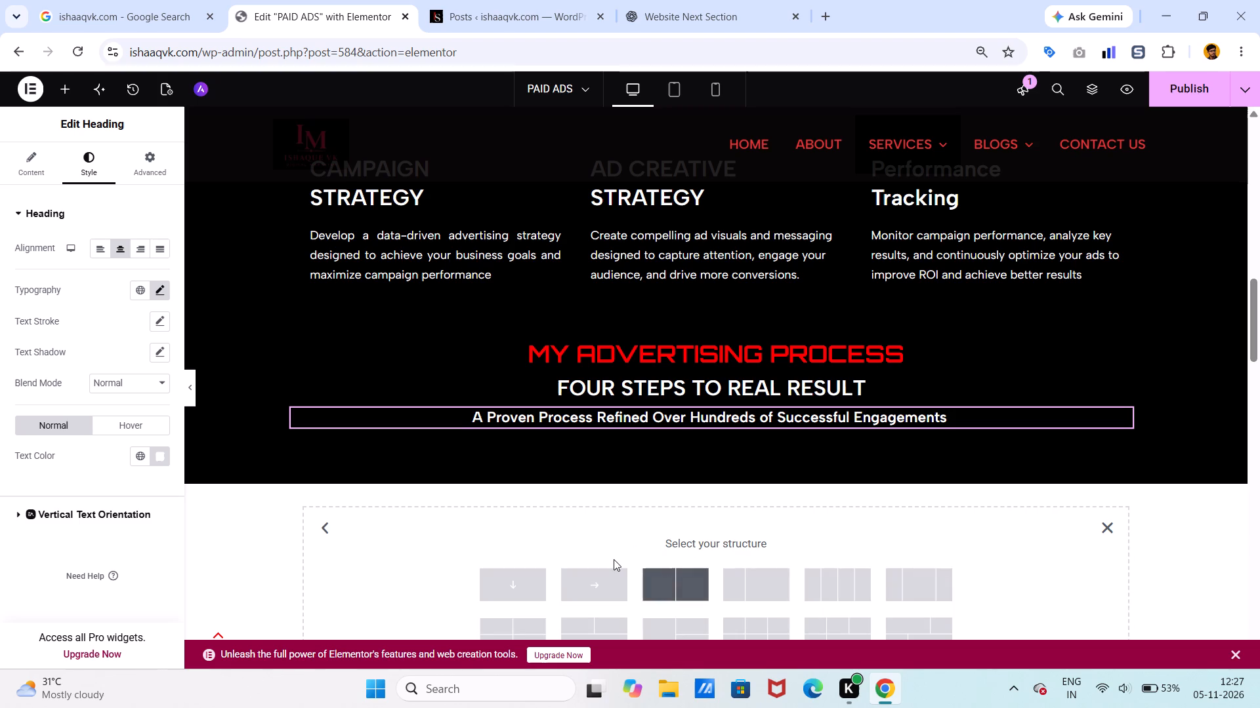
left_click(602, 574)
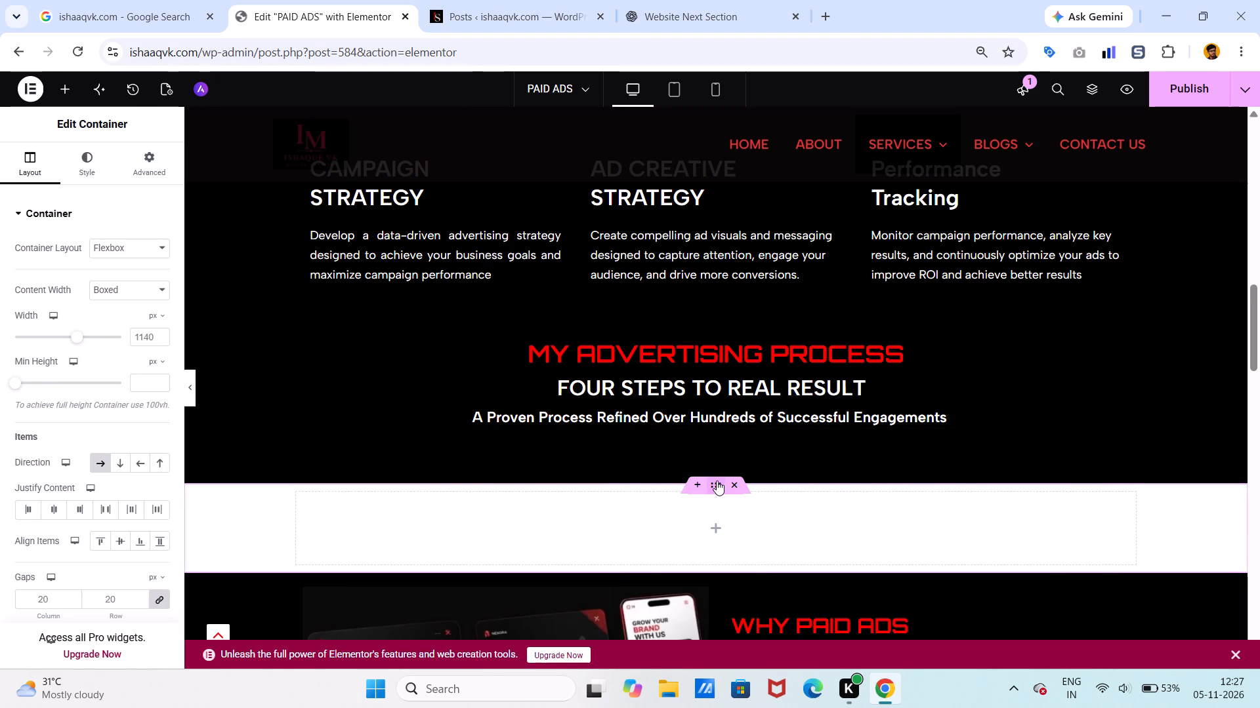
Set the new empty container's minimum height to 190 px.
left_click(717, 481)
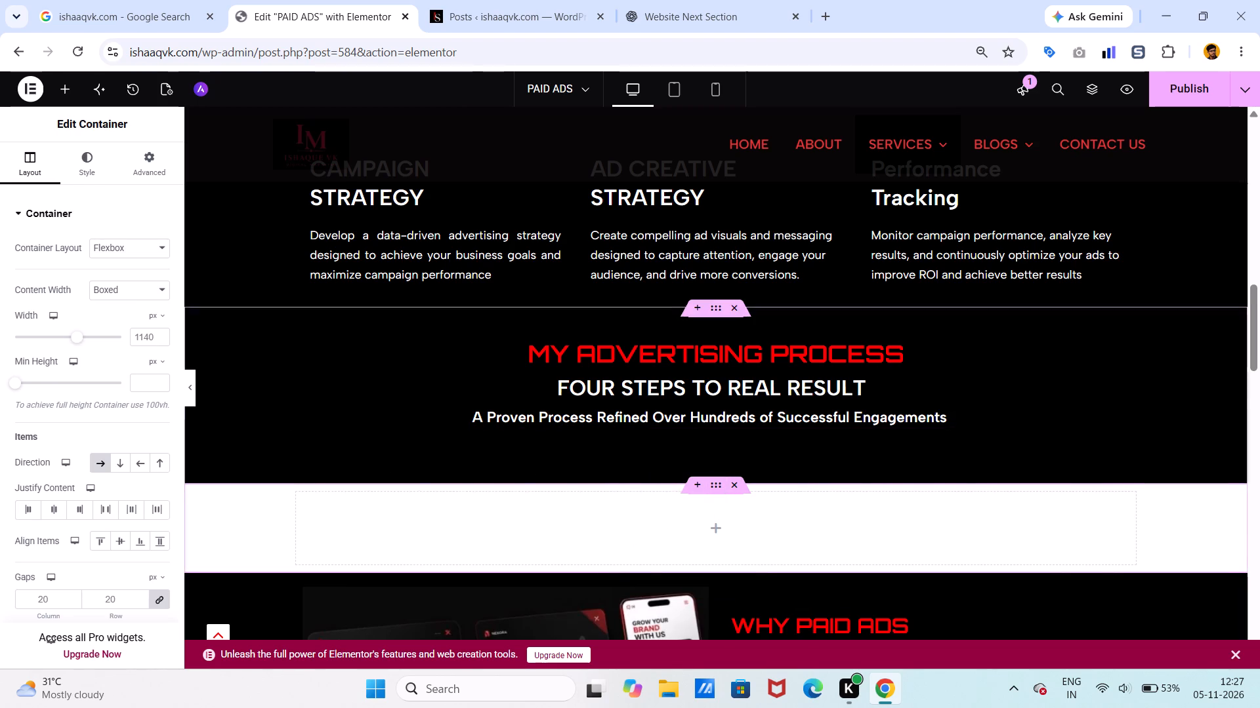
left_click_drag(21, 378, 33, 379)
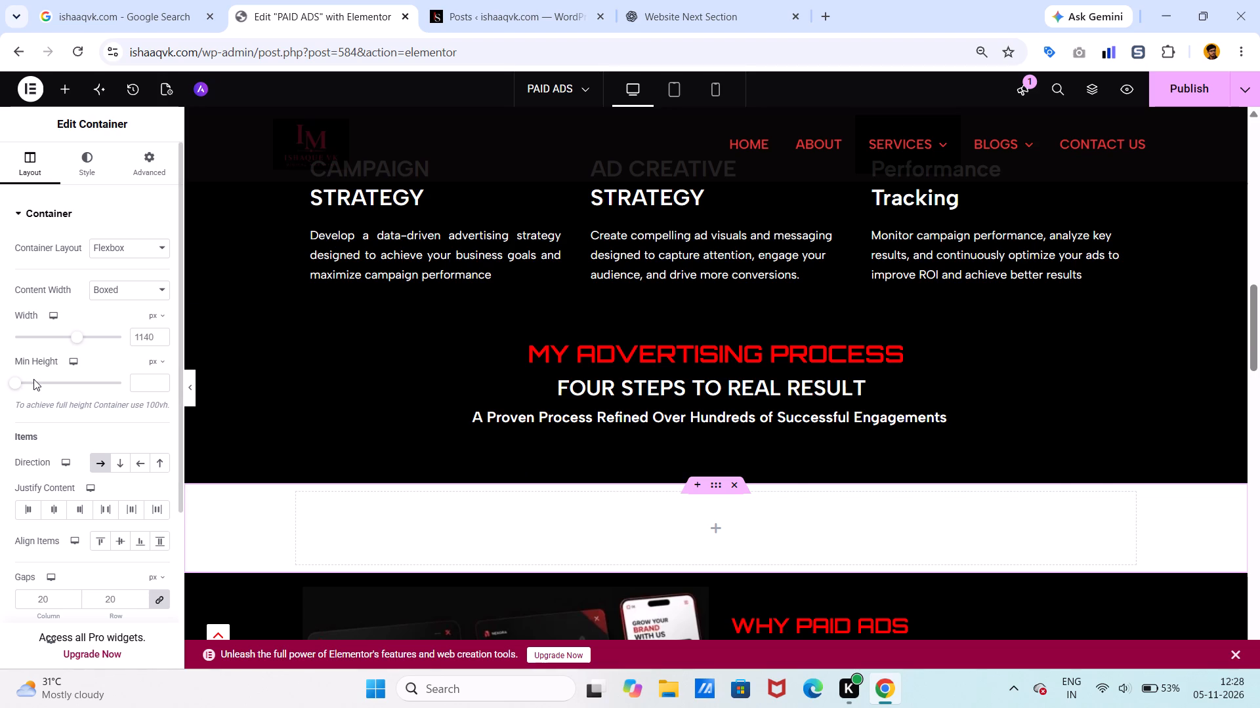
left_click_drag(11, 382, 23, 383)
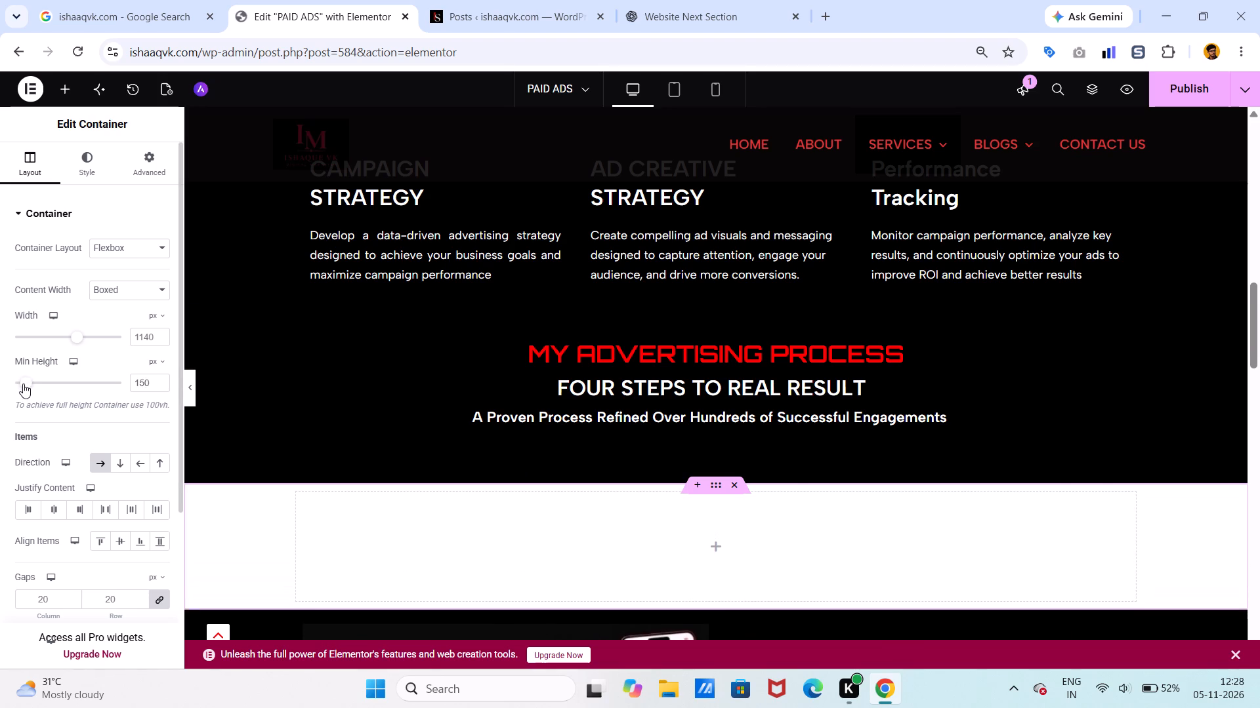
left_click_drag(23, 383, 26, 383)
Examine the existing sections from the Performance Marketing hero to the WHAT I OFFER cards for a layout to reuse.
scroll(296, 298, "up", 9)
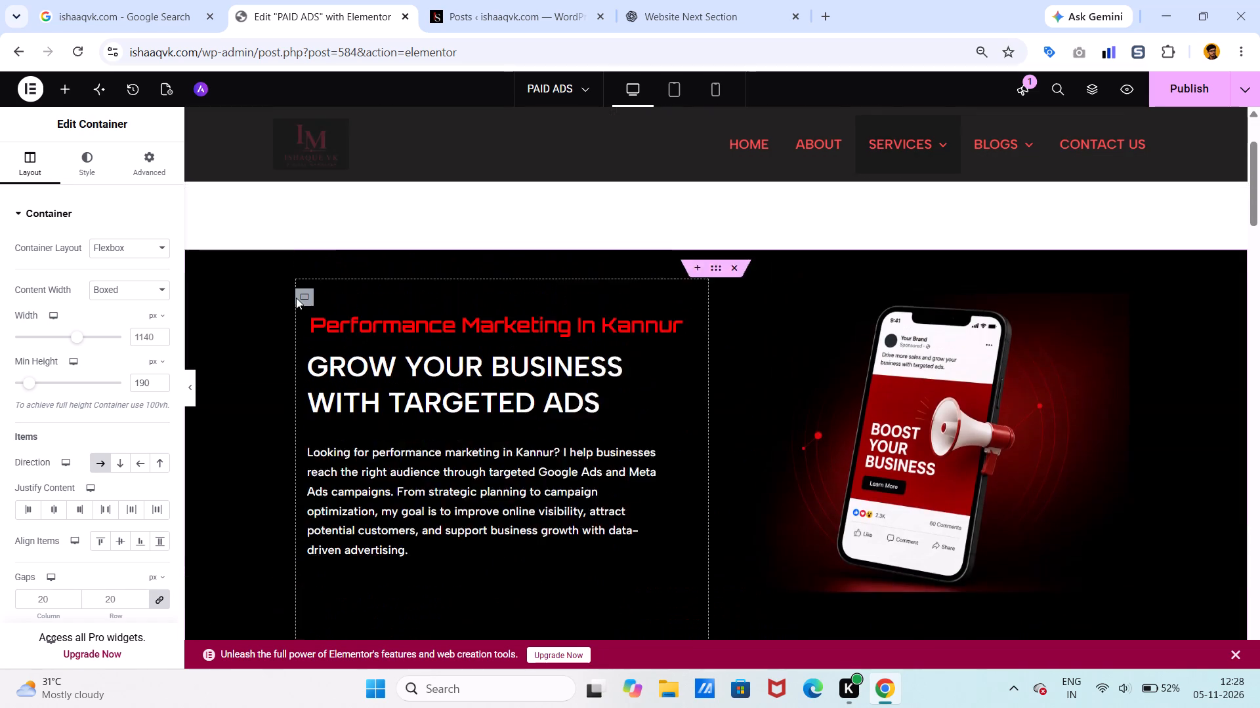
scroll(296, 298, "up", 2)
scroll(296, 298, "down", 2)
scroll(296, 298, "up", 1)
scroll(296, 298, "down", 3)
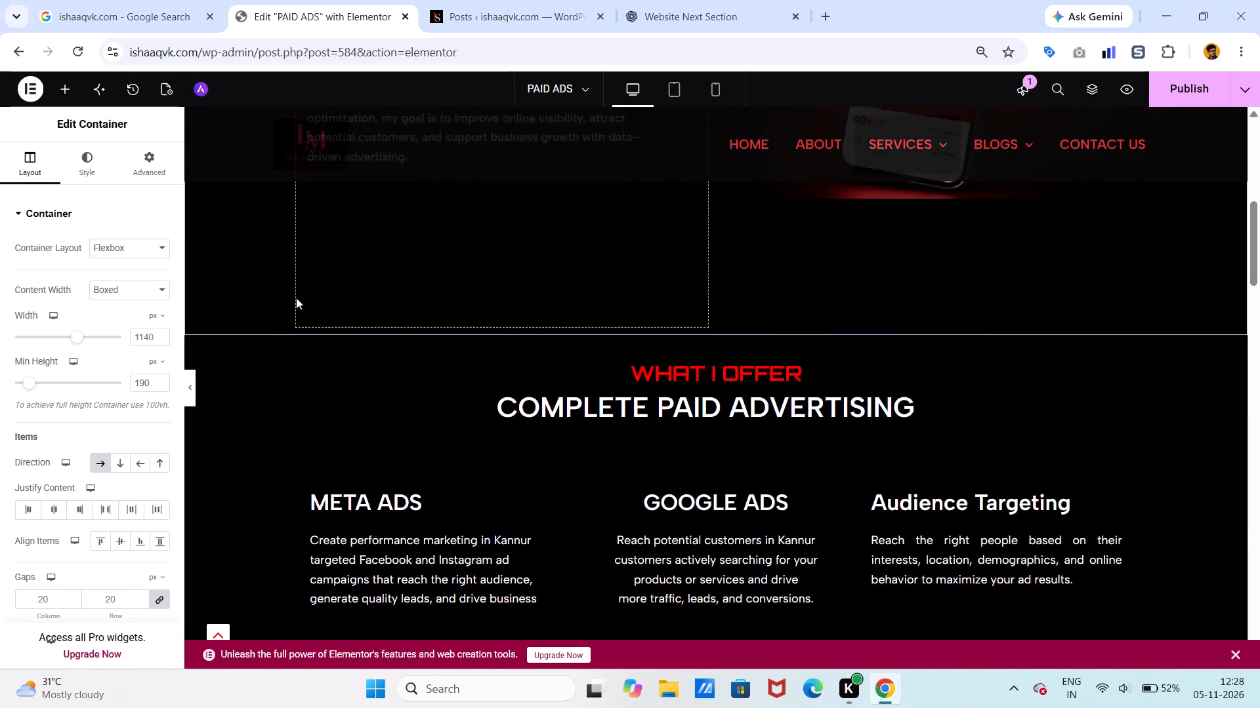
scroll(296, 298, "up", 7)
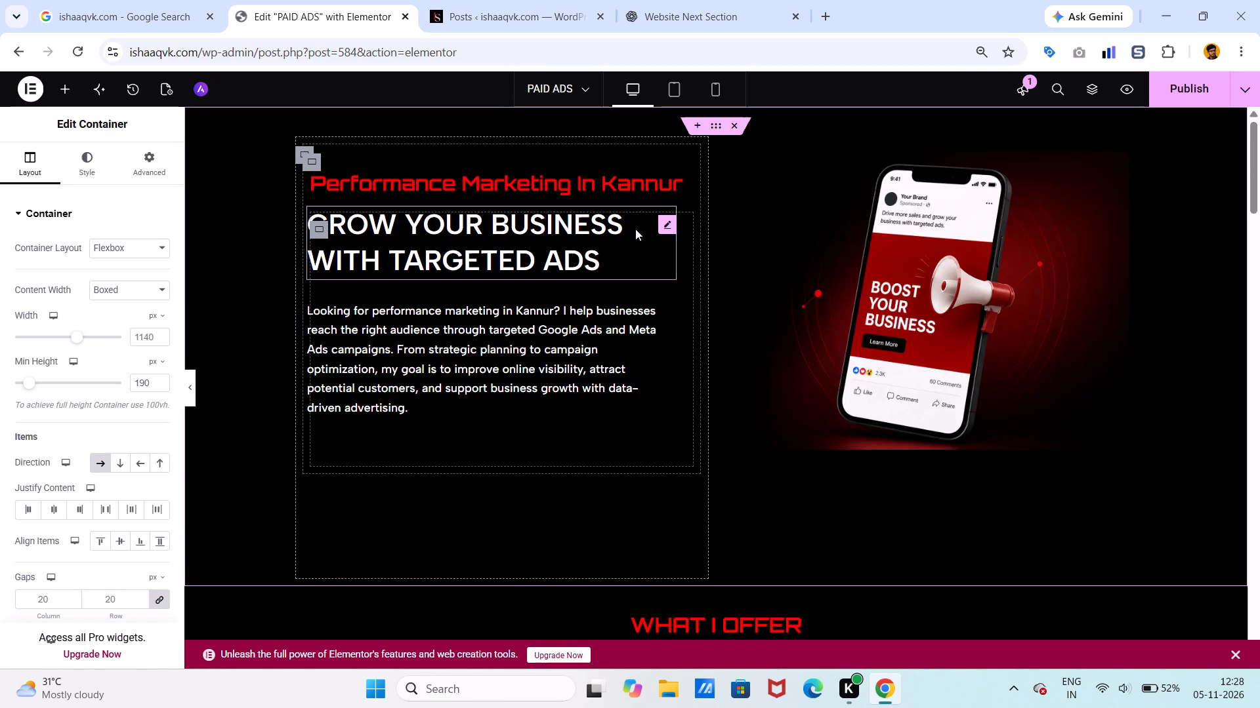
scroll(635, 229, "down", 3)
scroll(635, 229, "up", 5)
scroll(635, 229, "down", 2)
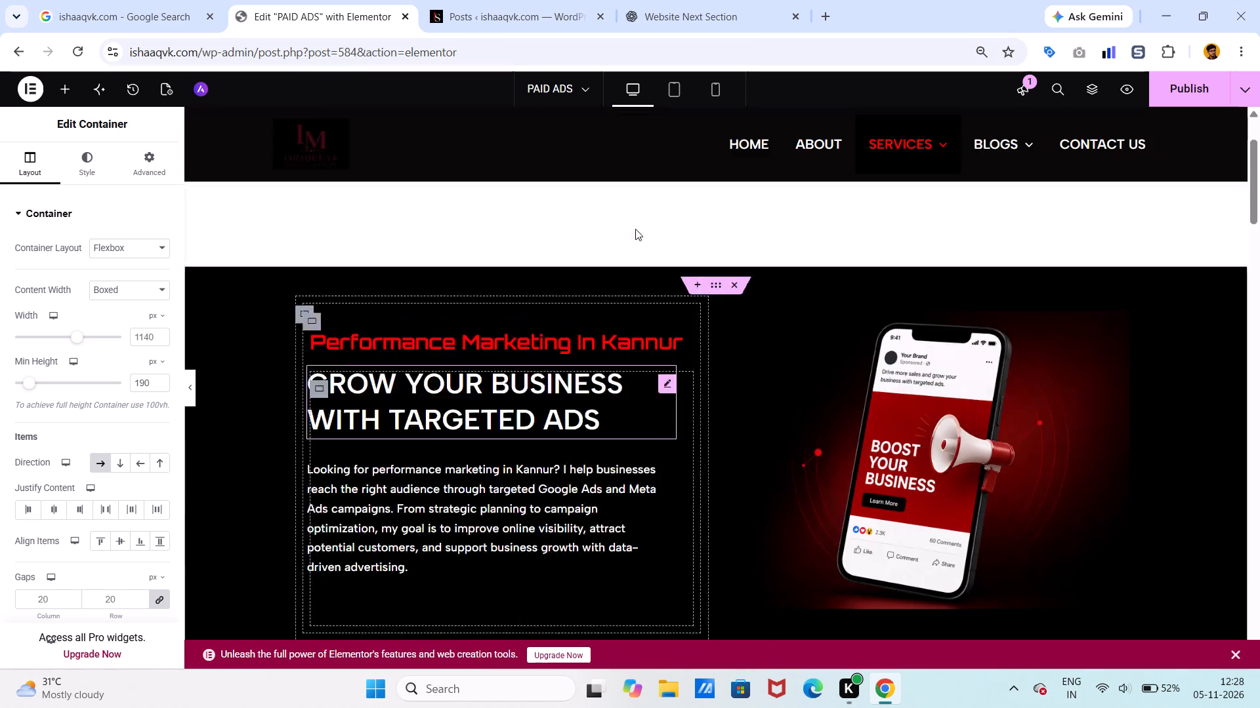
scroll(635, 229, "down", 5)
scroll(635, 229, "up", 1)
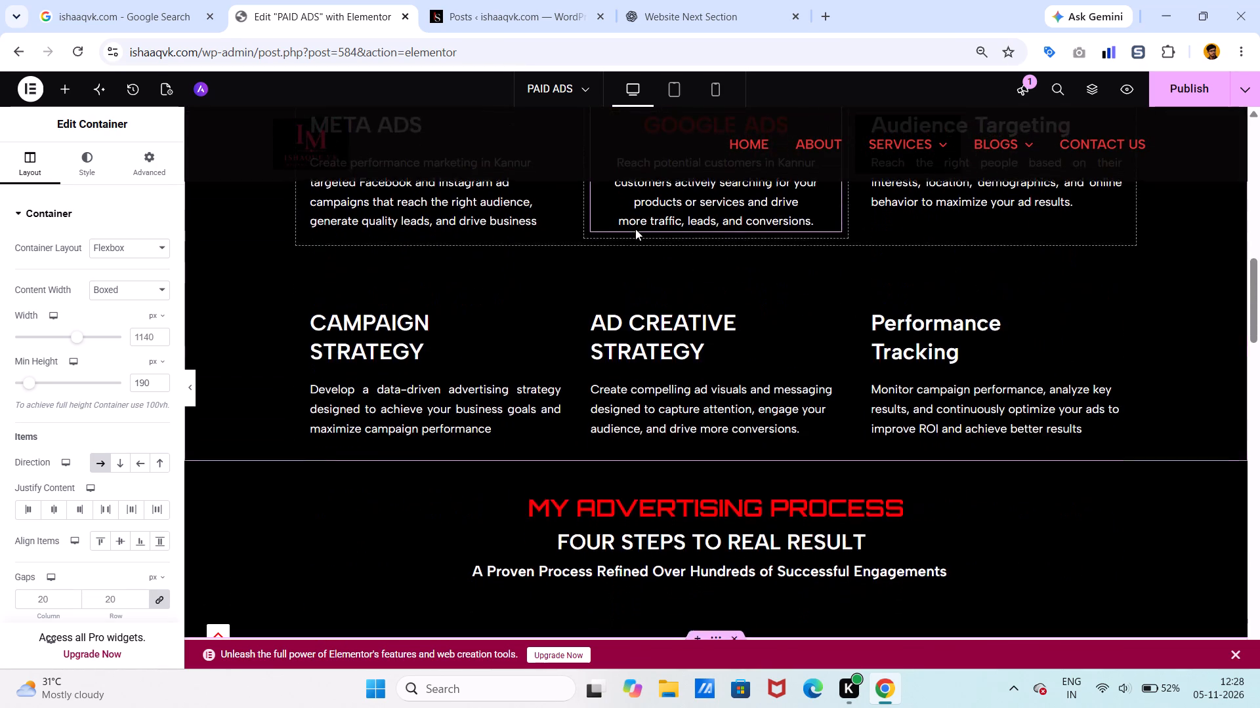
scroll(635, 229, "up", 2)
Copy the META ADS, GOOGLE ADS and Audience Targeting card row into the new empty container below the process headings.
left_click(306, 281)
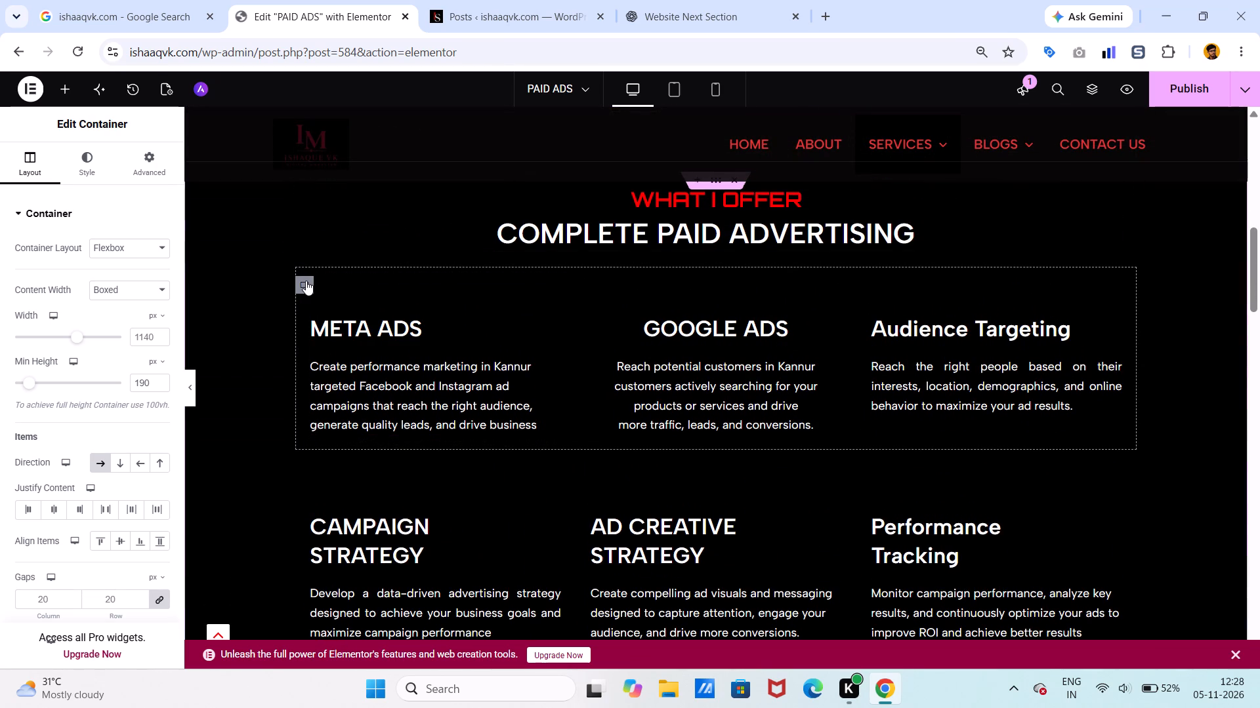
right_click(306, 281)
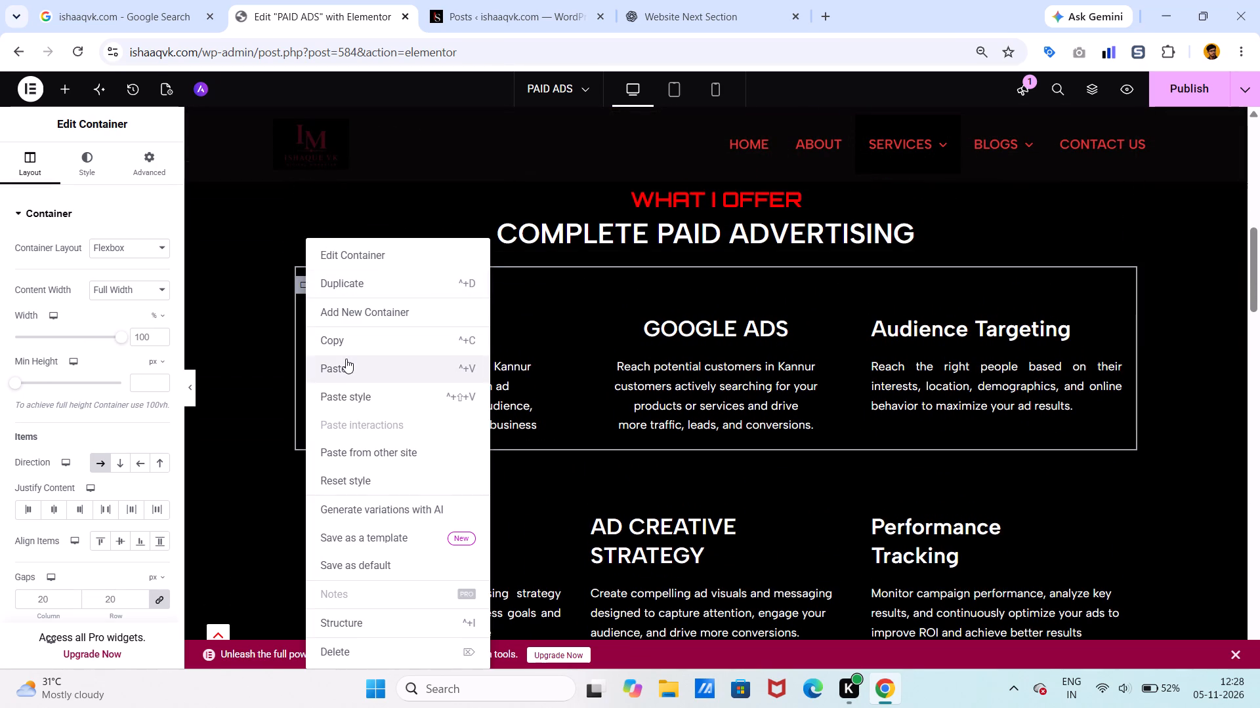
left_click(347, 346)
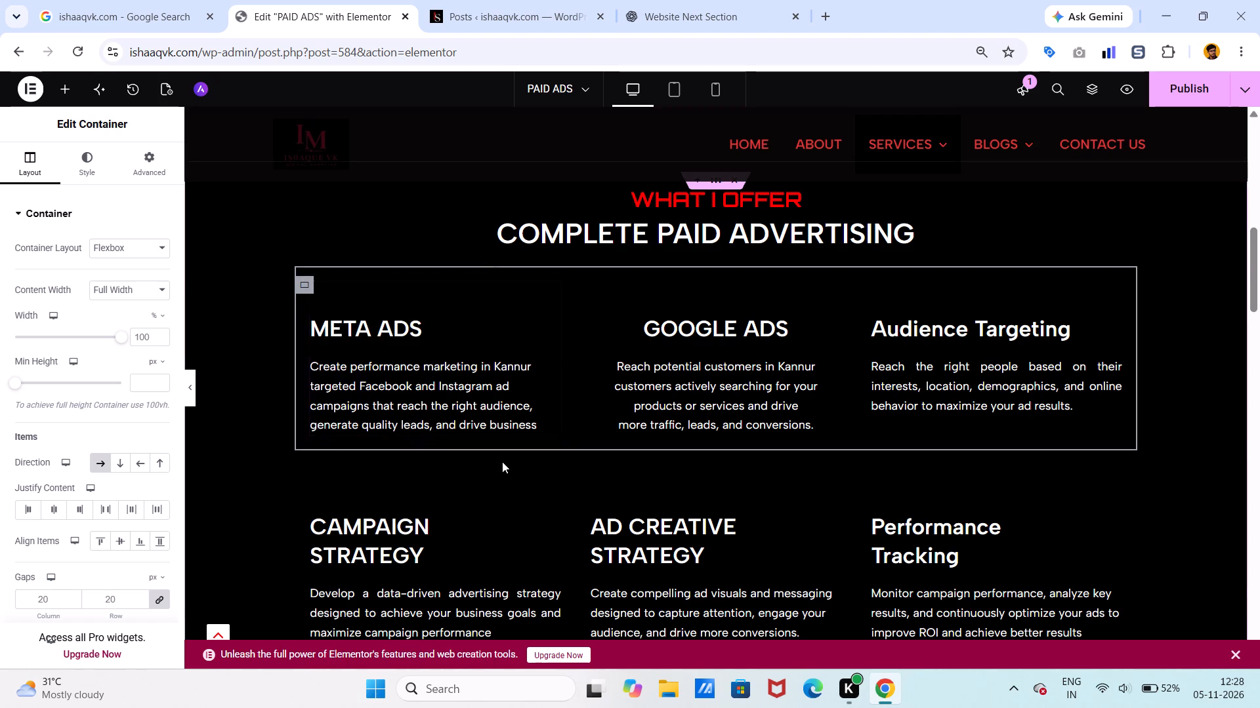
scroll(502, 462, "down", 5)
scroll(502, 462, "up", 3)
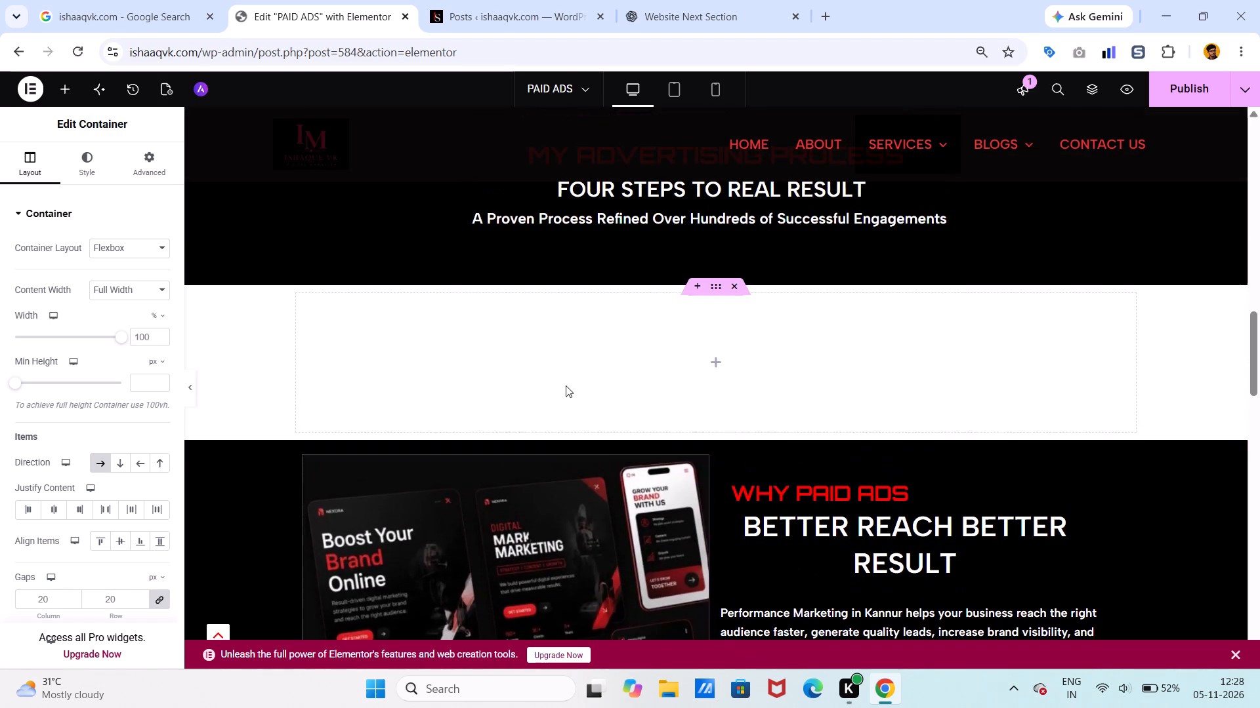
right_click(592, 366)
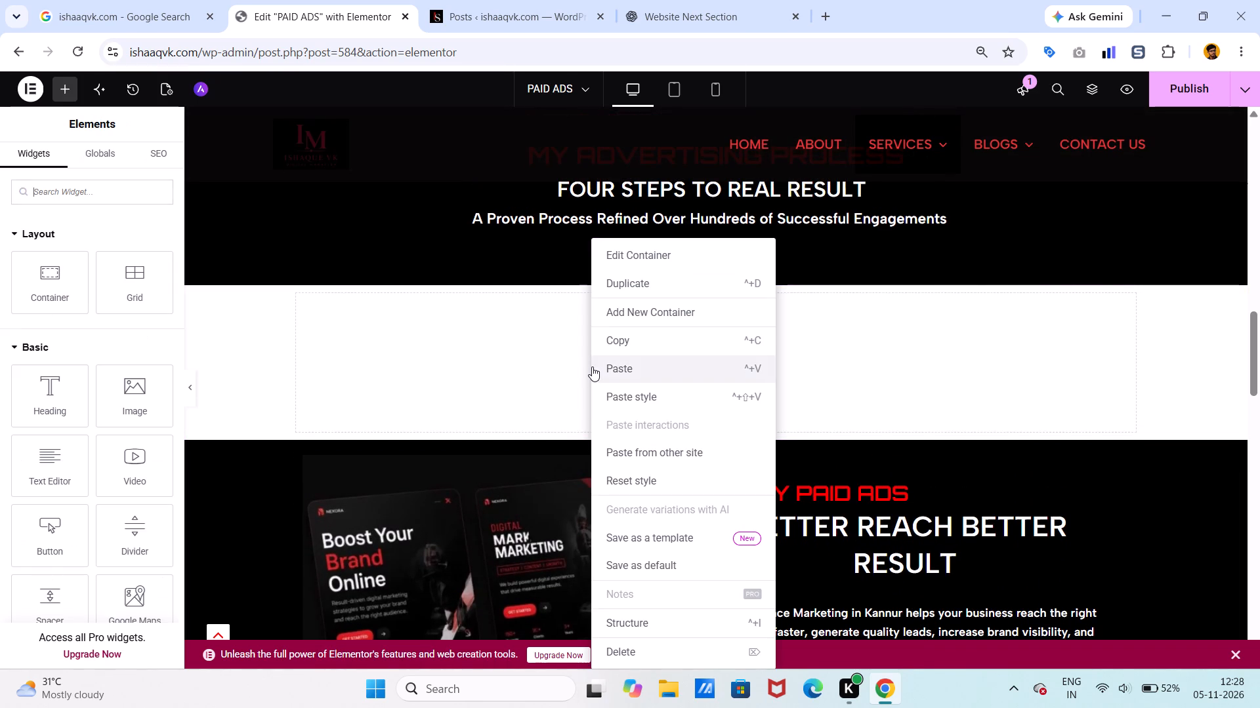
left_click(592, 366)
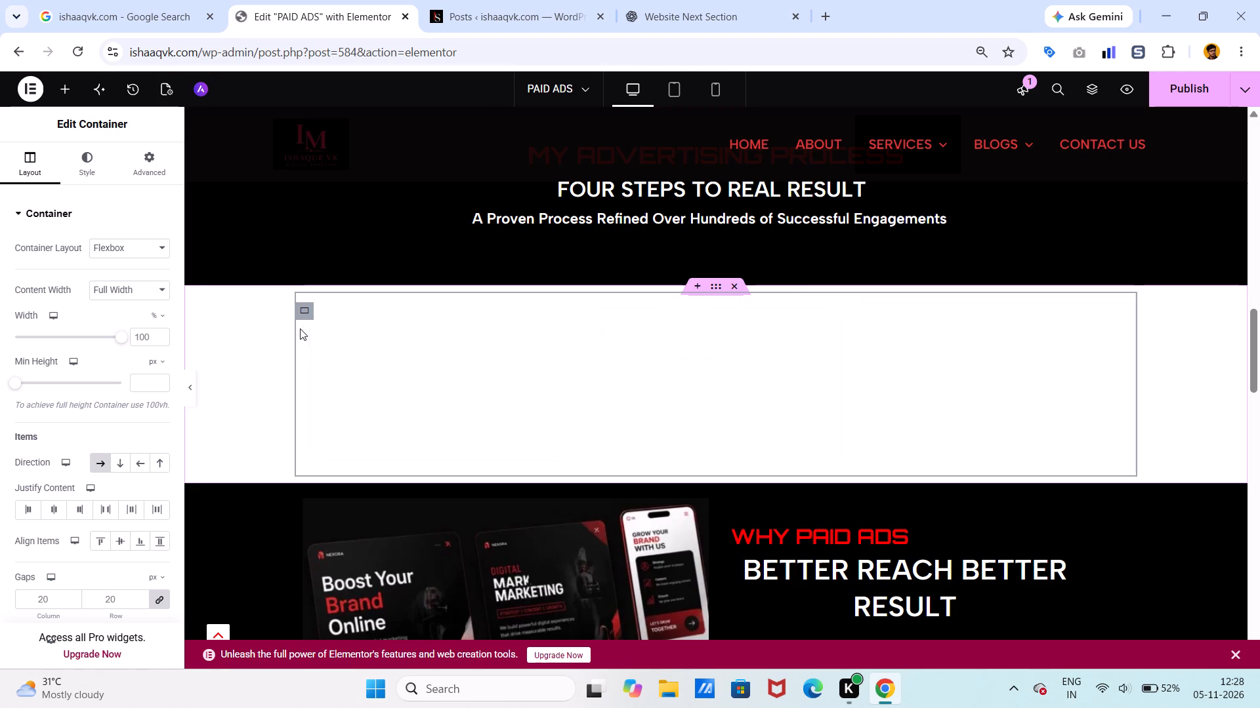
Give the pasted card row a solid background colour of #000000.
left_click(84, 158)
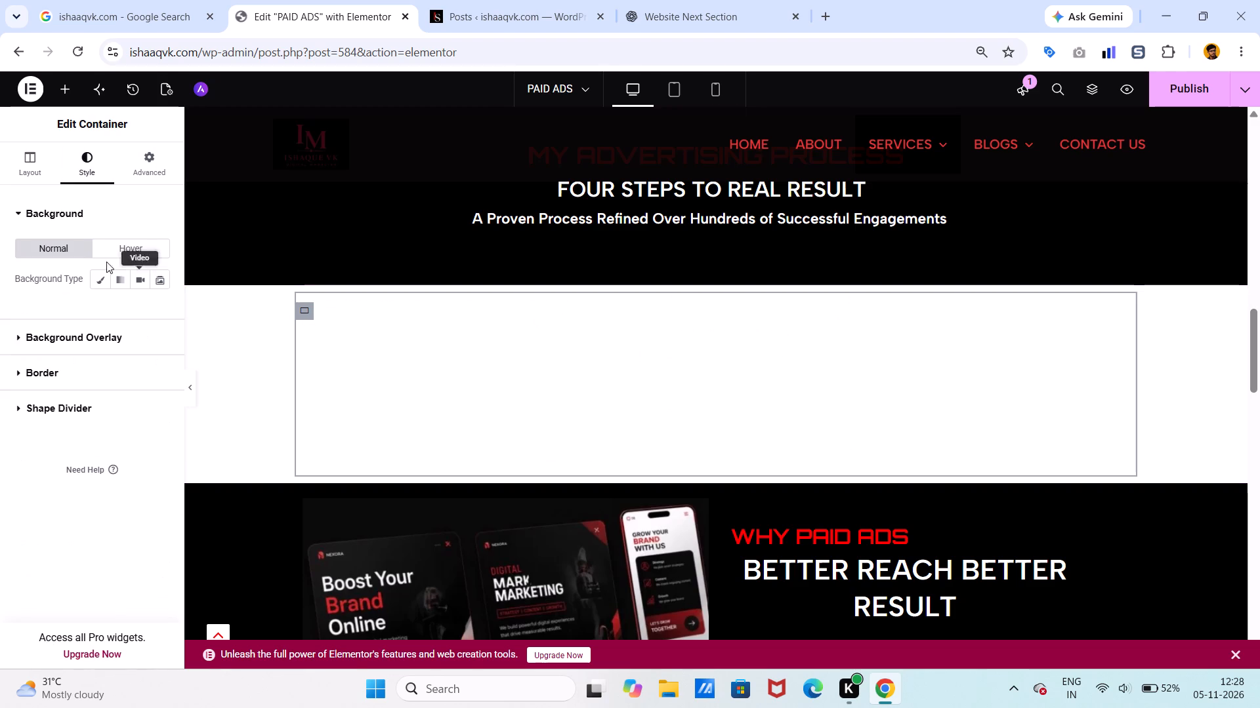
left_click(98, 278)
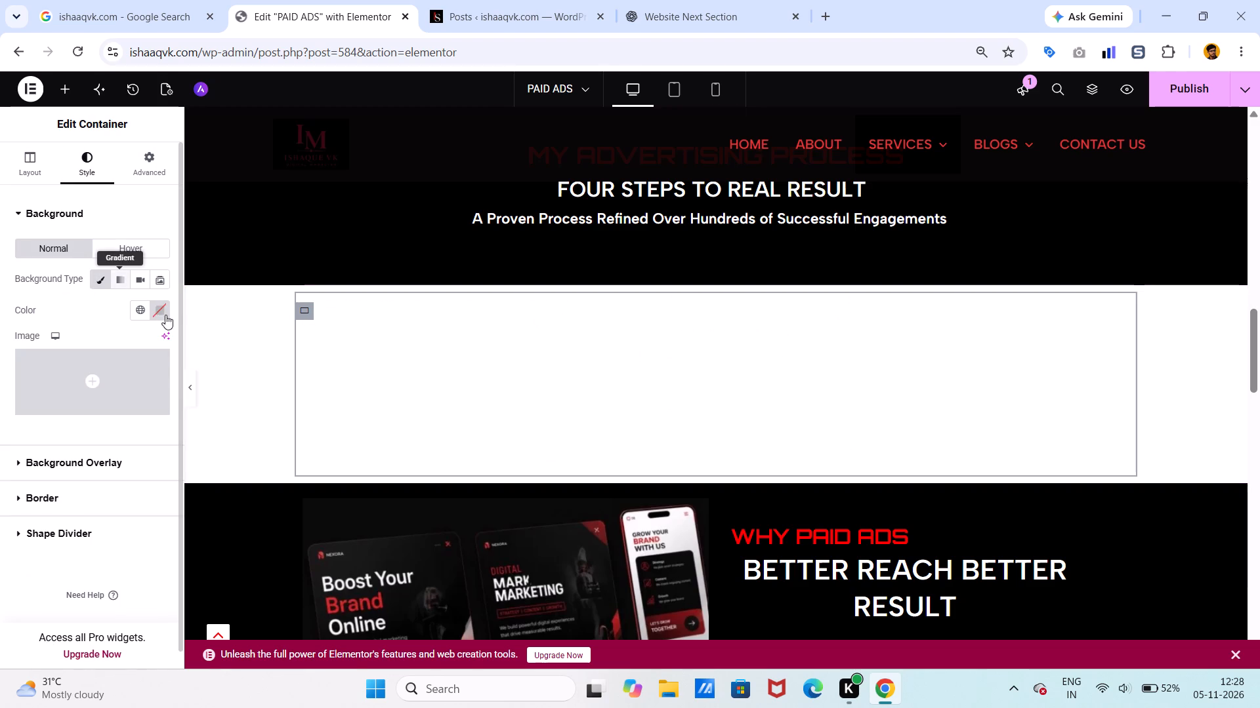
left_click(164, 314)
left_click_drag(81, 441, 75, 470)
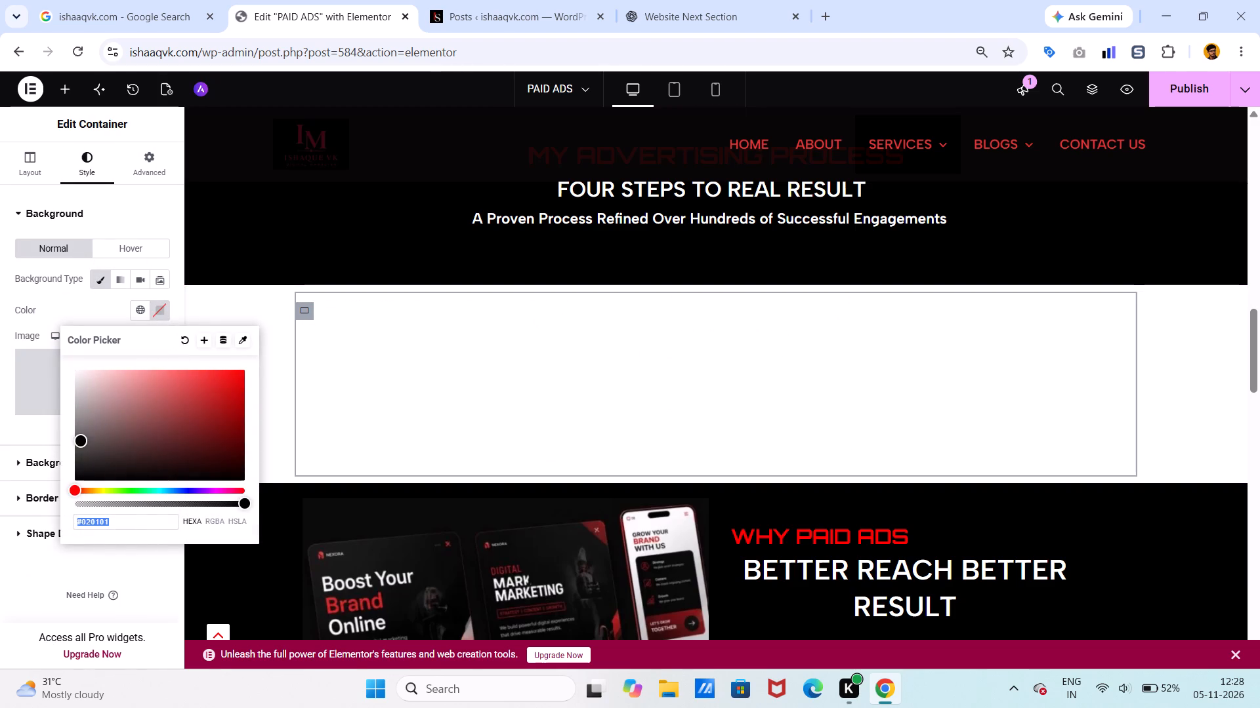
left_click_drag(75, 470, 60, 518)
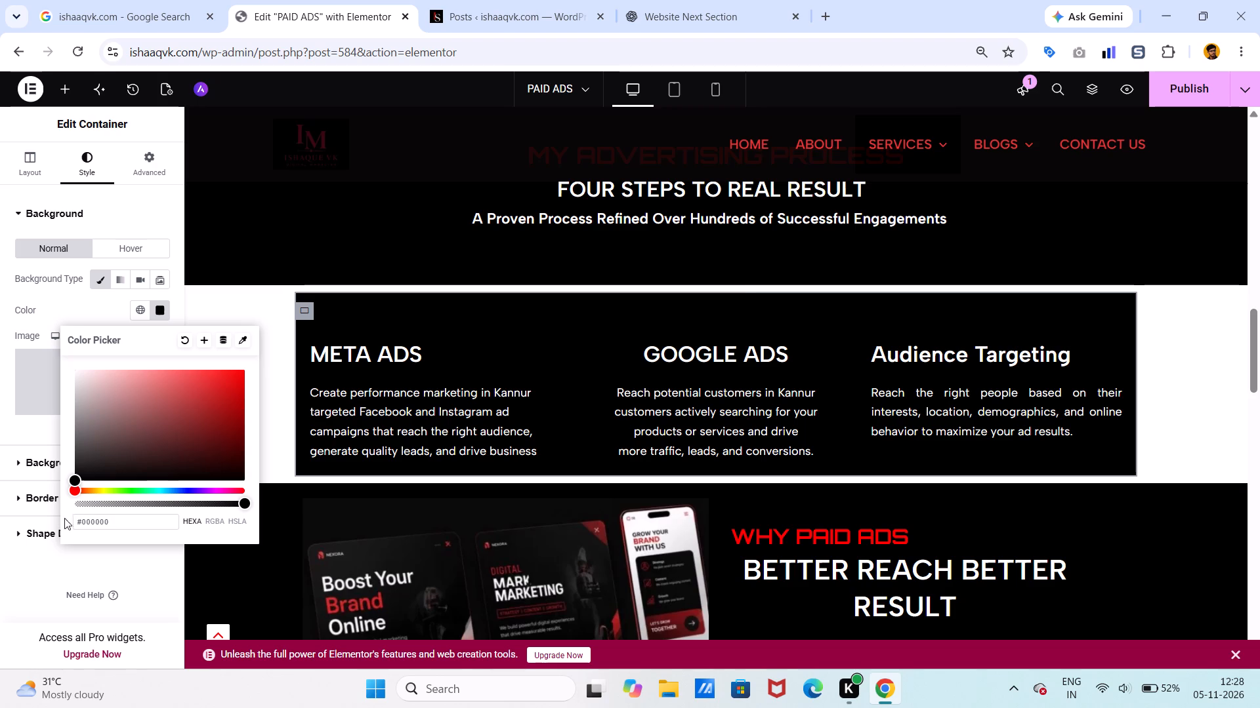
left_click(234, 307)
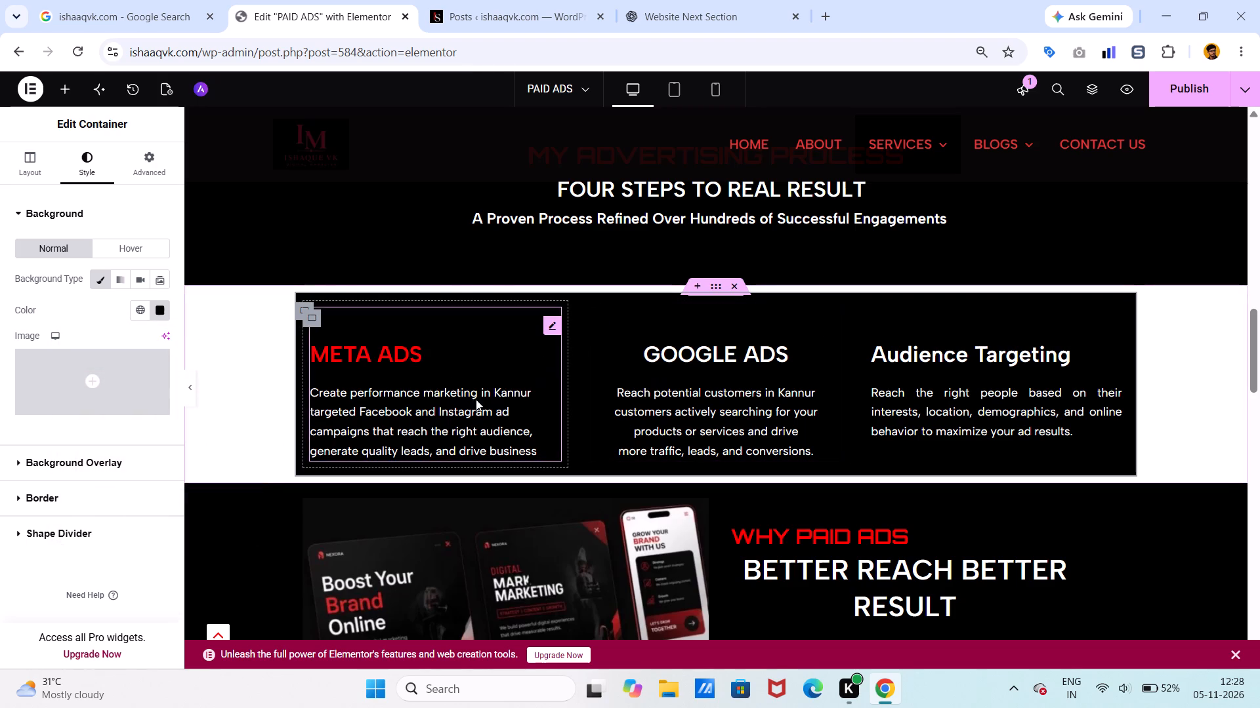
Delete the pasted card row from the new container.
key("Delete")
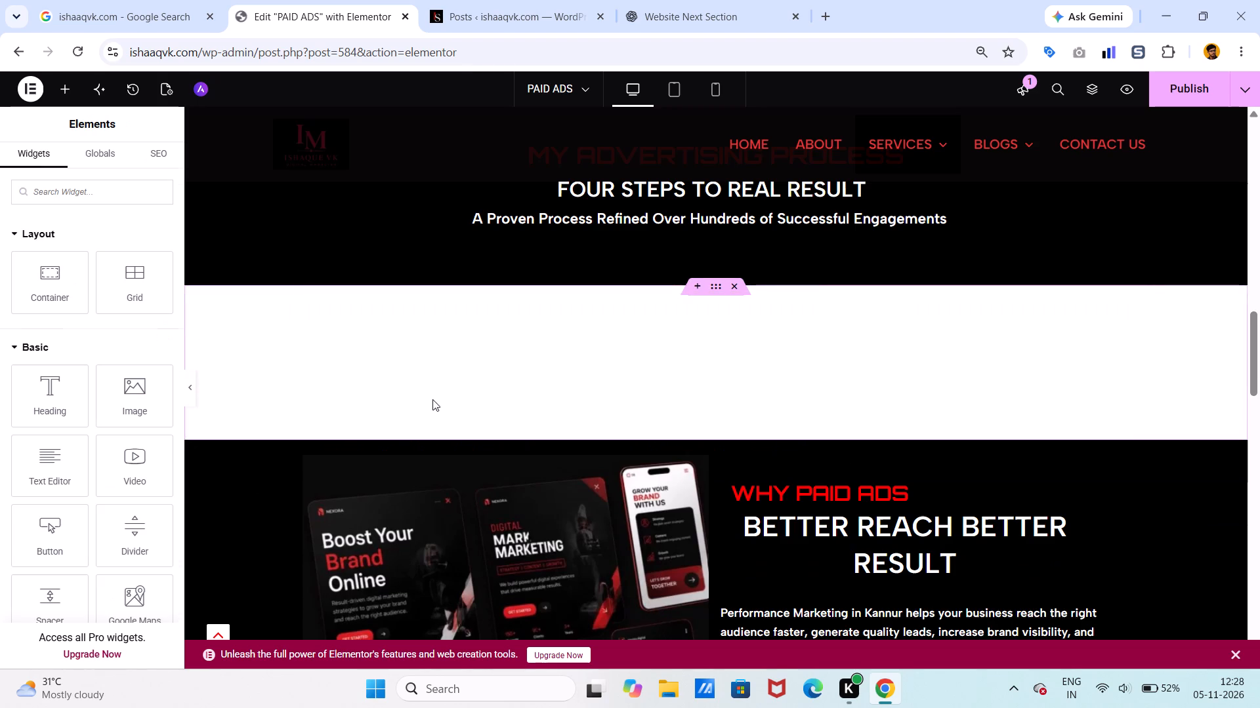
Give the empty container below the process headings a solid background colour of #000000.
left_click(713, 290)
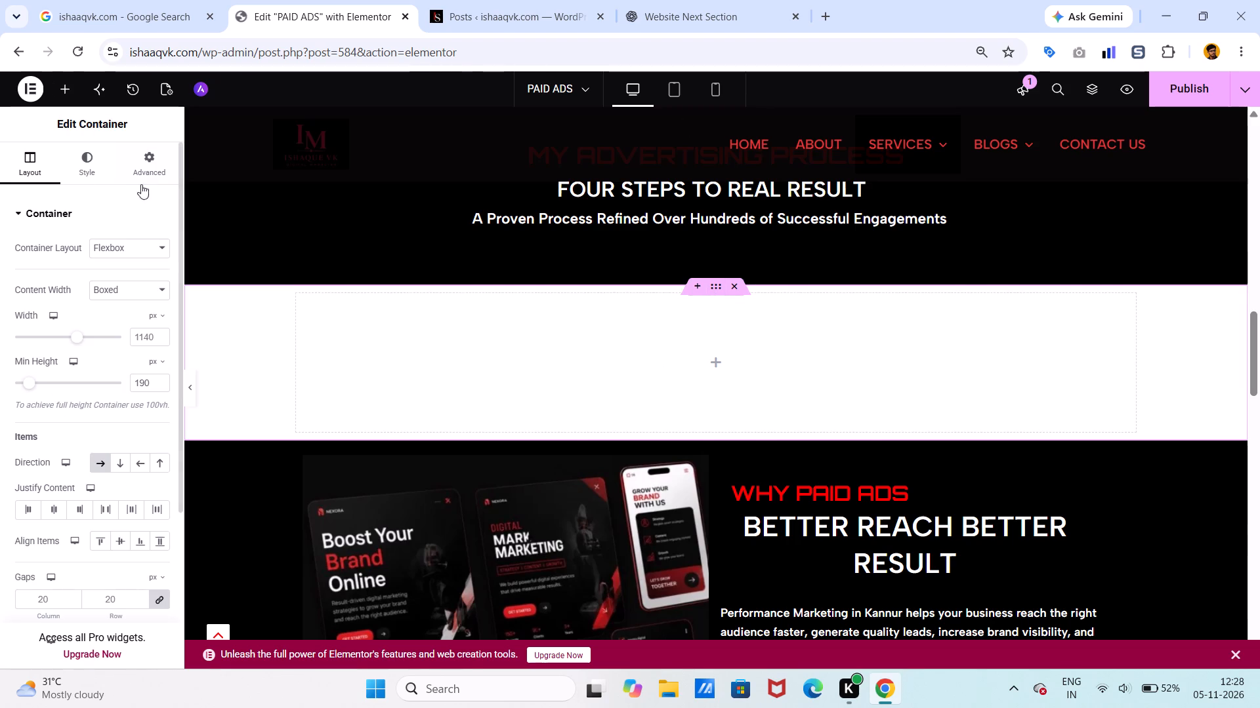
left_click(82, 182)
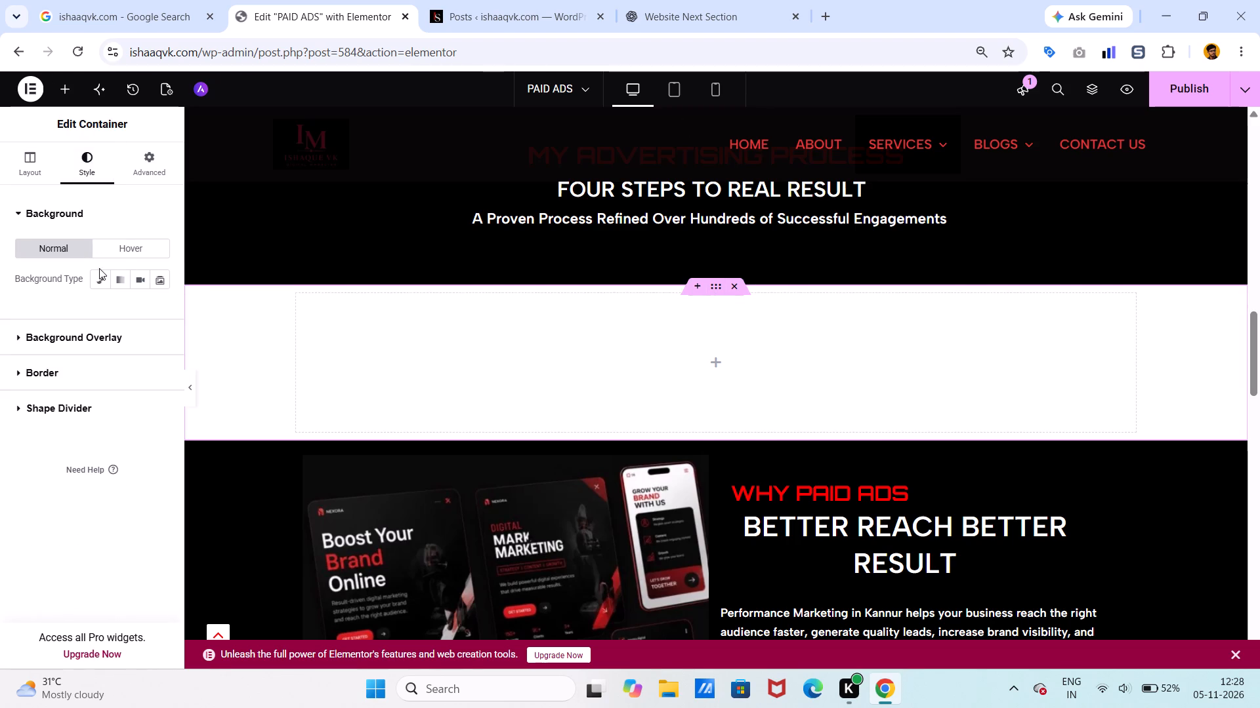
left_click(100, 273)
left_click(162, 306)
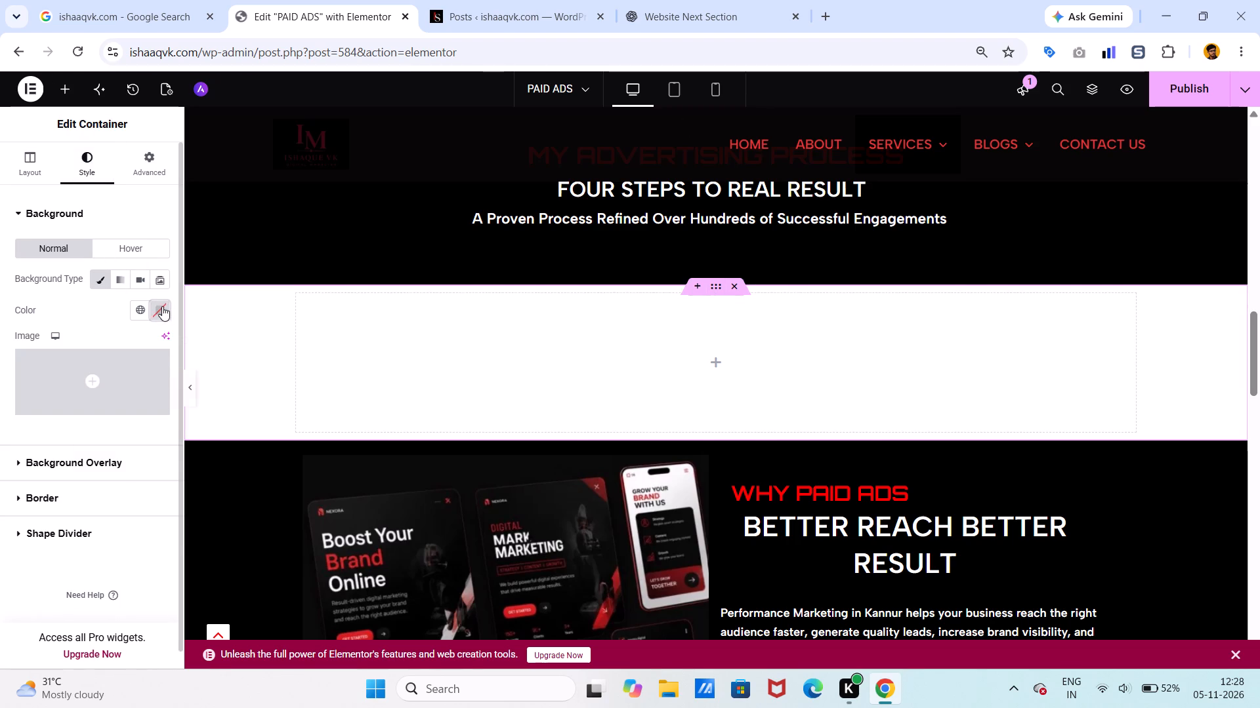
left_click_drag(77, 459, 58, 513)
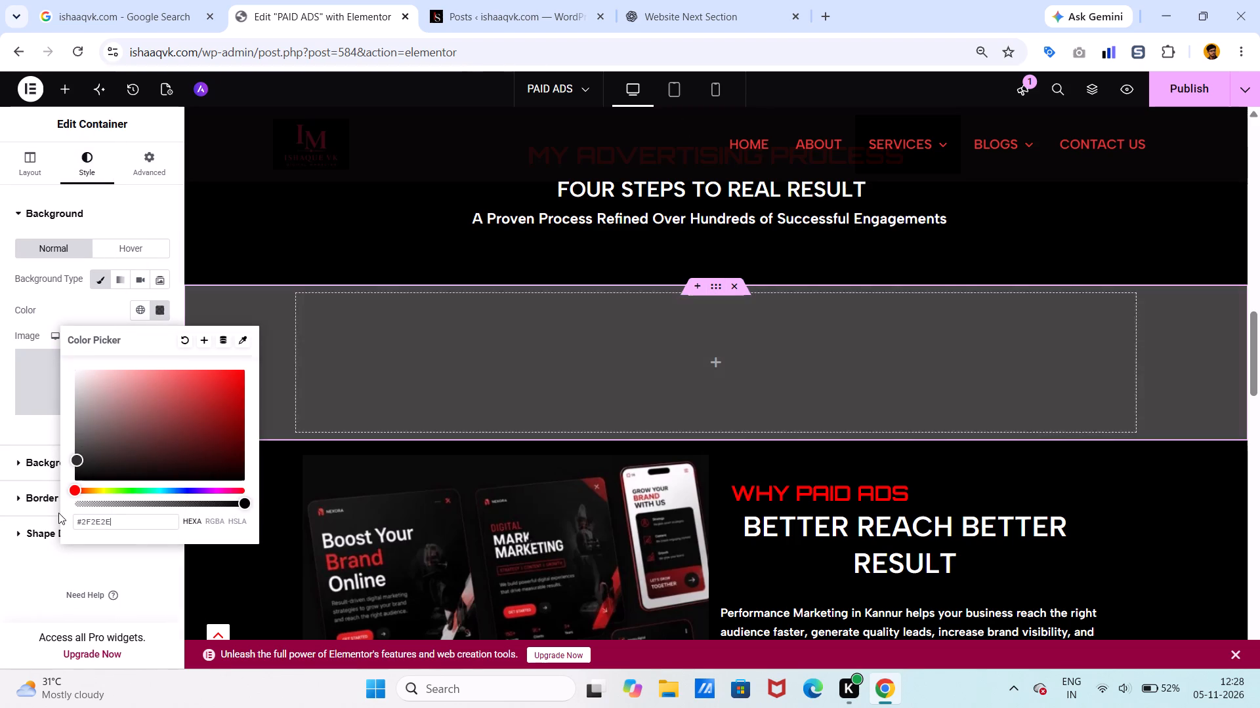
left_click_drag(58, 513, 48, 528)
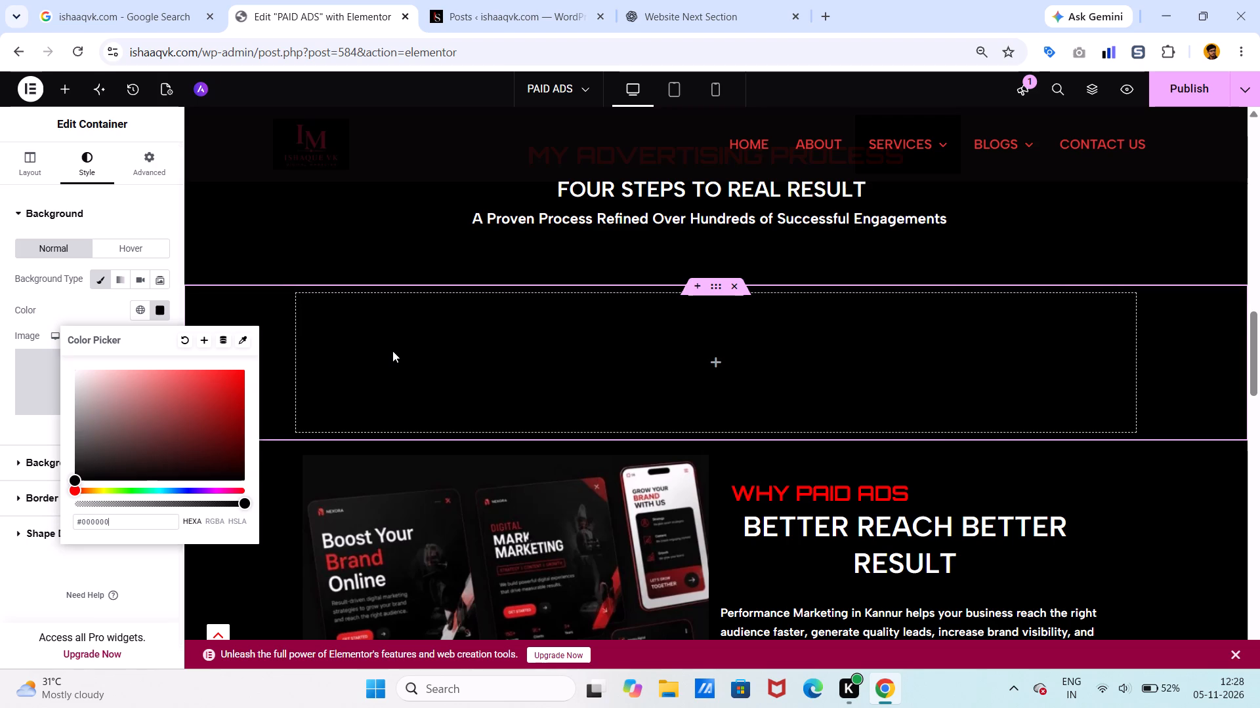
Paste the copied META ADS, GOOGLE ADS and Audience Targeting card row into the black container.
scroll(392, 351, "up", 2)
right_click(426, 391)
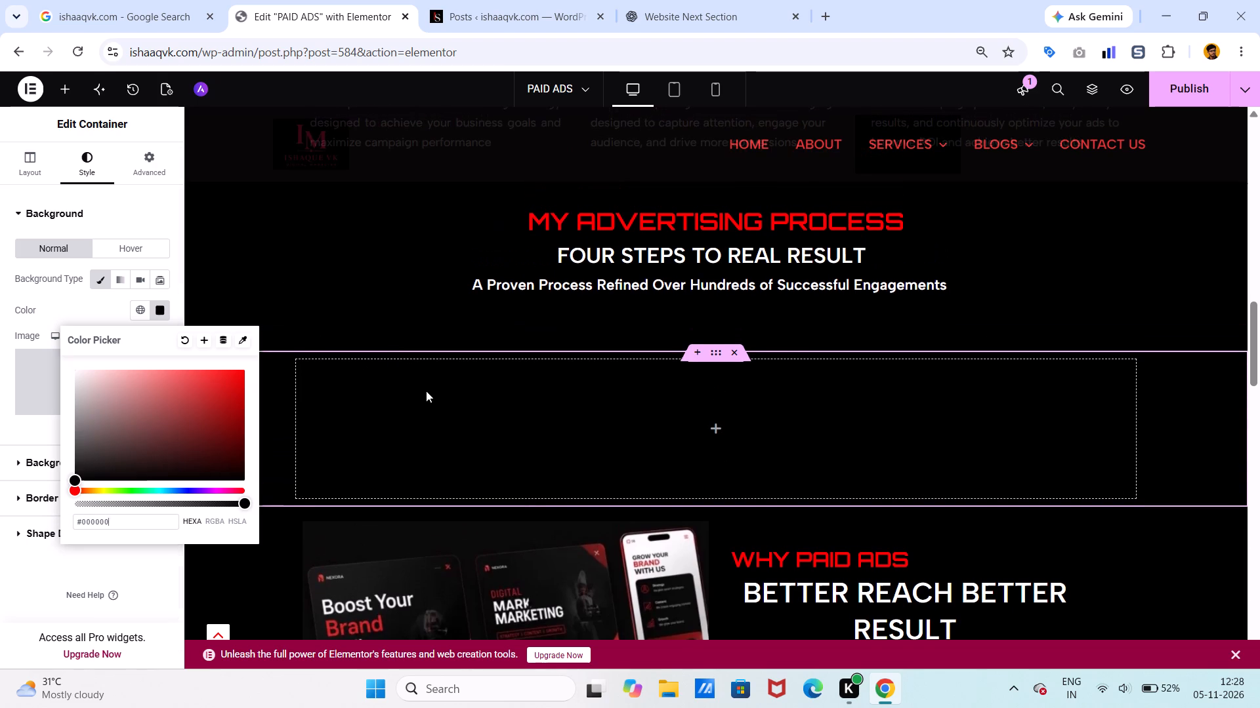
left_click(444, 376)
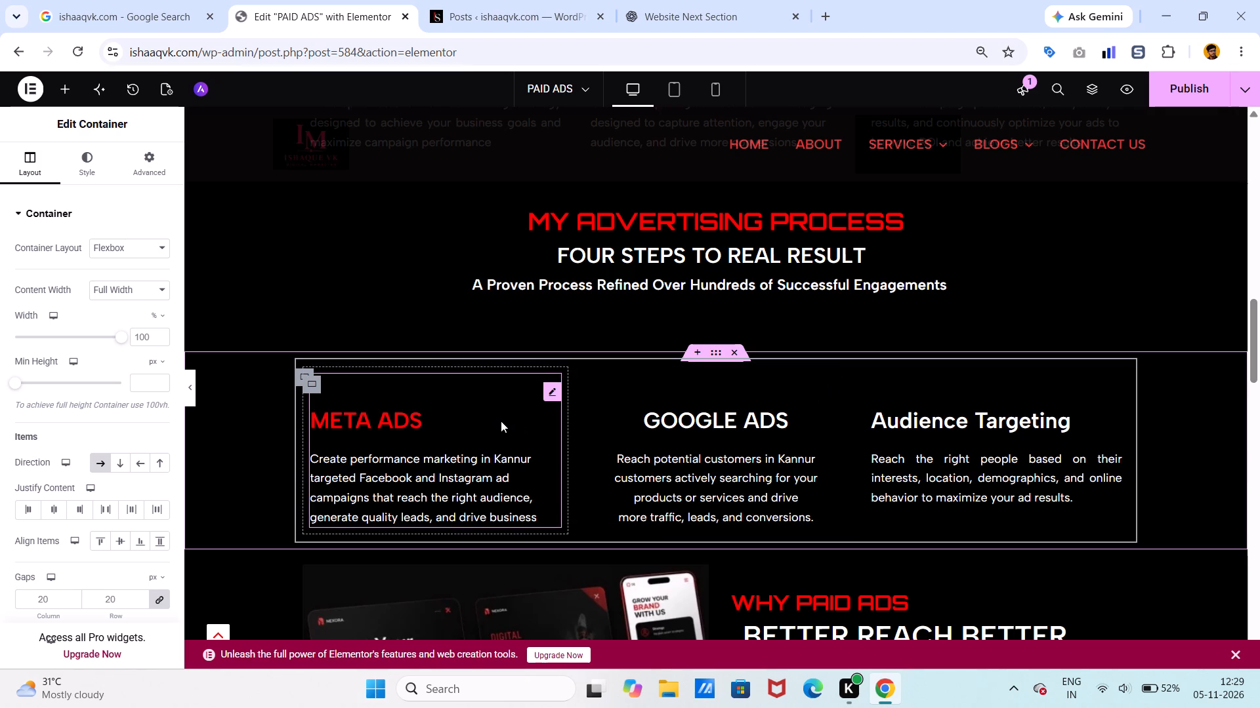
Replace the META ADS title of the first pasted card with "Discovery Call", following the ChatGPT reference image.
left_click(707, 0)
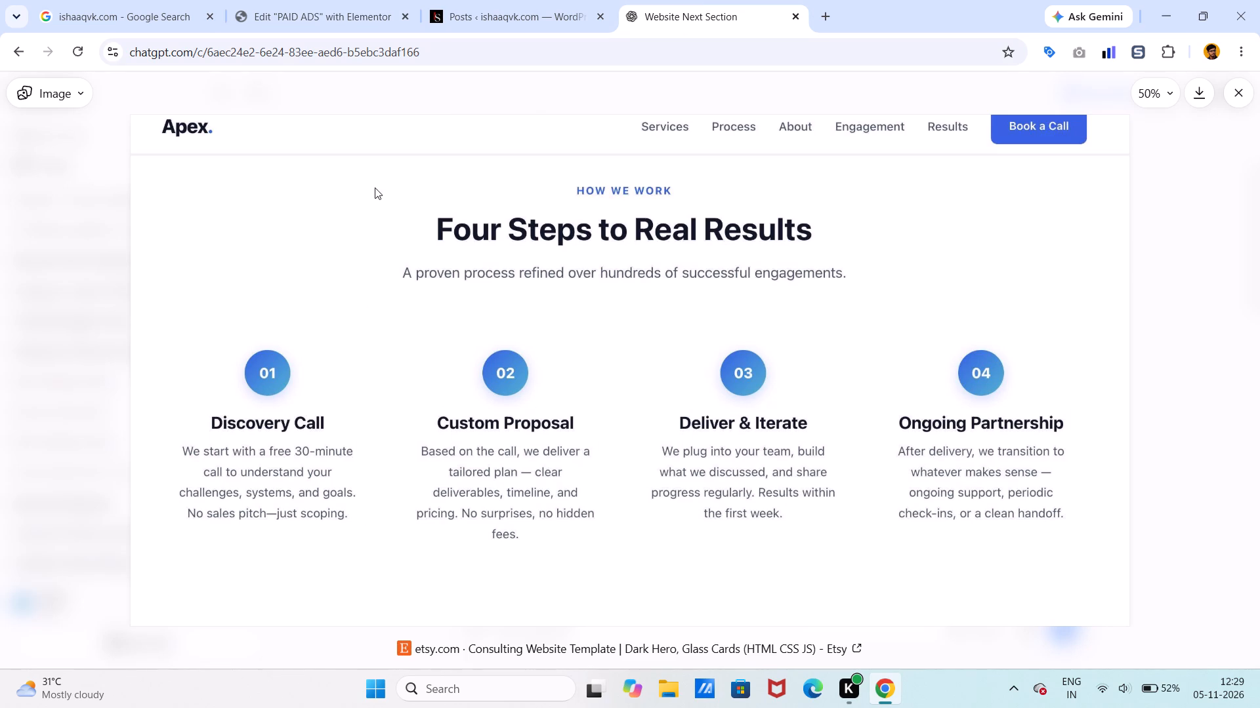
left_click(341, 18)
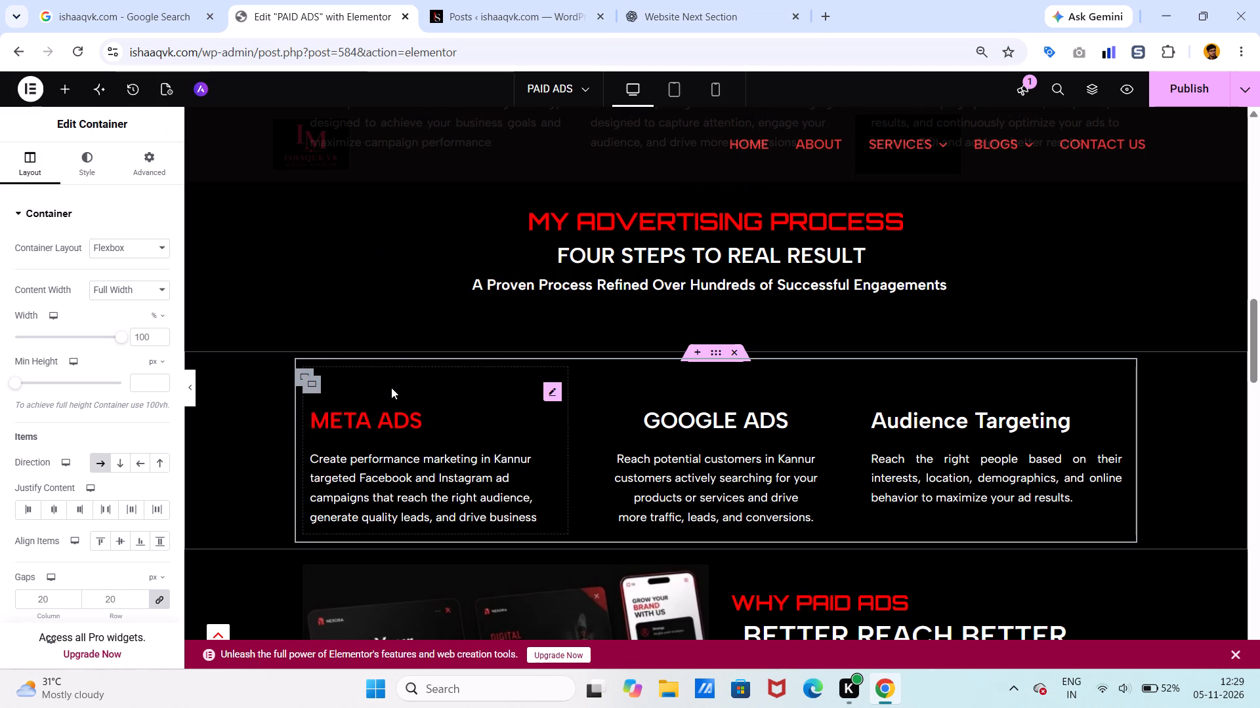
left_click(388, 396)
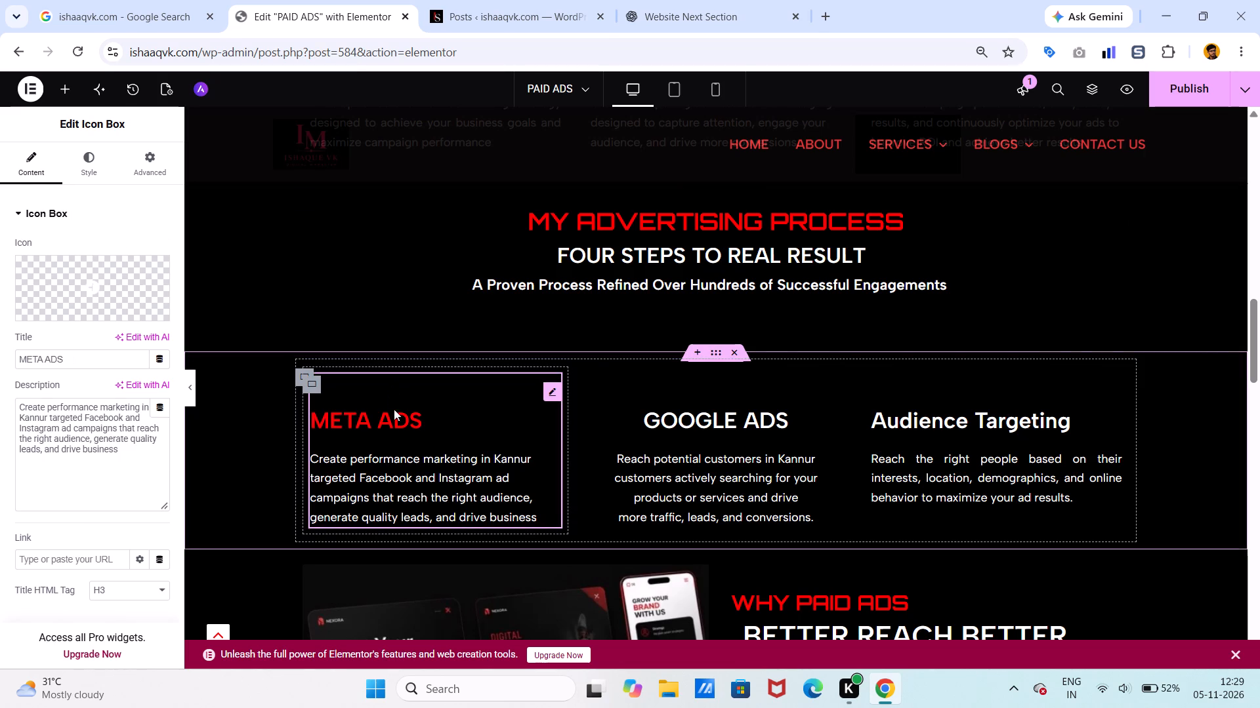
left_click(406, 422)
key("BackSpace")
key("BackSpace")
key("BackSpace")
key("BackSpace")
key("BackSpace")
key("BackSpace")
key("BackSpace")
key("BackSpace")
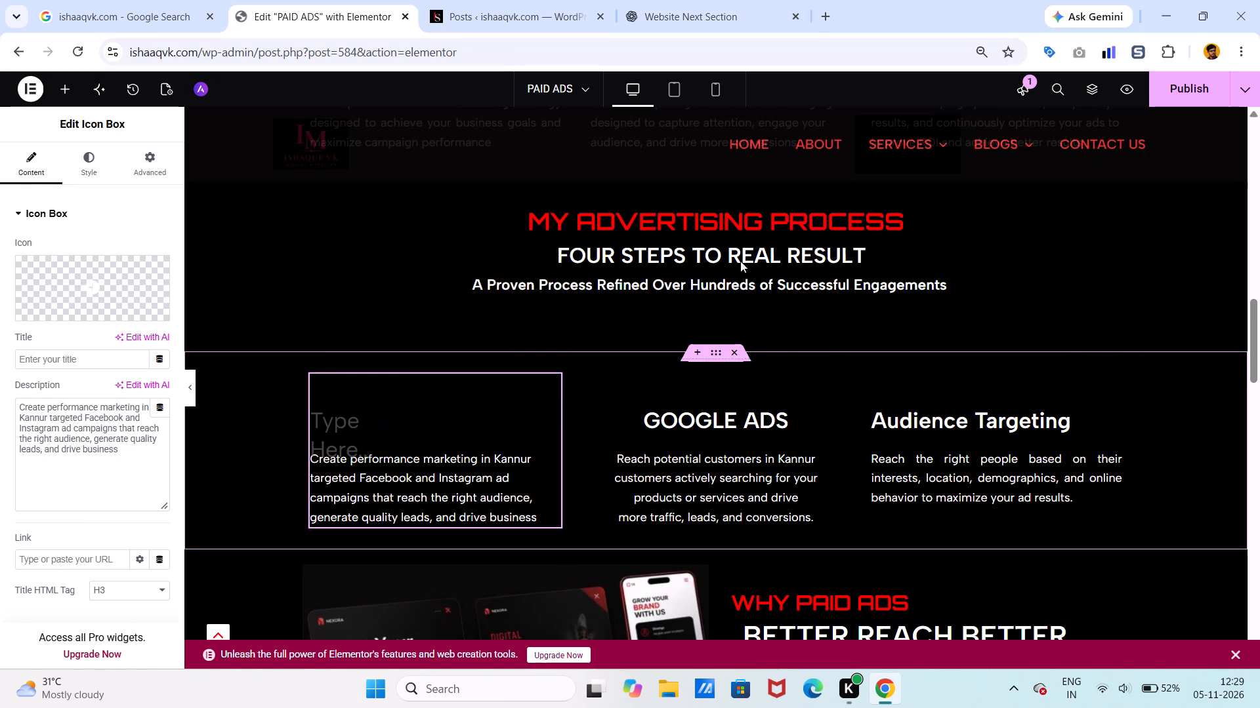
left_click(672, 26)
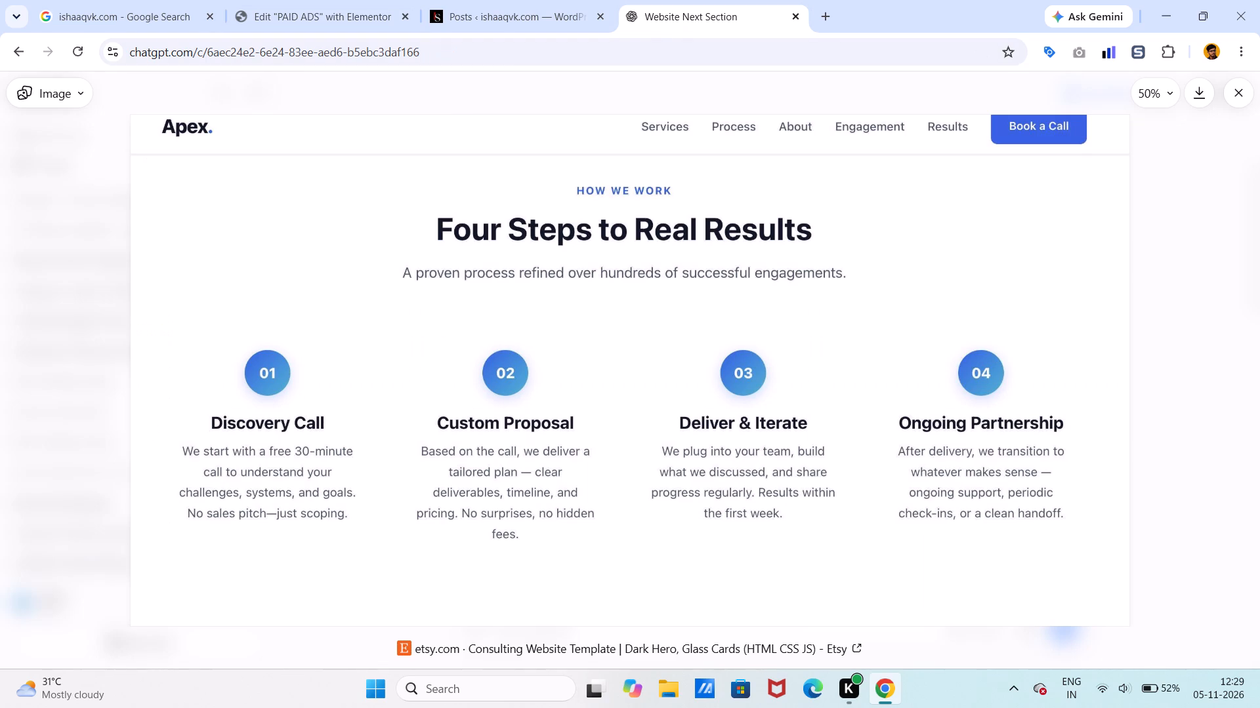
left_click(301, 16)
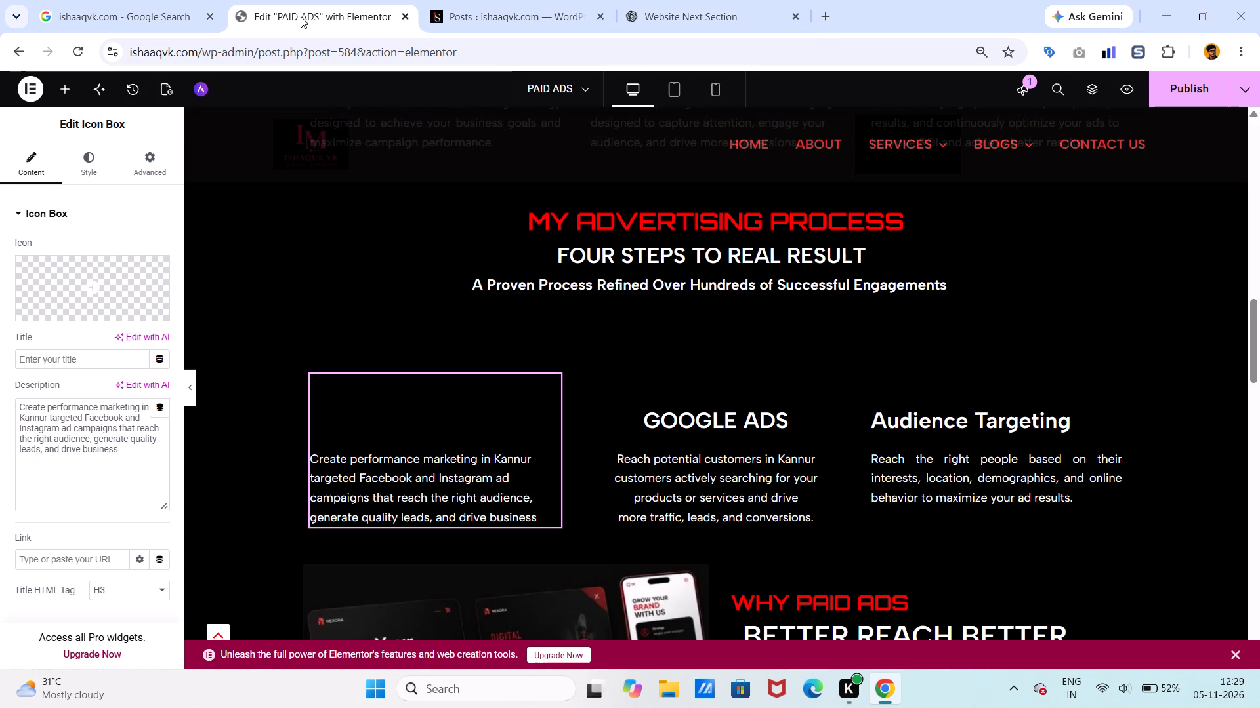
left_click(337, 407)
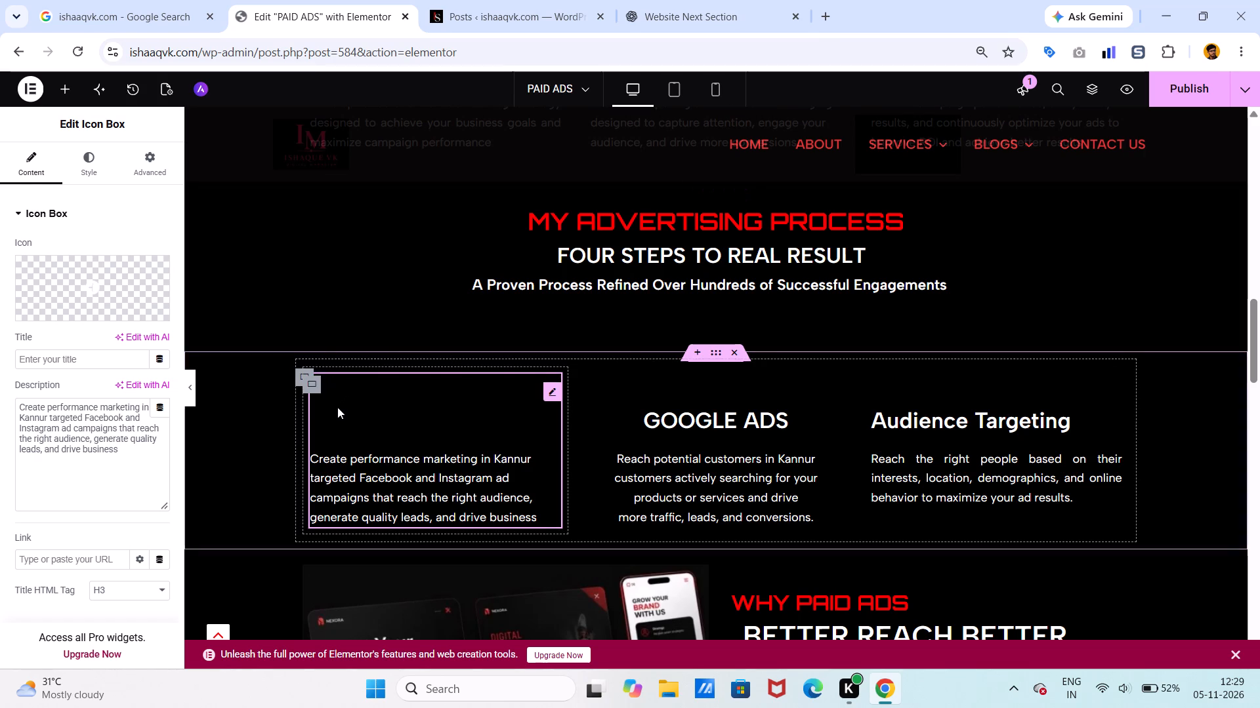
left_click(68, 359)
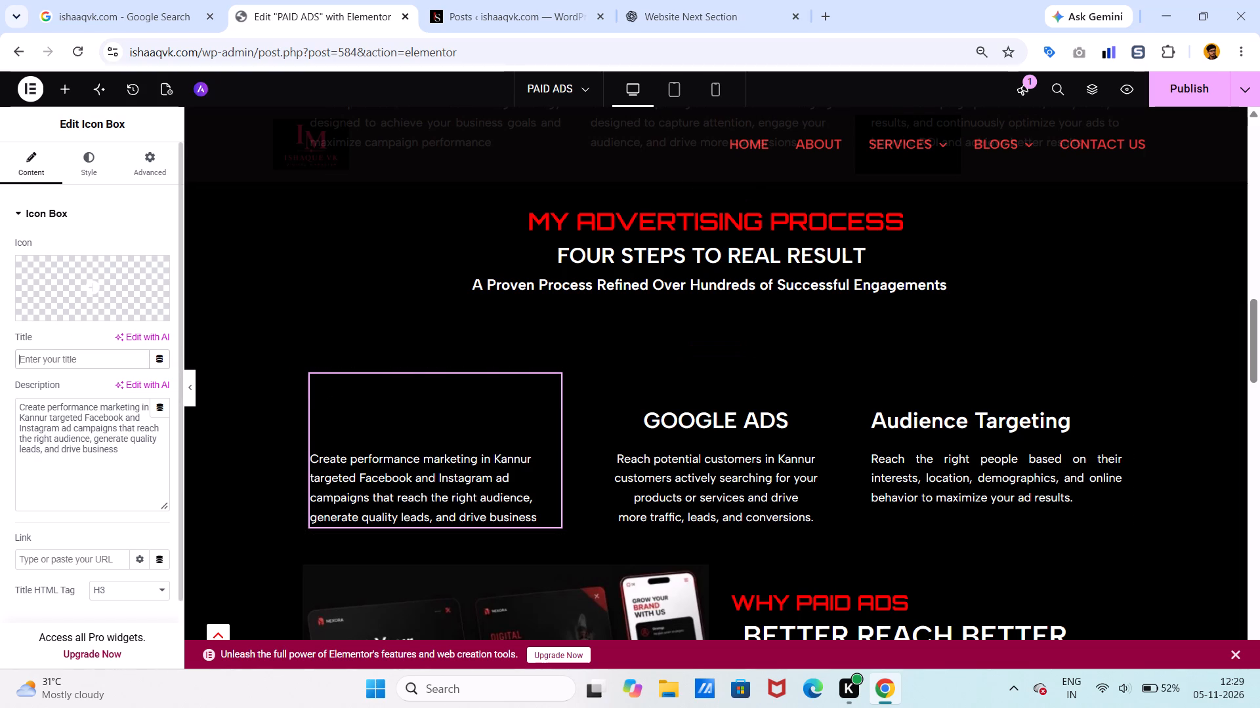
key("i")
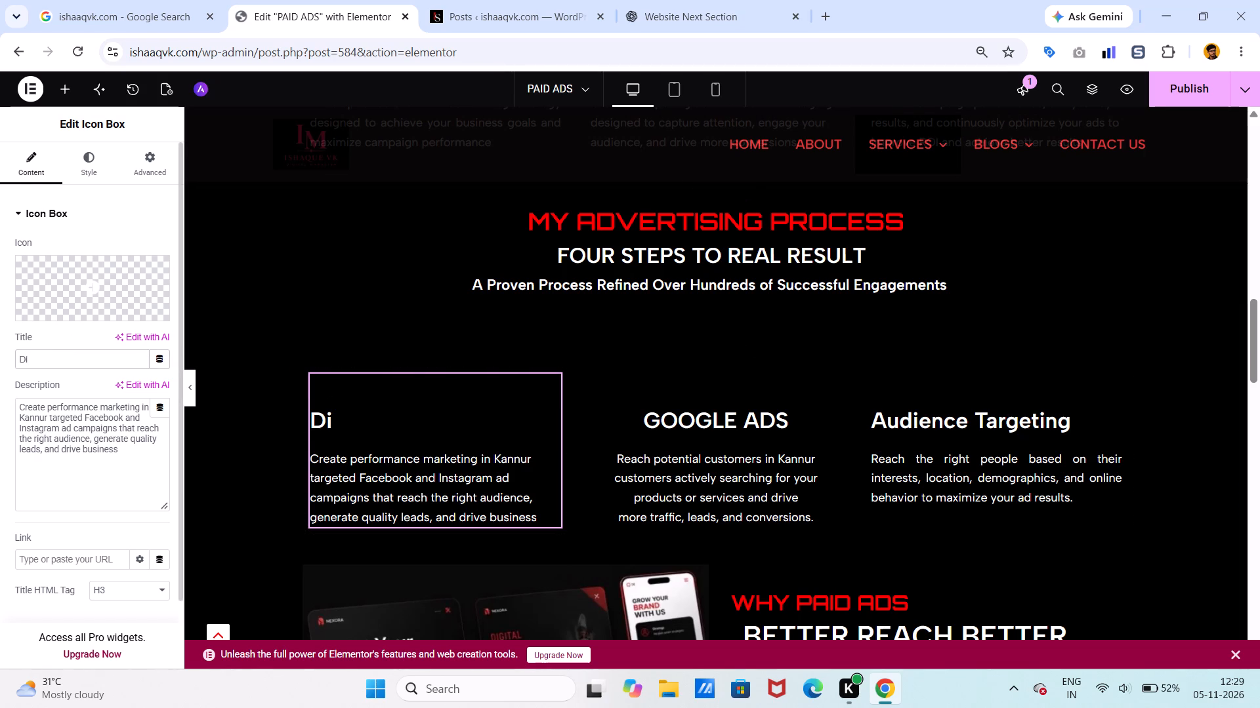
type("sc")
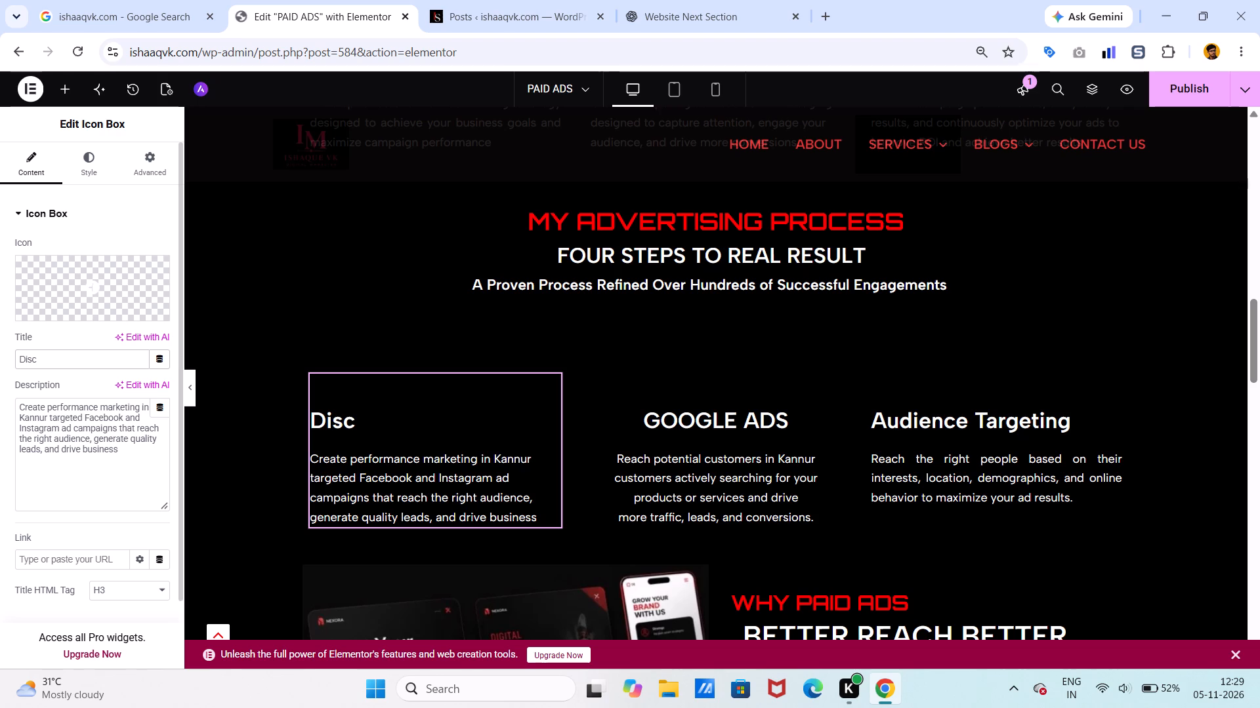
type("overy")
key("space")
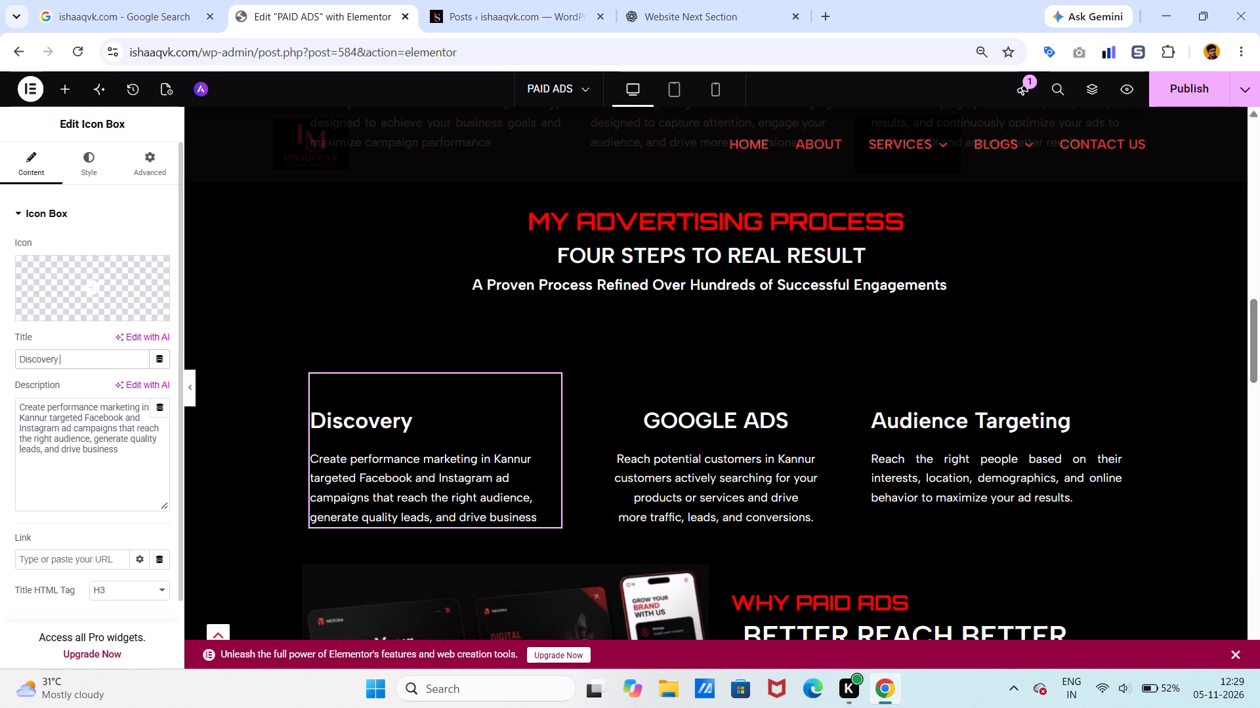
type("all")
Replace the first pasted card's title with the all-capitals text "DICOVERY CALL".
key("BackSpace")
key("BackSpace")
key("BackSpace")
key("BackSpace")
key("BackSpace")
key("BackSpace")
key("BackSpace")
key("BackSpace")
key("BackSpace")
key("BackSpace")
key("BackSpace")
key("BackSpace")
key("BackSpace")
key("BackSpace")
key("BackSpace")
key("BackSpace")
key("BackSpace")
key("BackSpace")
key("BackSpace")
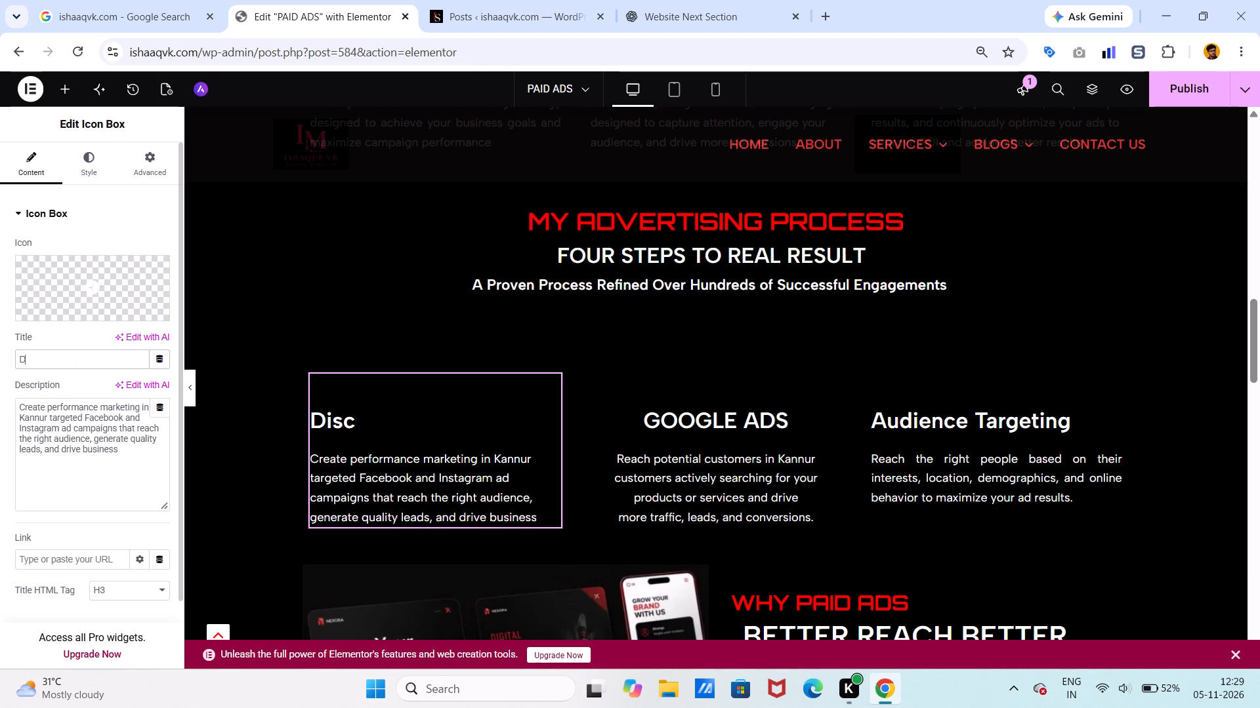
type("DIC")
type("OVERY CALL")
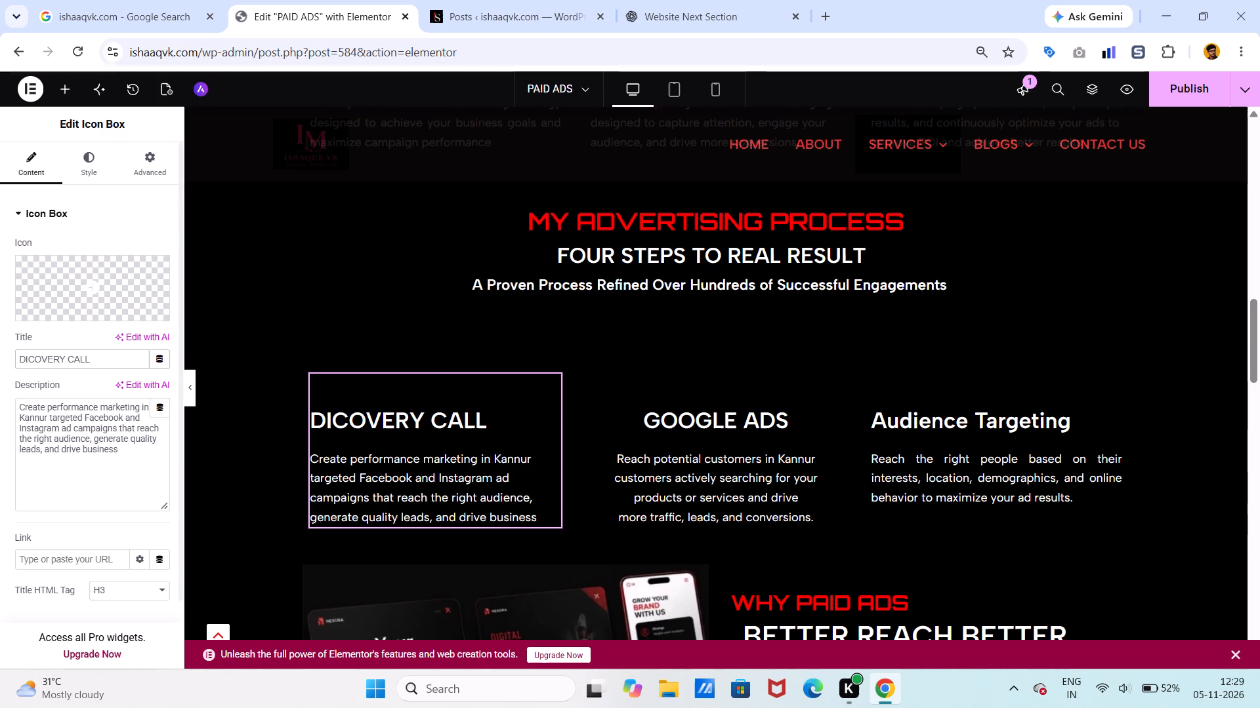
Centre-align the contents of the first pasted card.
left_click(91, 165)
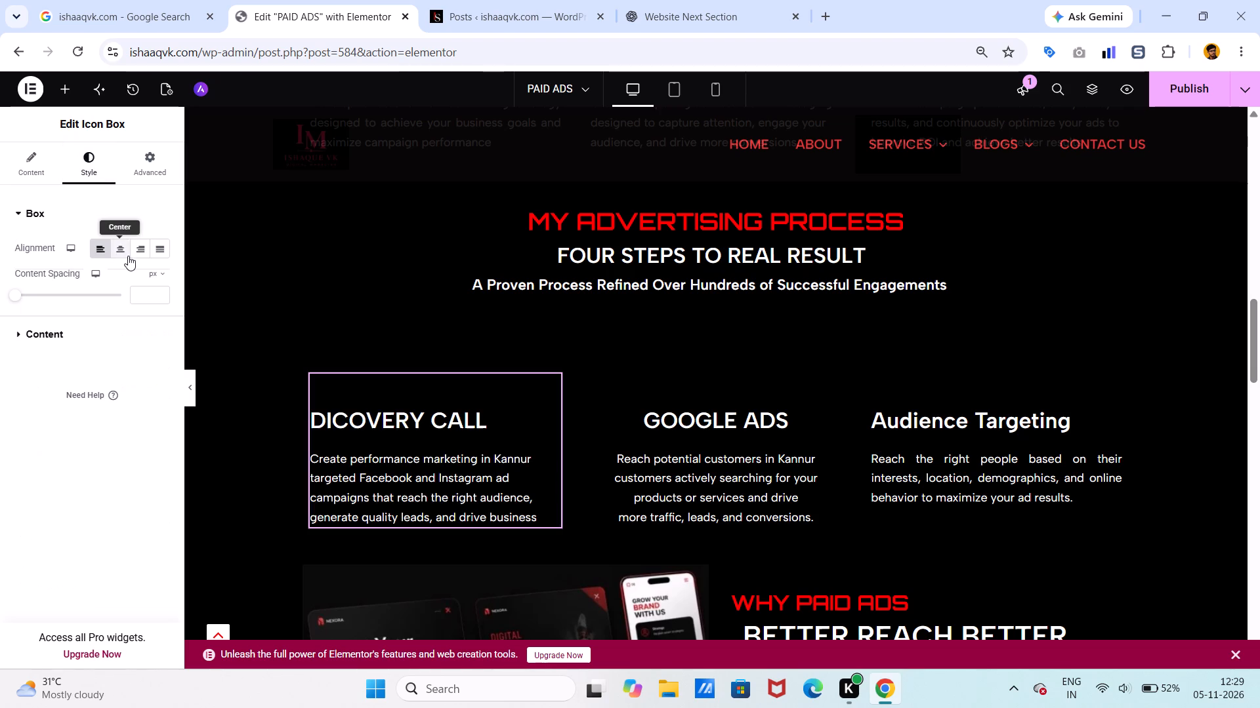
left_click(122, 248)
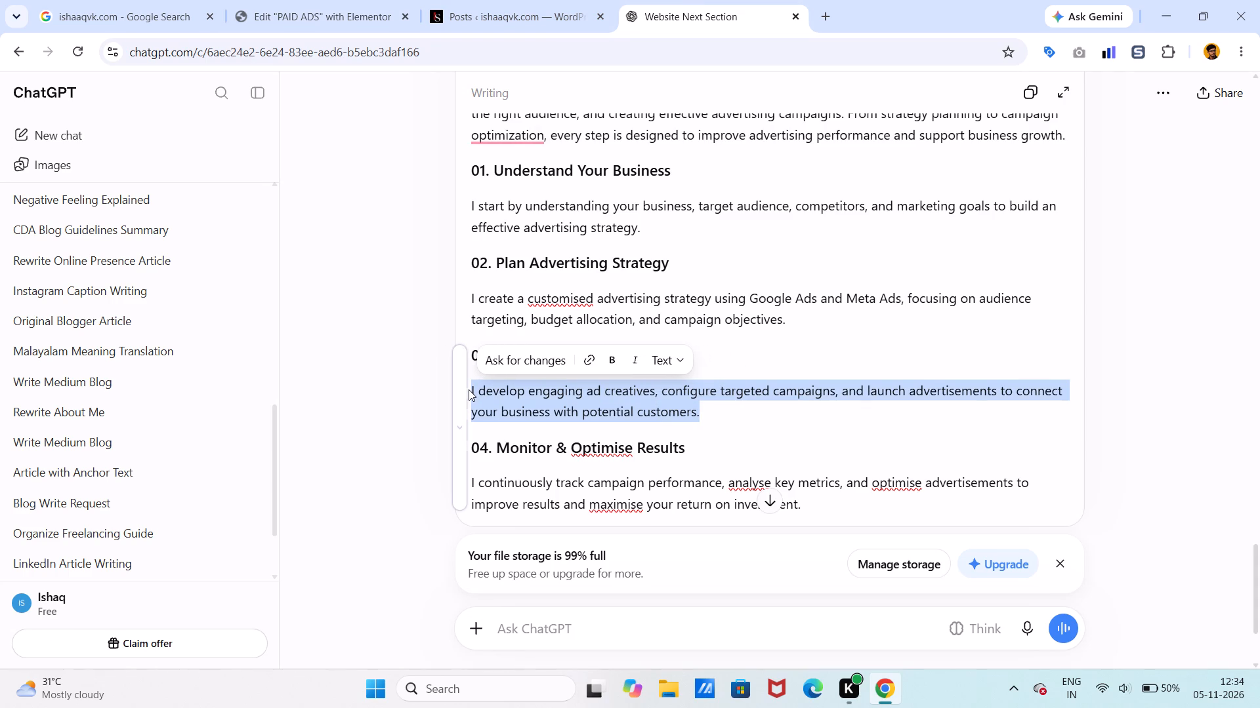
key("ctrl+c")
left_click(342, 4)
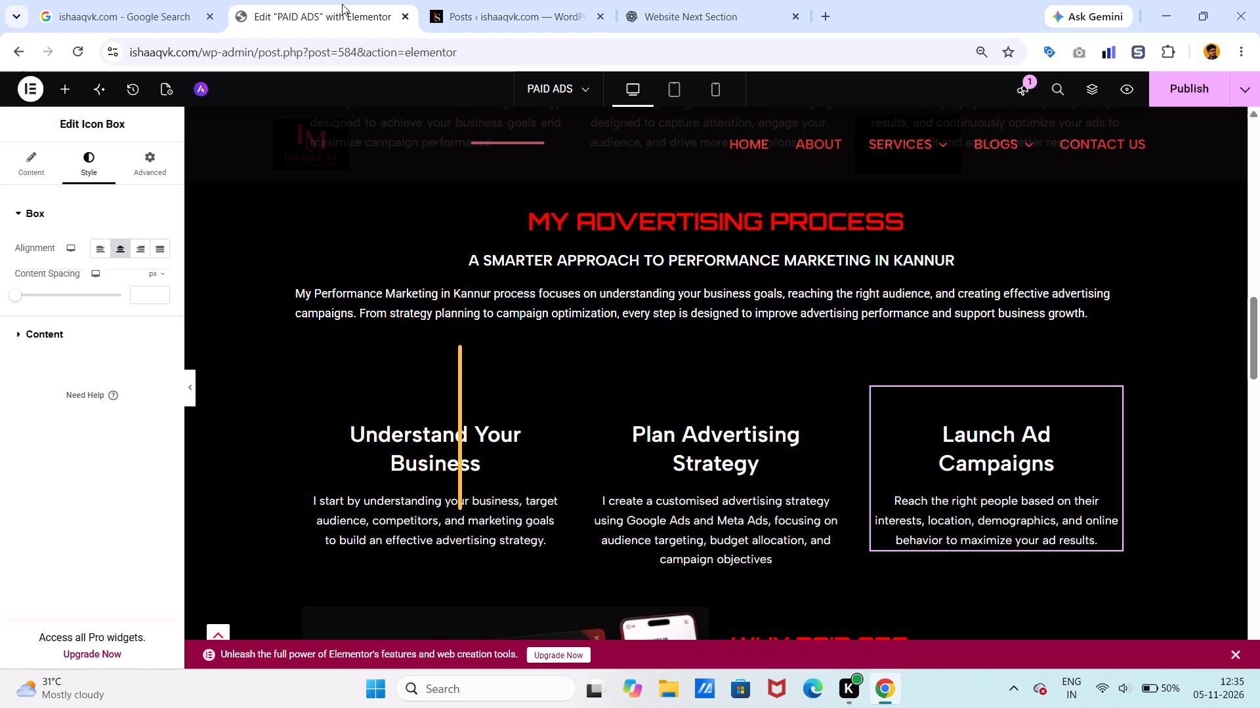
left_click(37, 161)
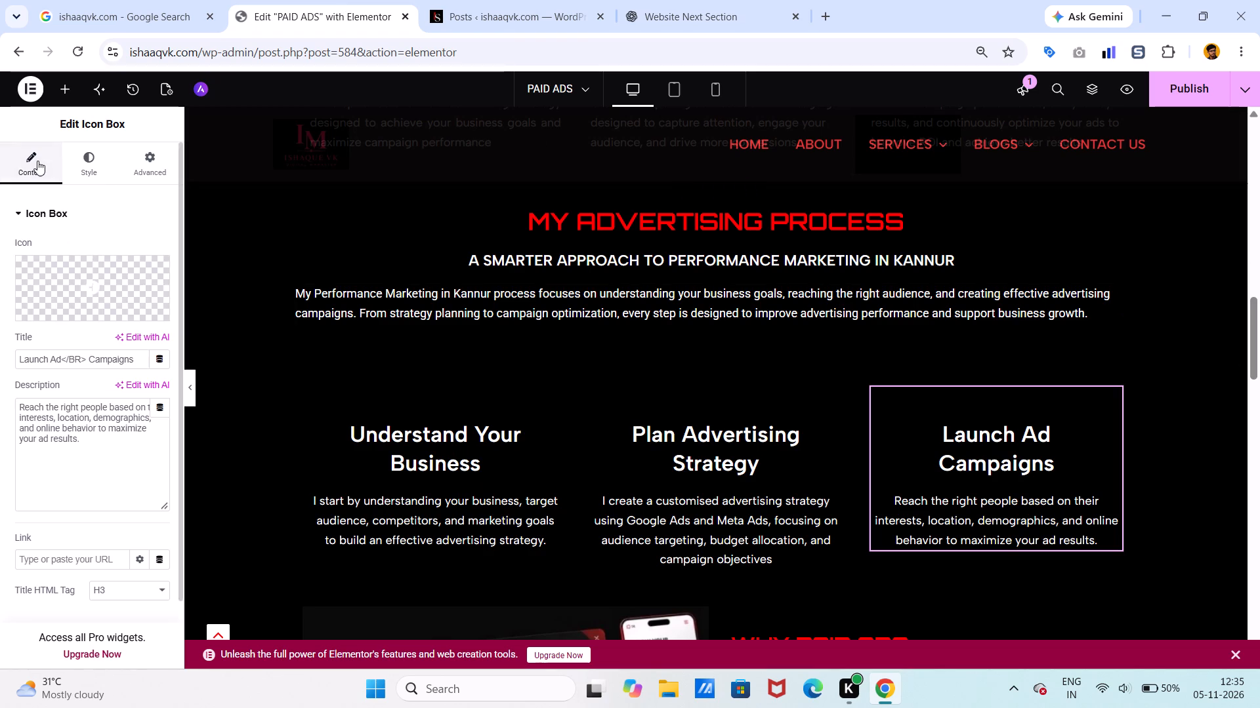
left_click_drag(81, 463, 1, 399)
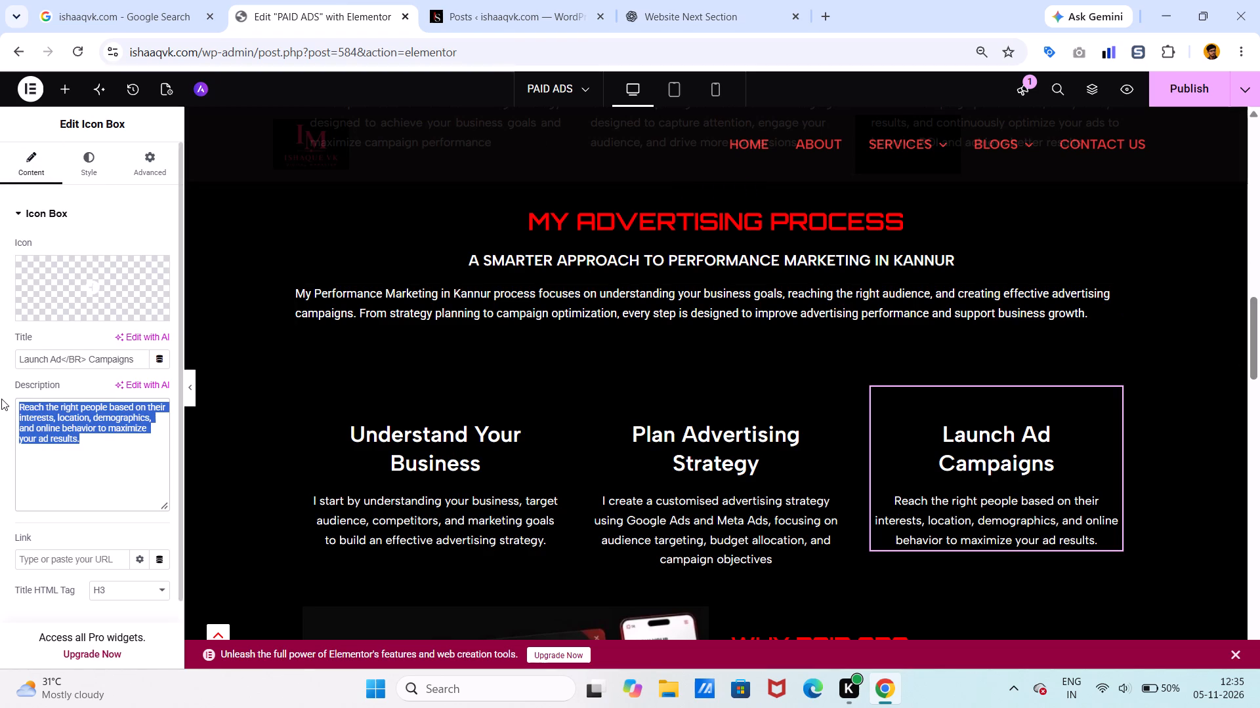
left_click_drag(1, 399, 1, 394)
key("BackSpace")
key("ctrl+v")
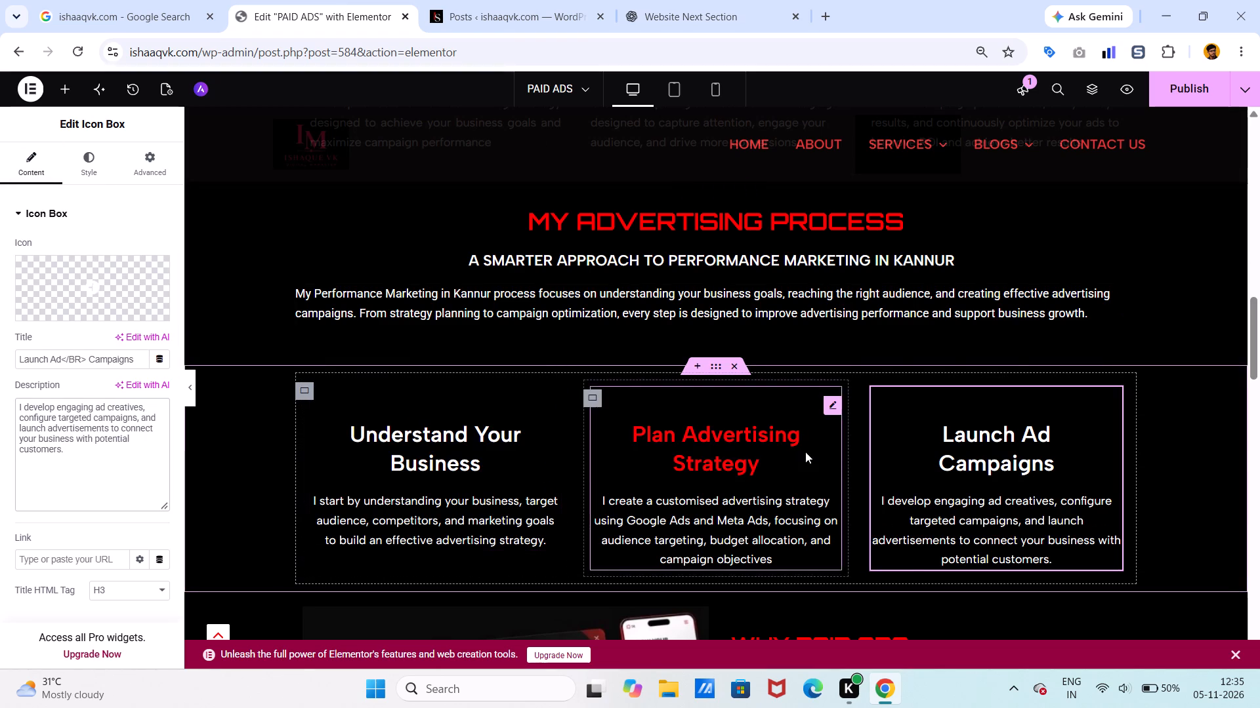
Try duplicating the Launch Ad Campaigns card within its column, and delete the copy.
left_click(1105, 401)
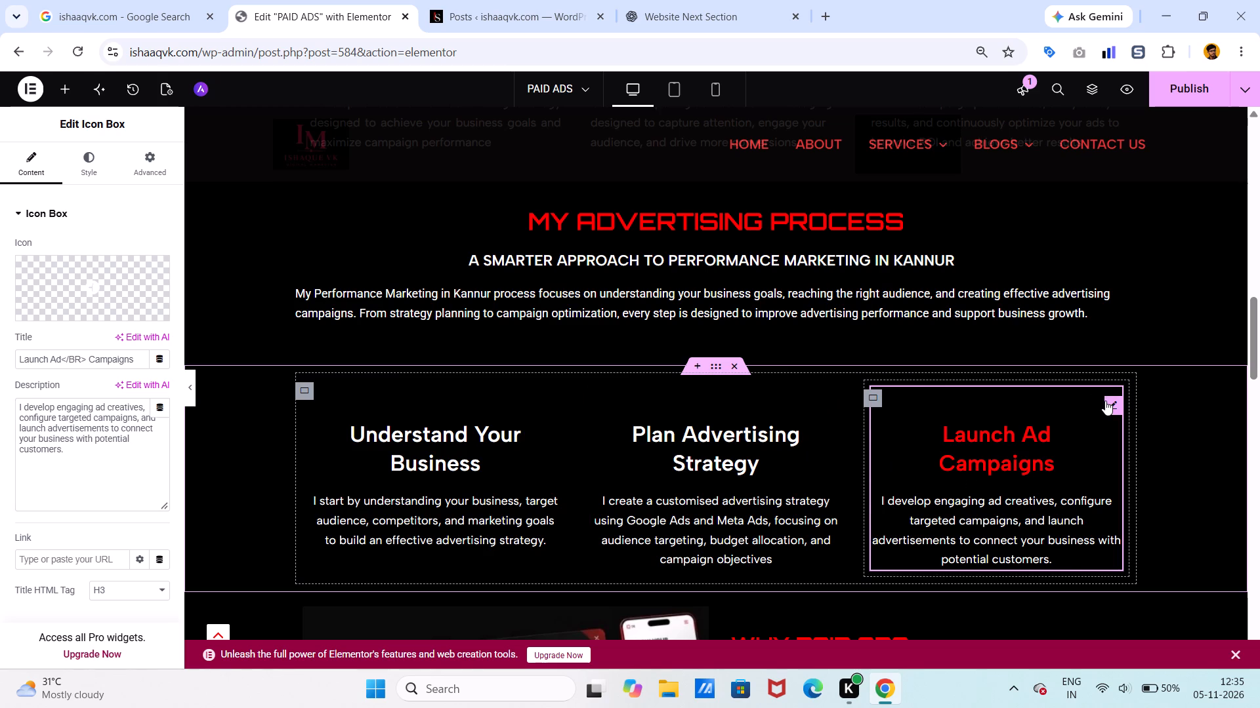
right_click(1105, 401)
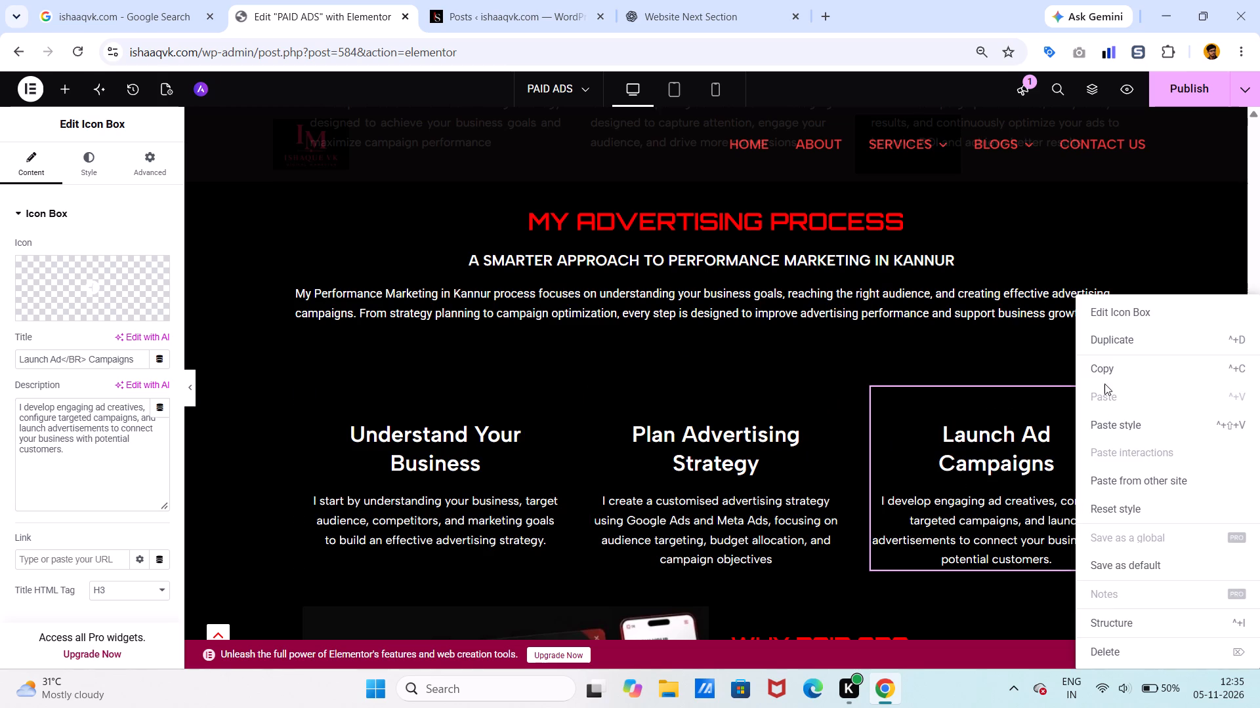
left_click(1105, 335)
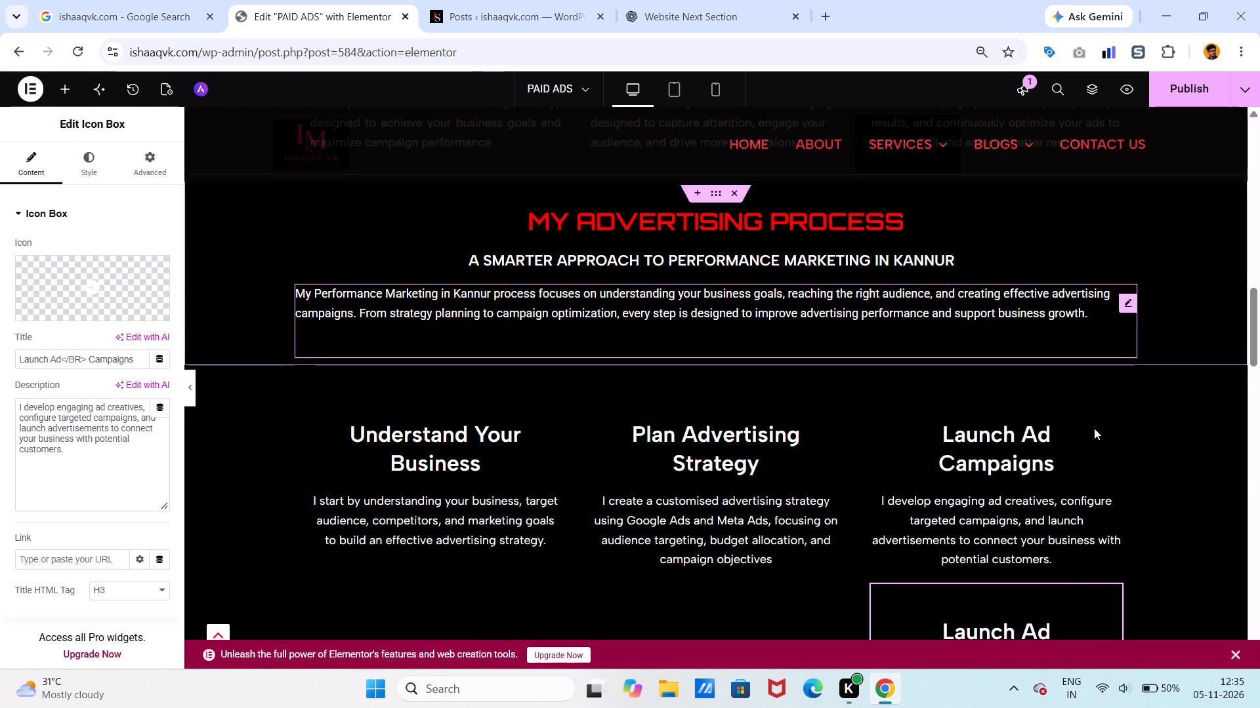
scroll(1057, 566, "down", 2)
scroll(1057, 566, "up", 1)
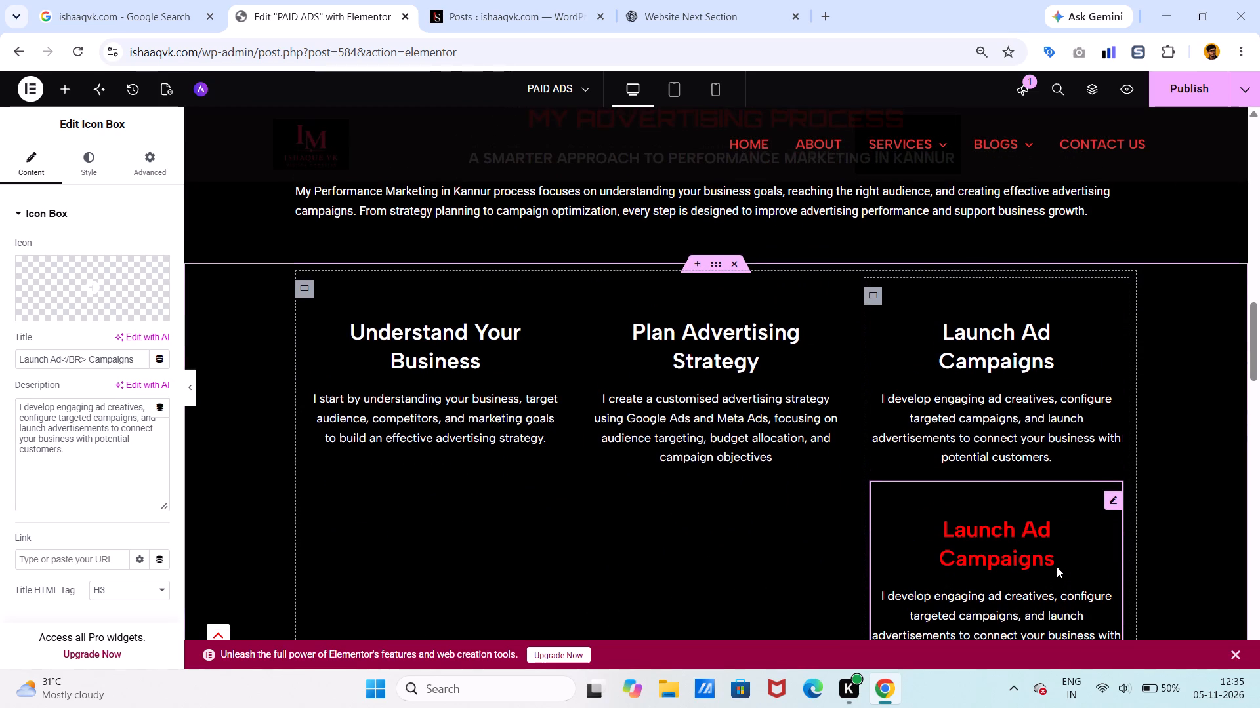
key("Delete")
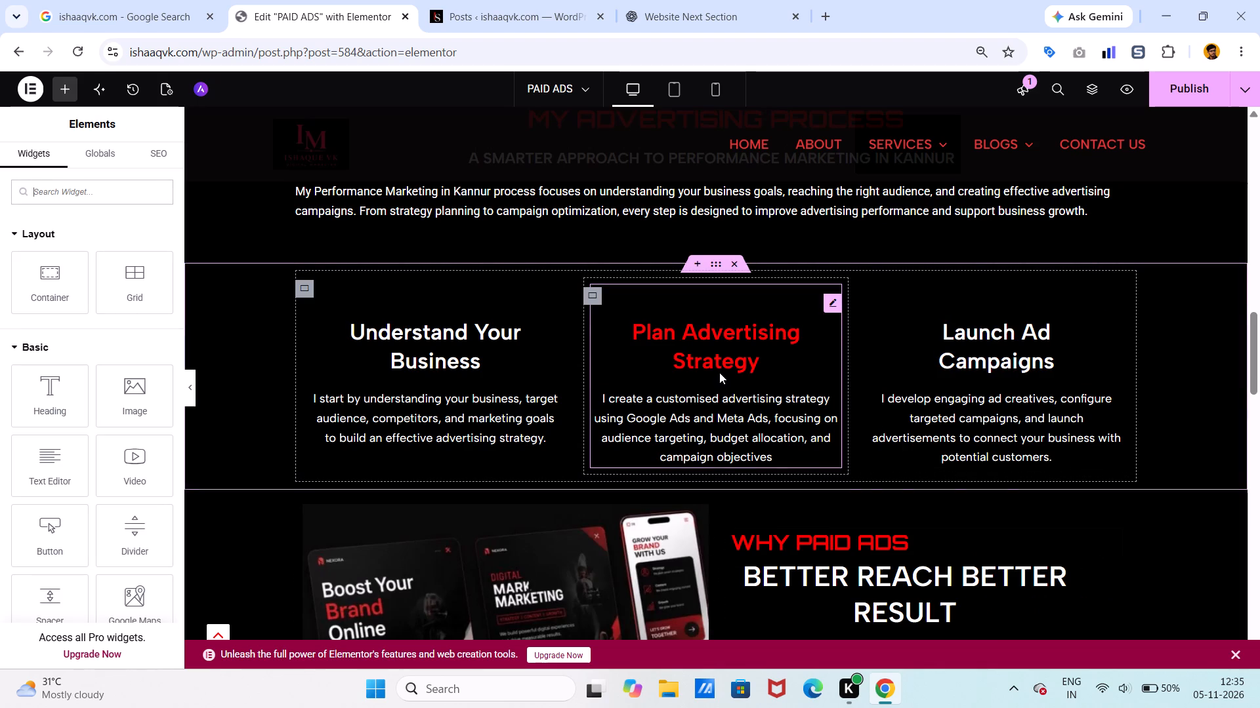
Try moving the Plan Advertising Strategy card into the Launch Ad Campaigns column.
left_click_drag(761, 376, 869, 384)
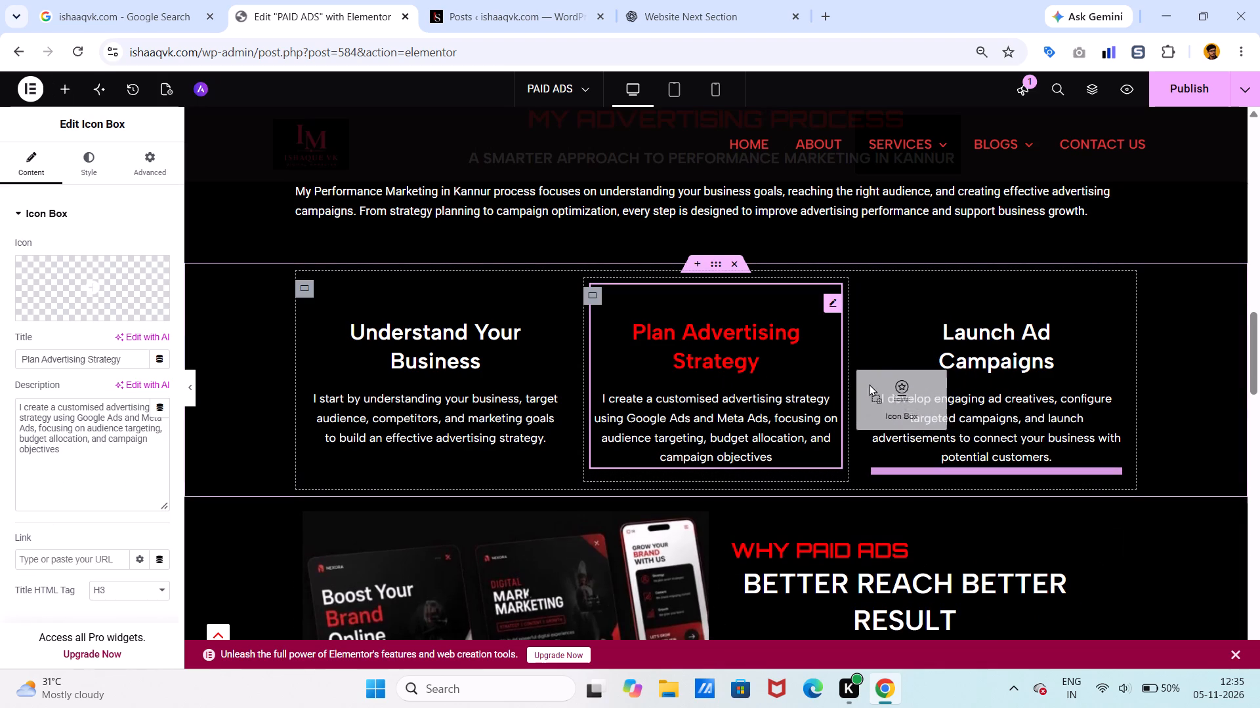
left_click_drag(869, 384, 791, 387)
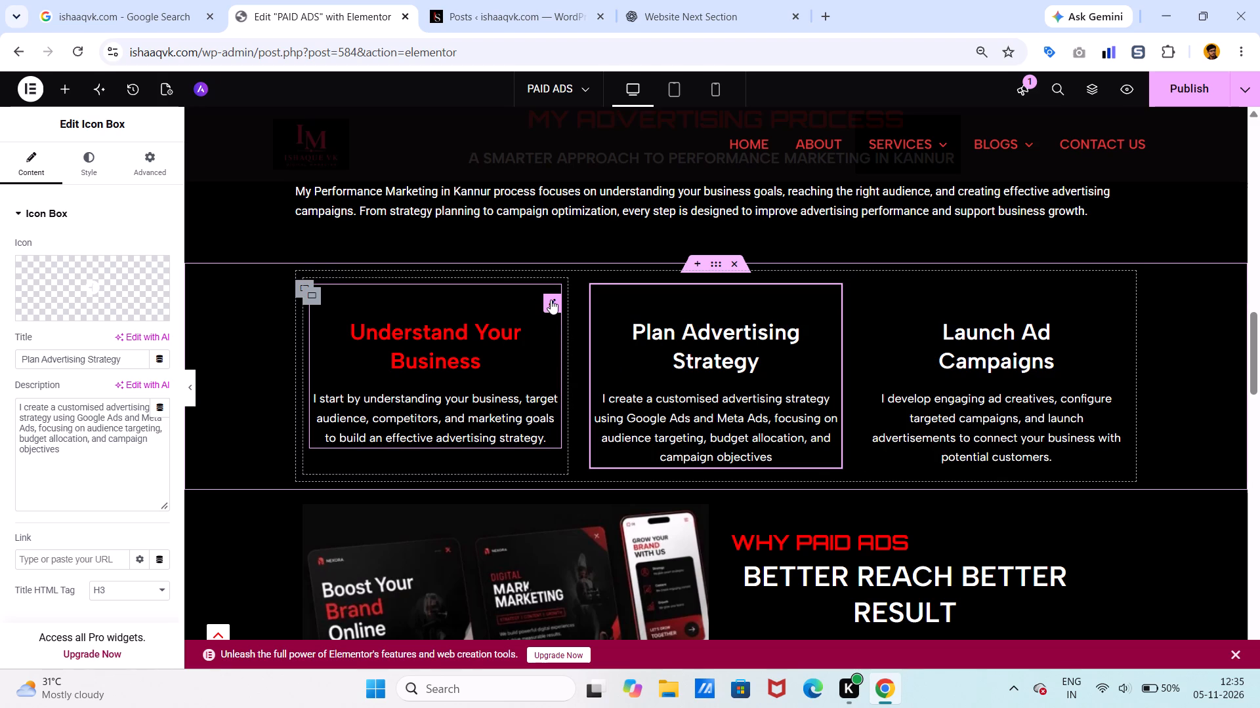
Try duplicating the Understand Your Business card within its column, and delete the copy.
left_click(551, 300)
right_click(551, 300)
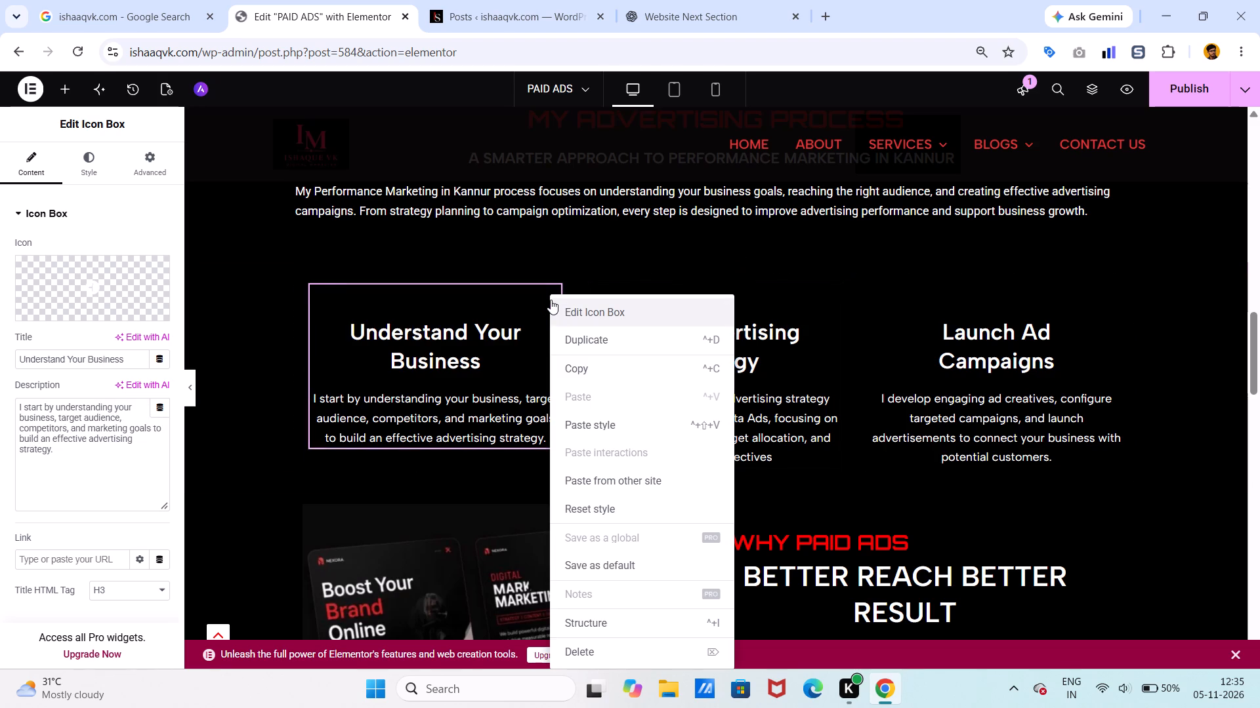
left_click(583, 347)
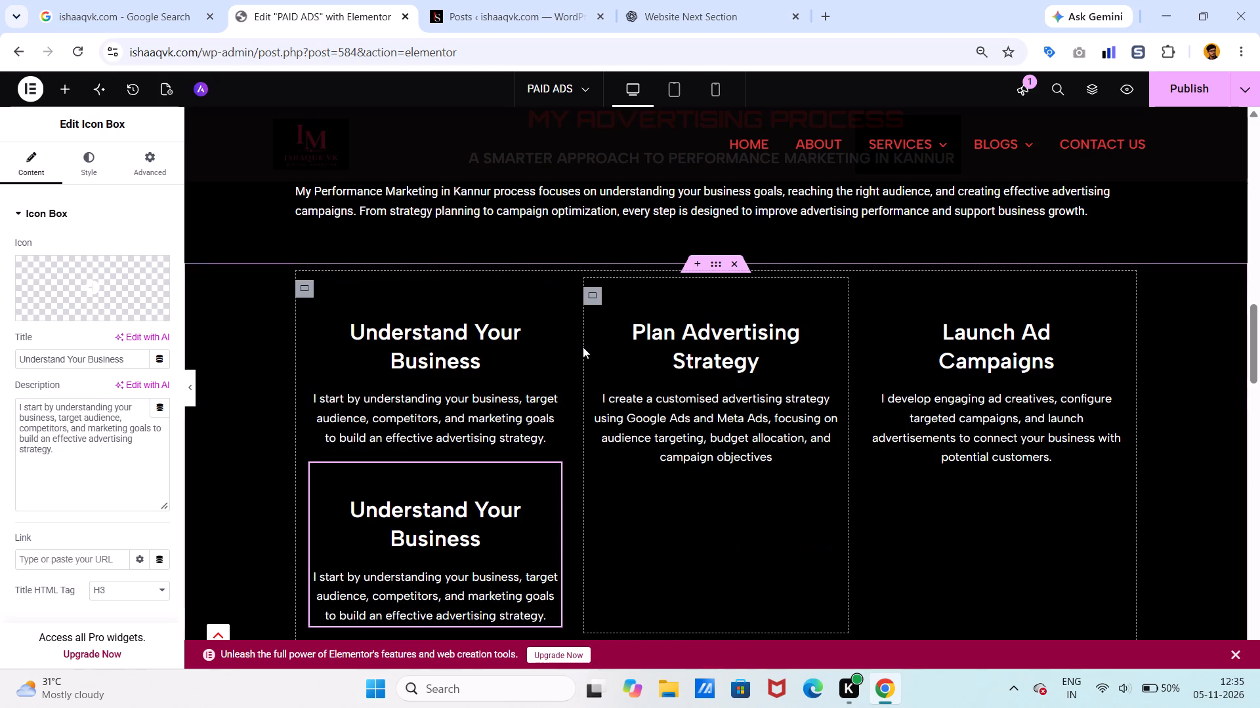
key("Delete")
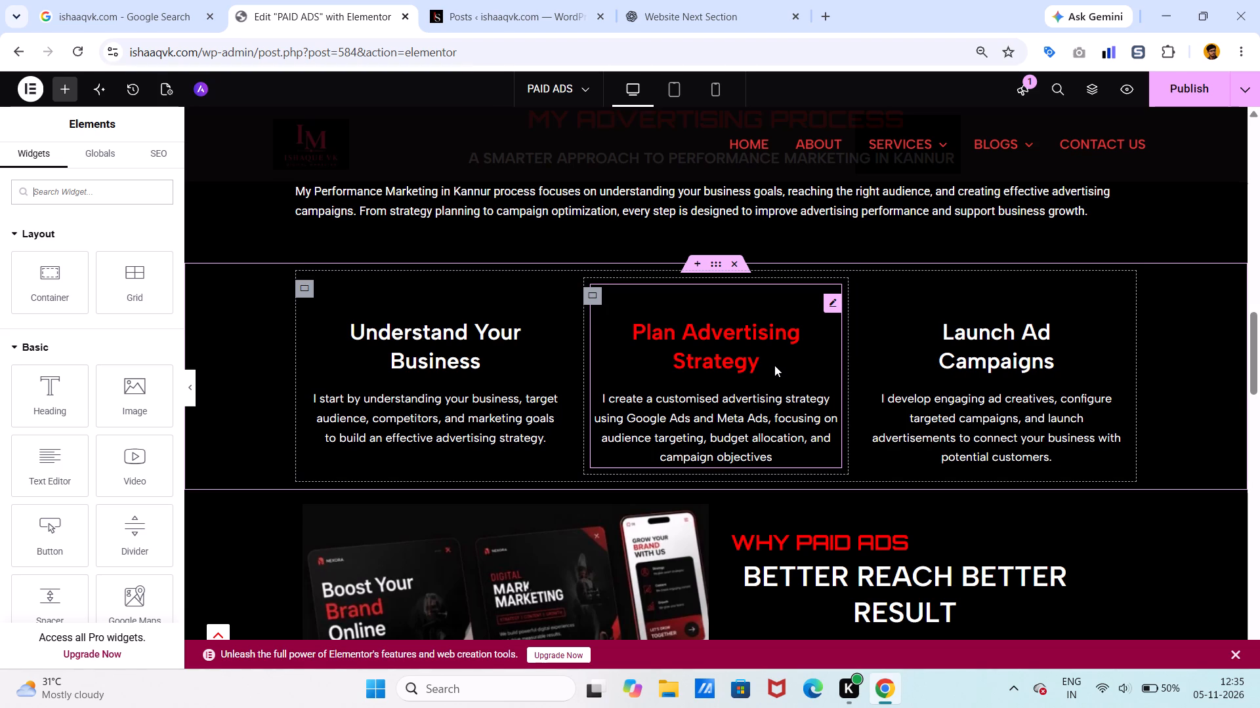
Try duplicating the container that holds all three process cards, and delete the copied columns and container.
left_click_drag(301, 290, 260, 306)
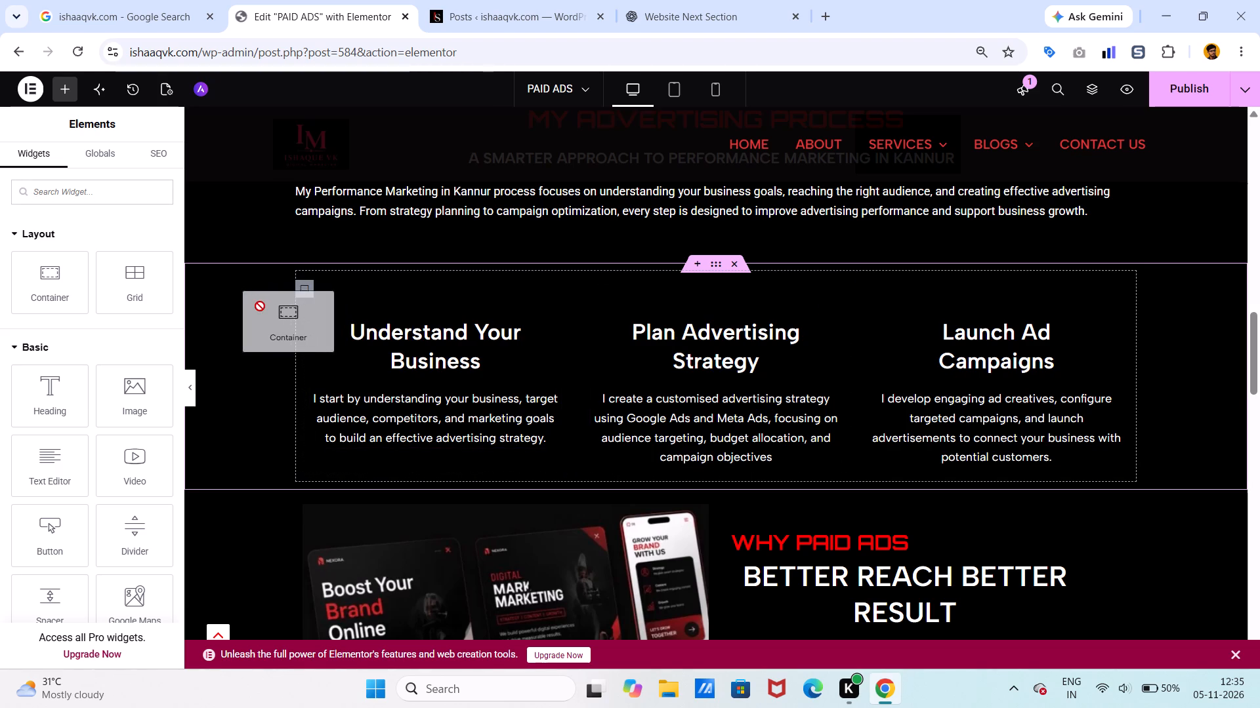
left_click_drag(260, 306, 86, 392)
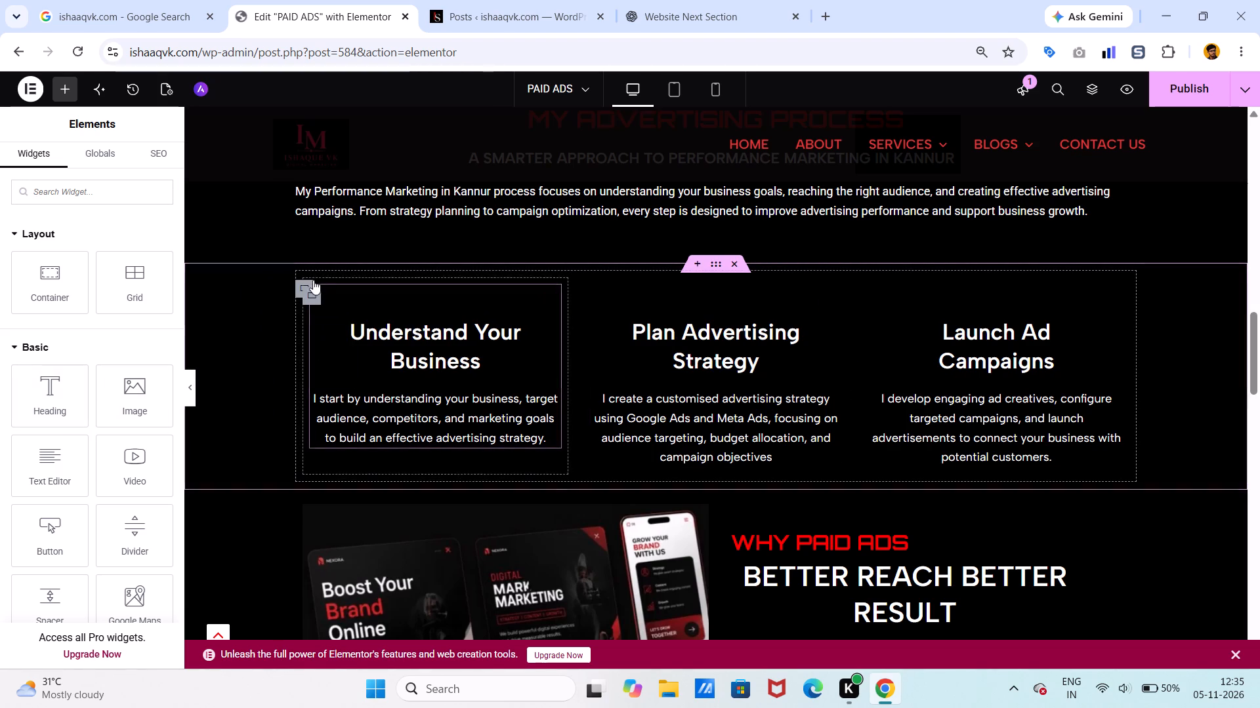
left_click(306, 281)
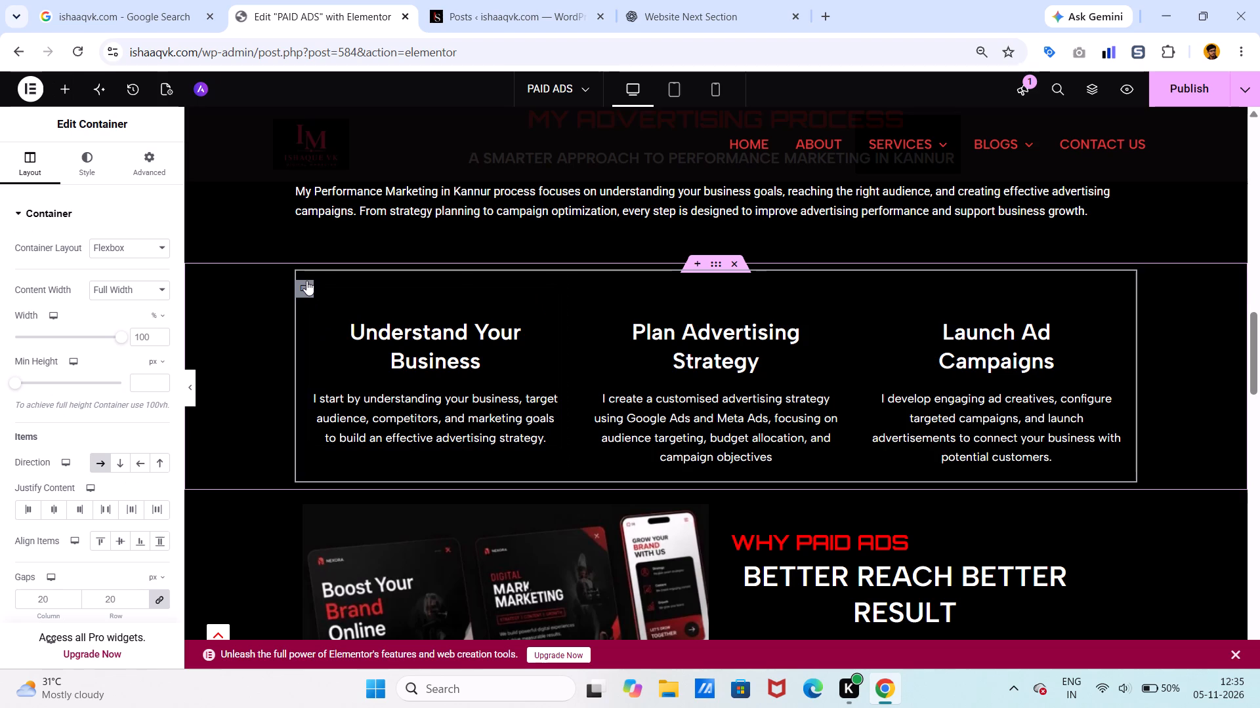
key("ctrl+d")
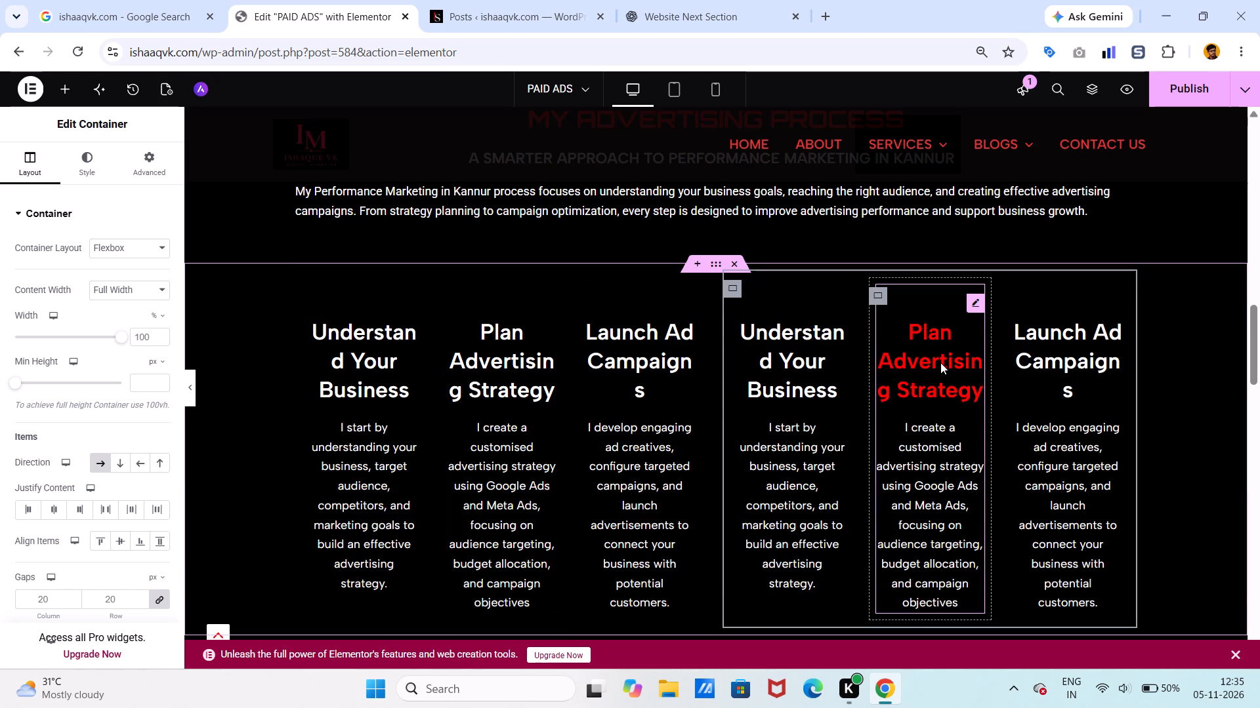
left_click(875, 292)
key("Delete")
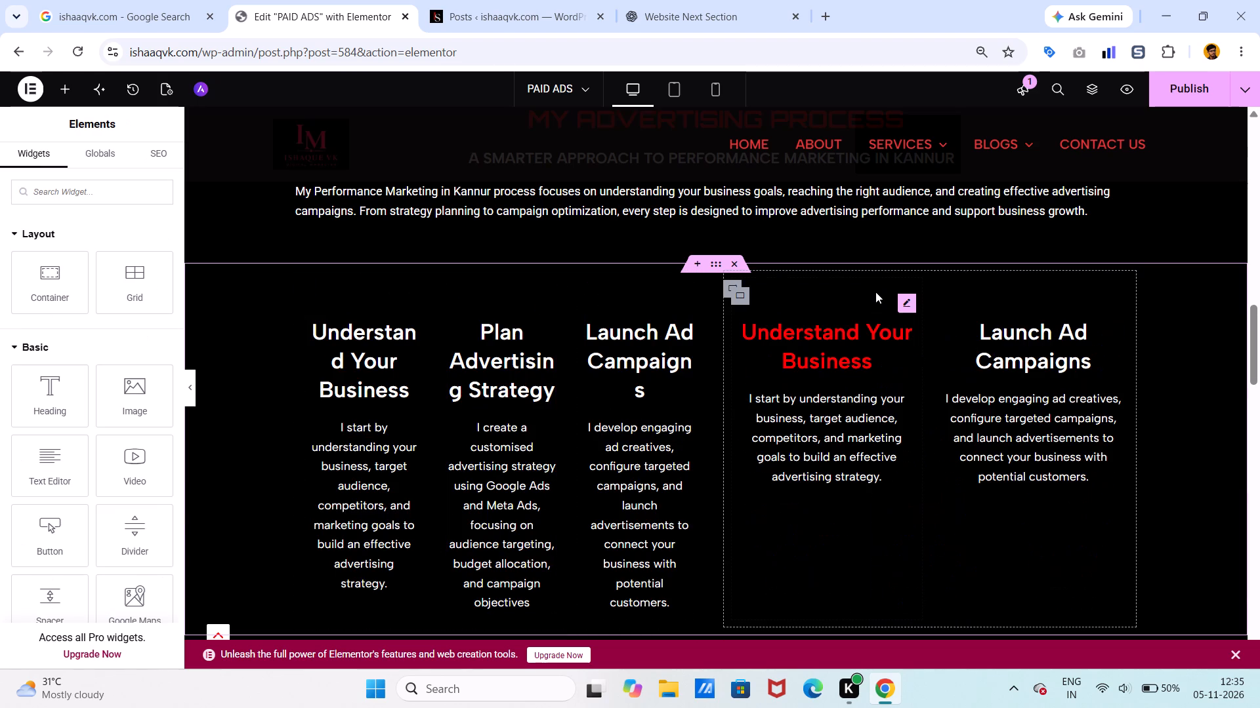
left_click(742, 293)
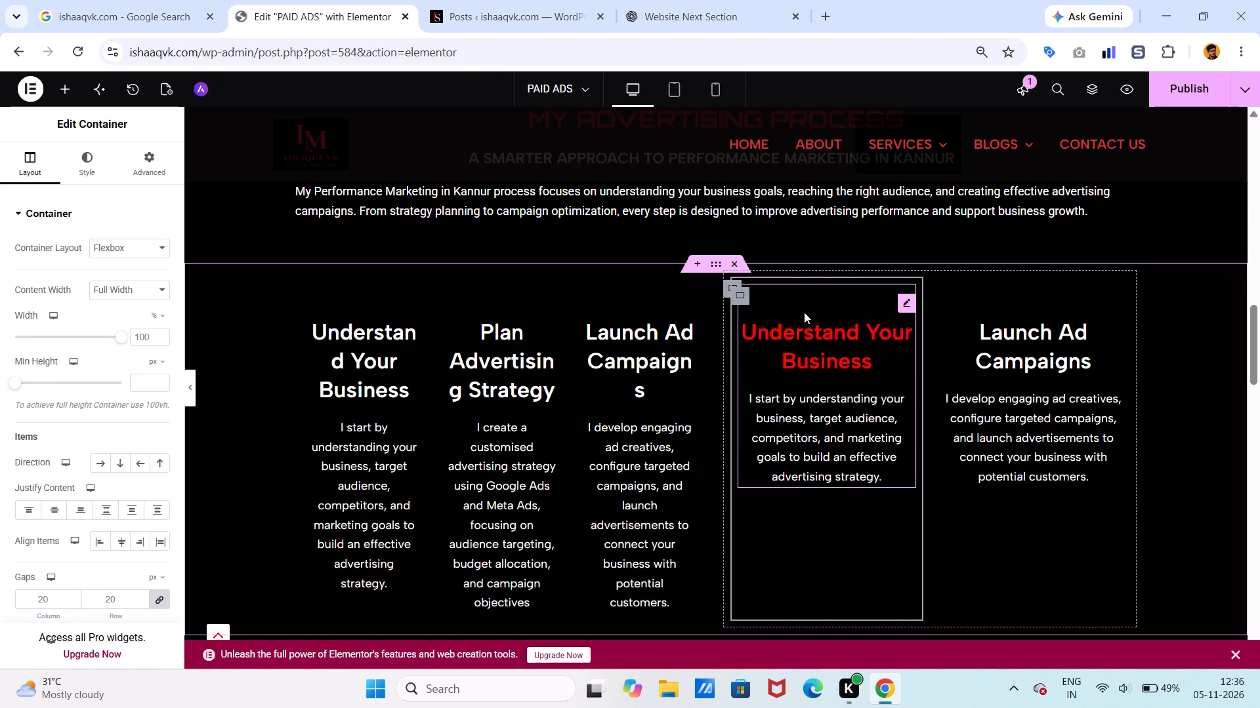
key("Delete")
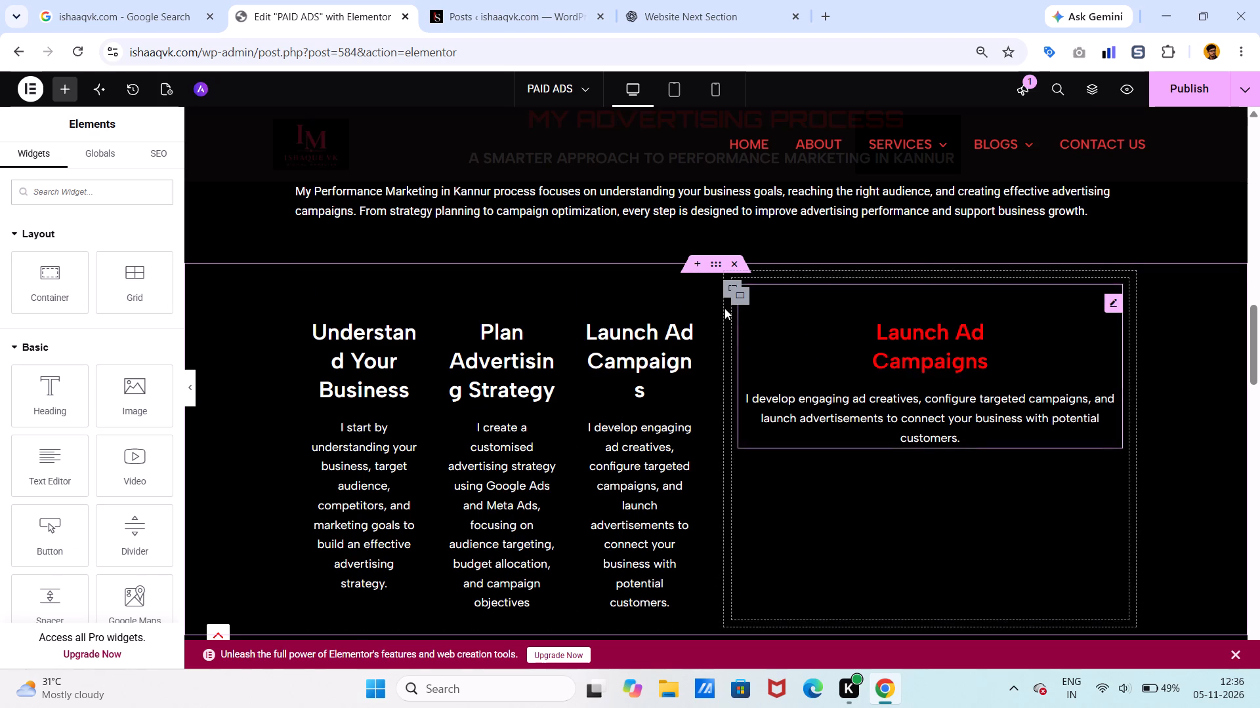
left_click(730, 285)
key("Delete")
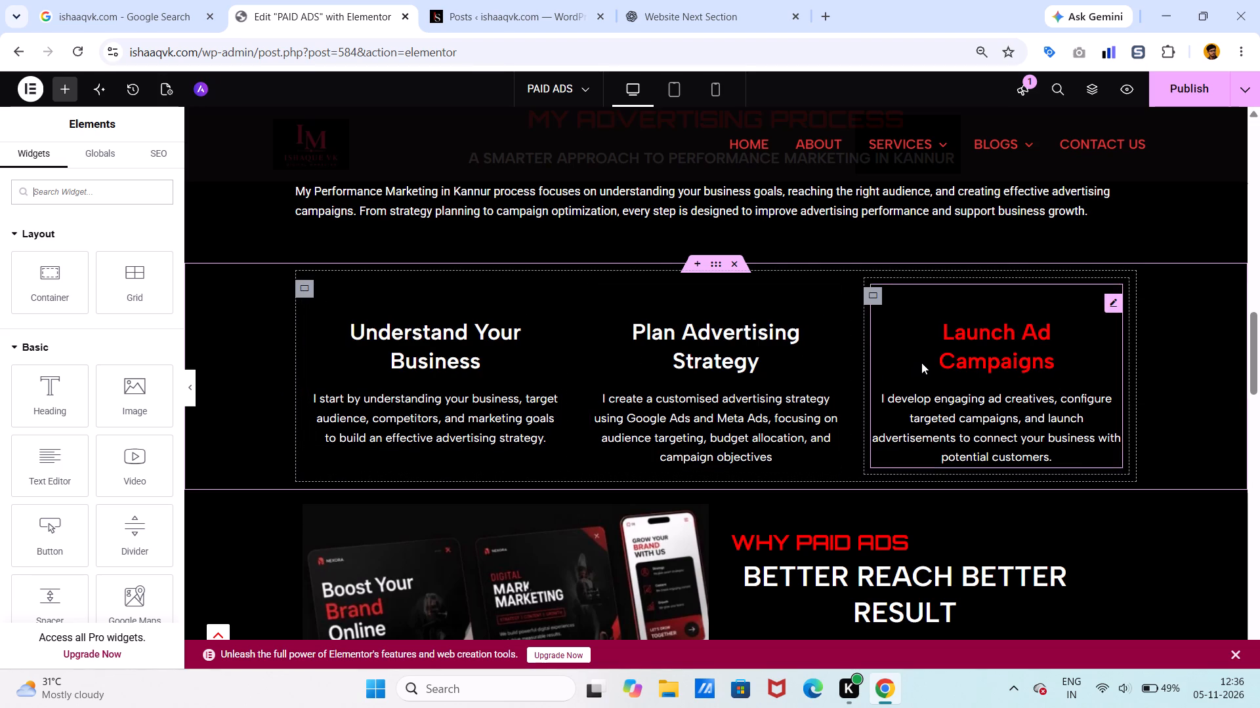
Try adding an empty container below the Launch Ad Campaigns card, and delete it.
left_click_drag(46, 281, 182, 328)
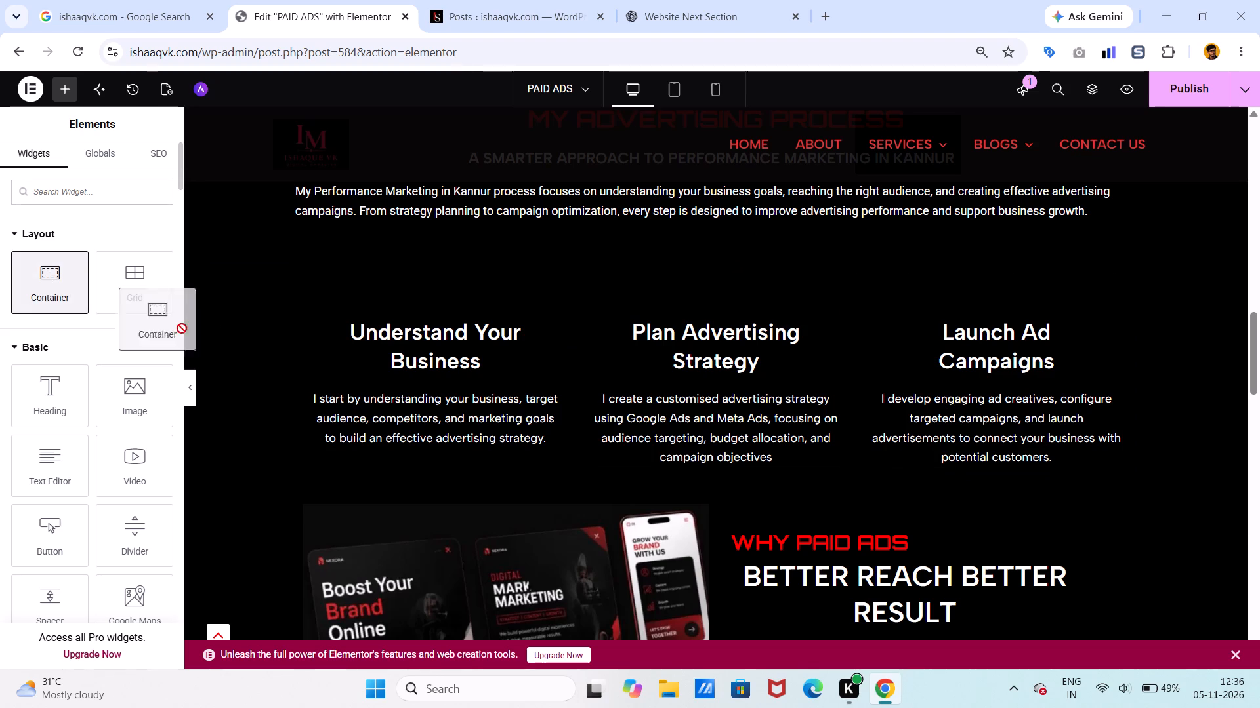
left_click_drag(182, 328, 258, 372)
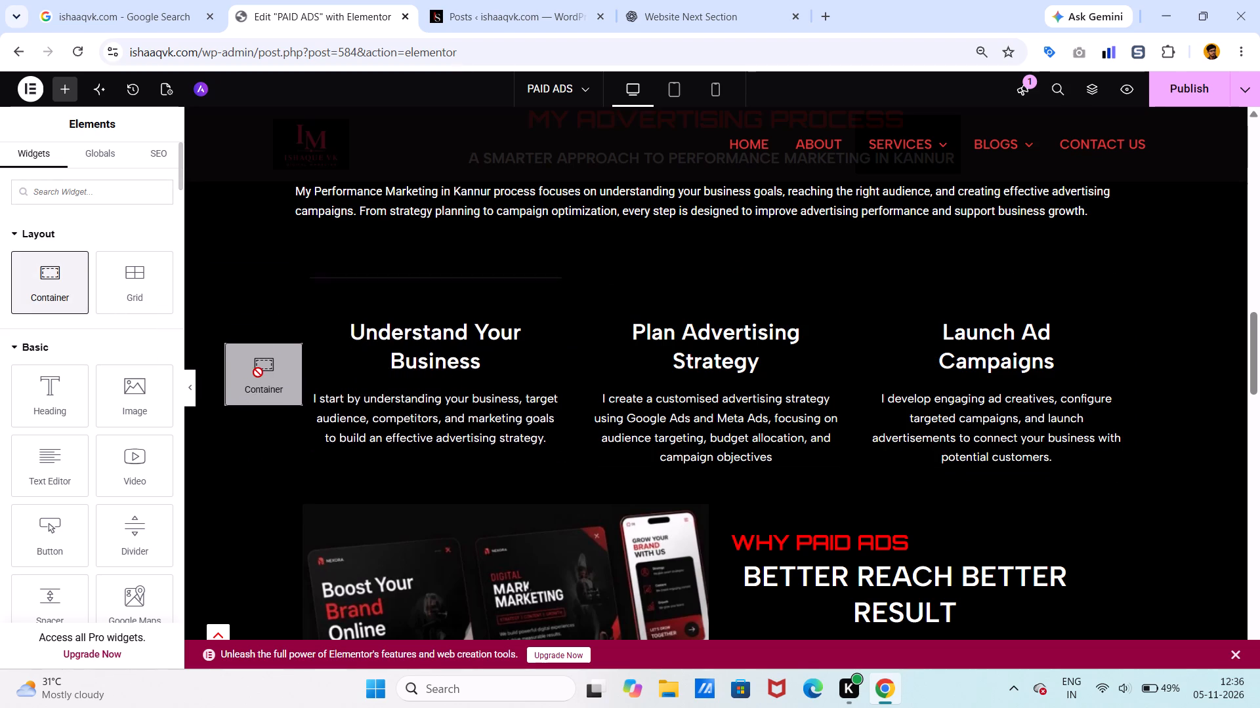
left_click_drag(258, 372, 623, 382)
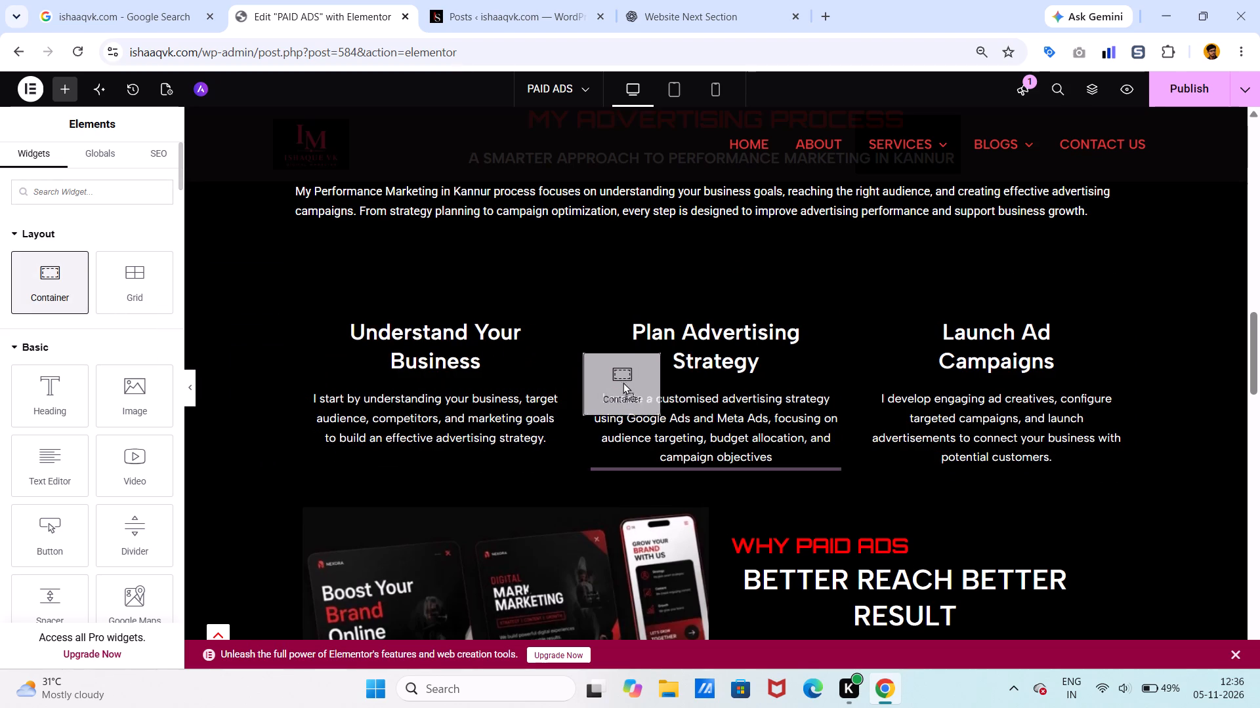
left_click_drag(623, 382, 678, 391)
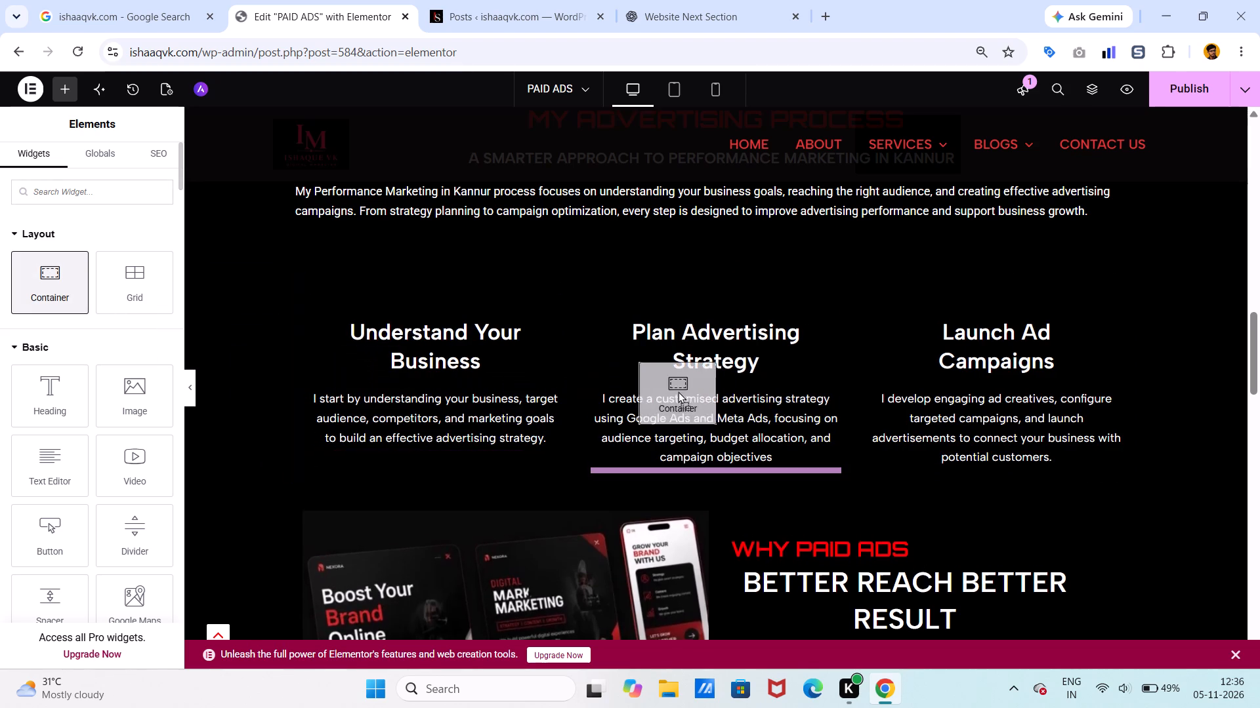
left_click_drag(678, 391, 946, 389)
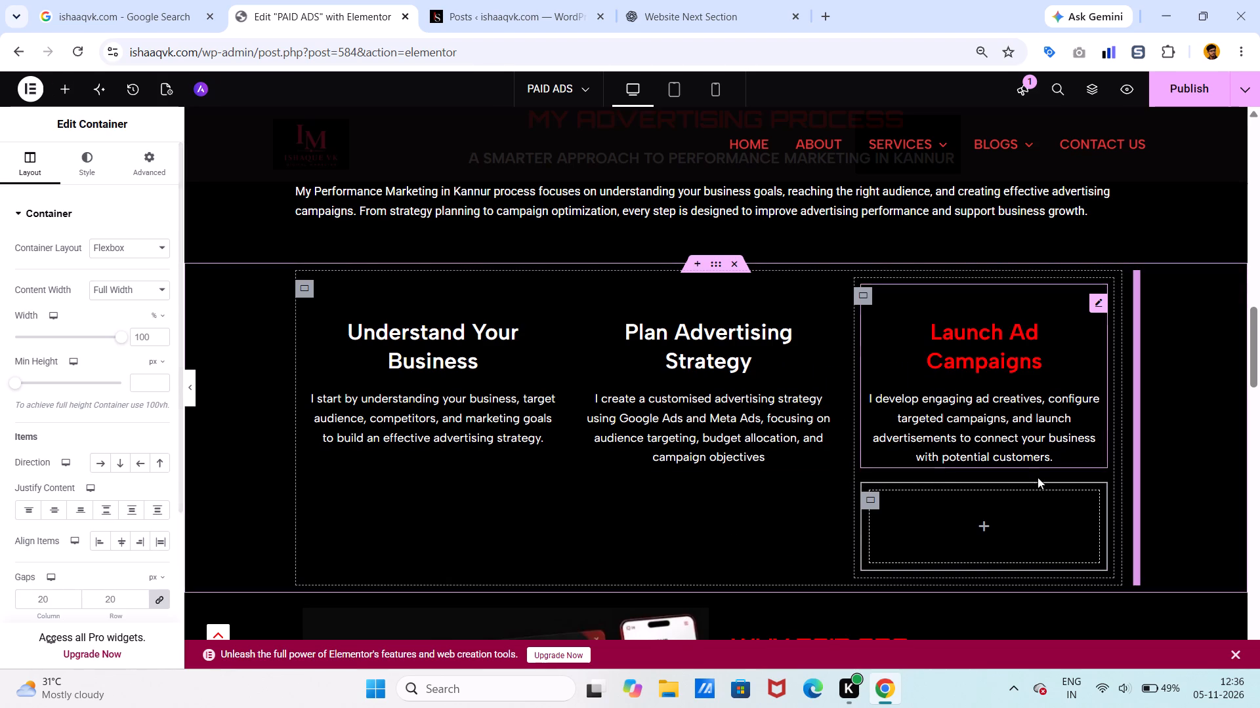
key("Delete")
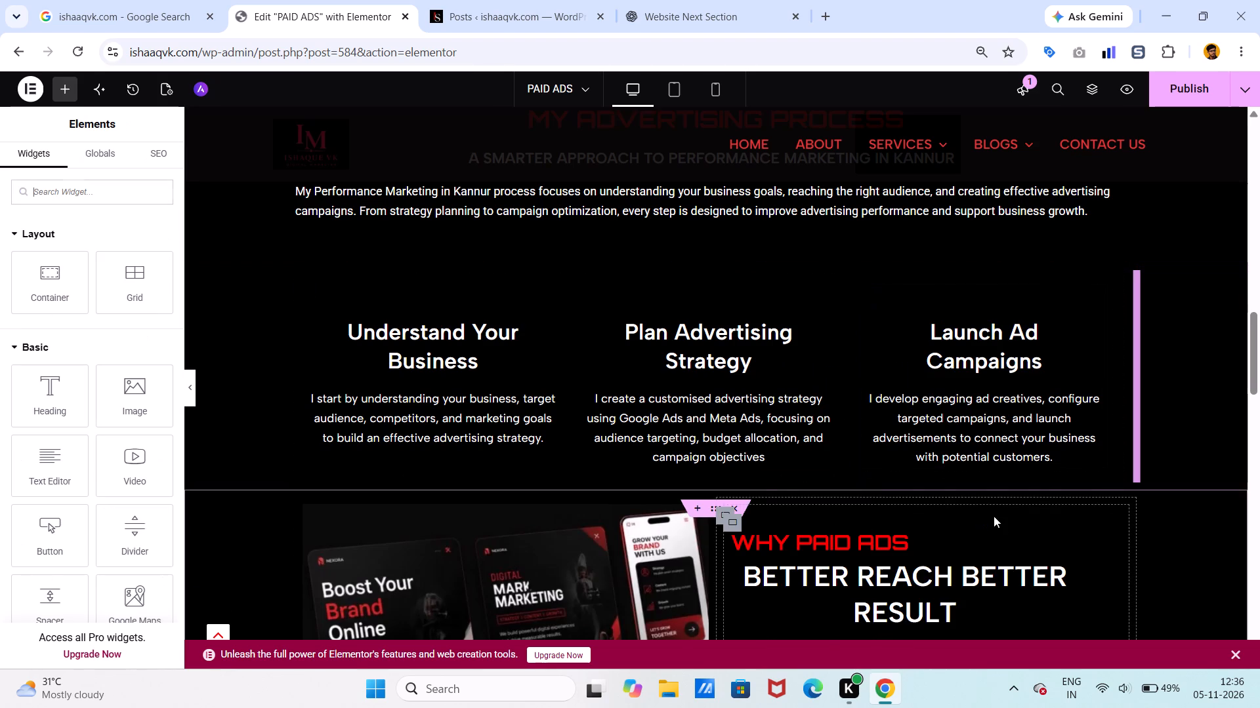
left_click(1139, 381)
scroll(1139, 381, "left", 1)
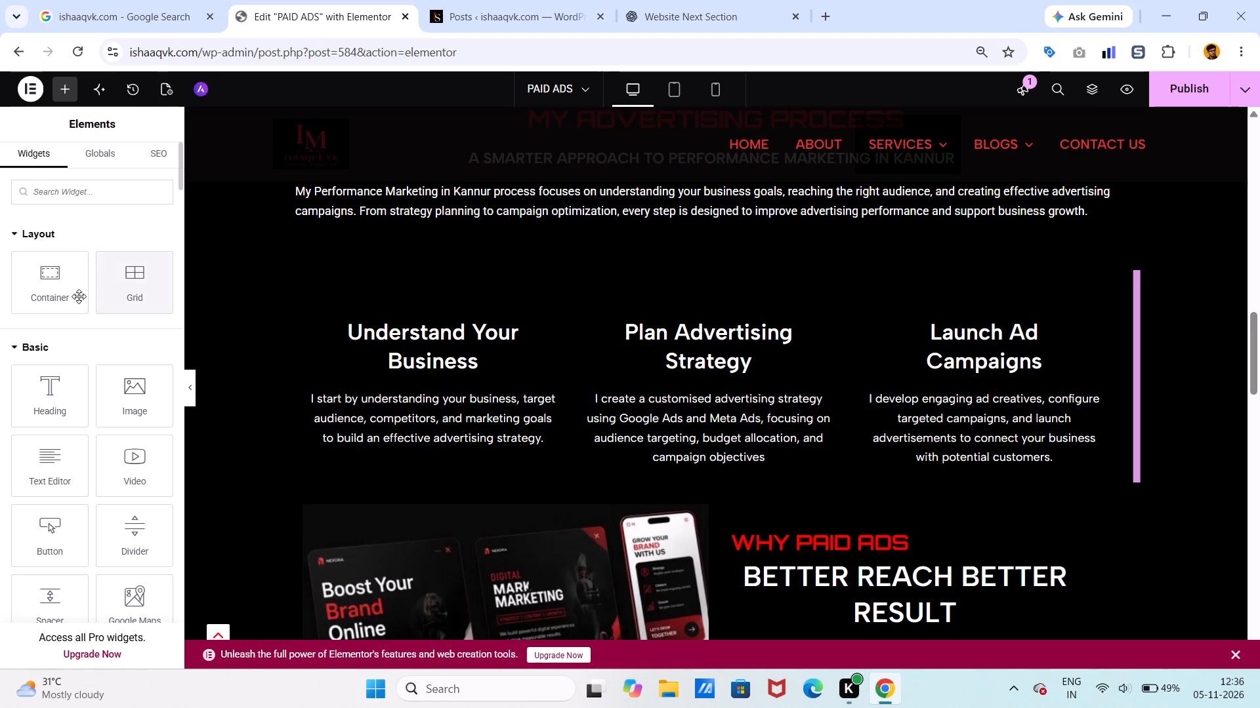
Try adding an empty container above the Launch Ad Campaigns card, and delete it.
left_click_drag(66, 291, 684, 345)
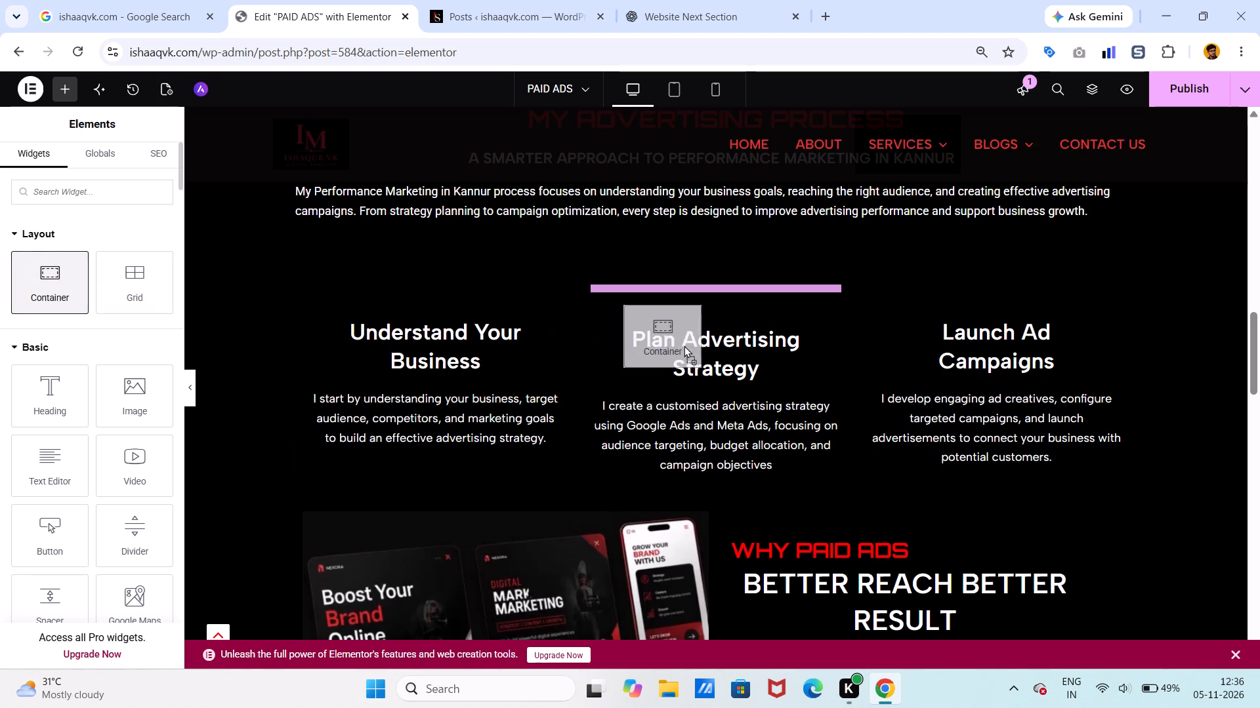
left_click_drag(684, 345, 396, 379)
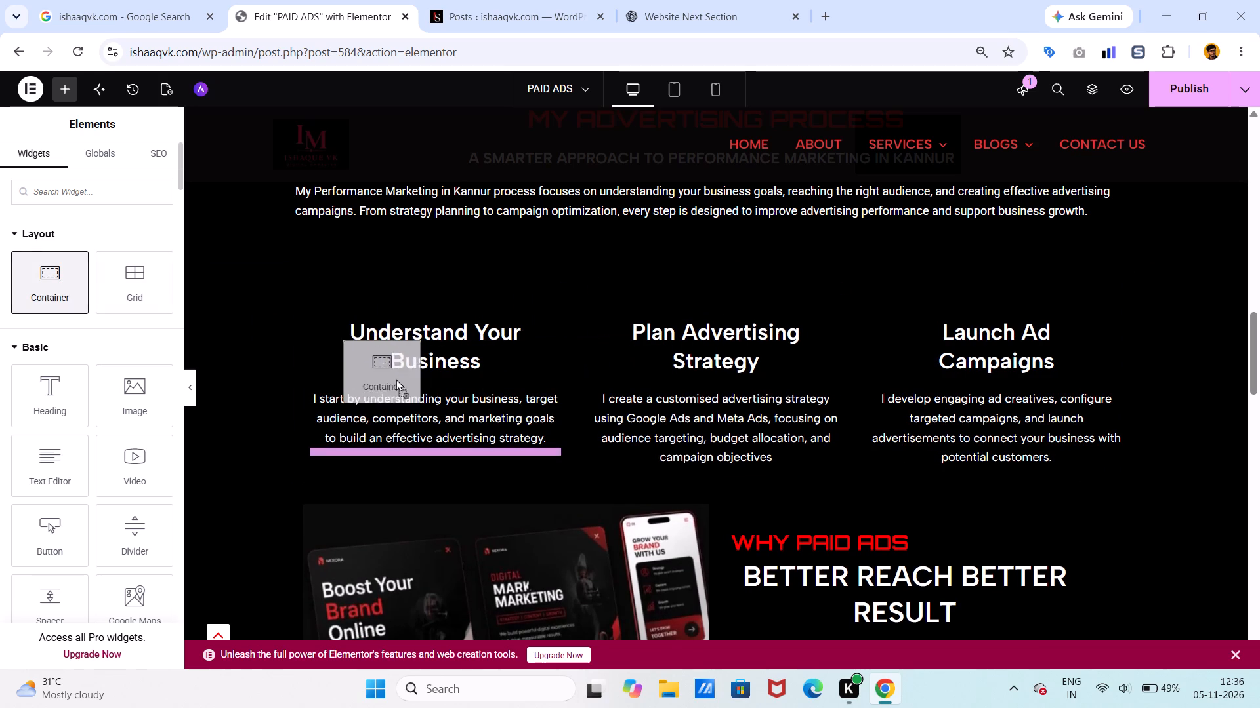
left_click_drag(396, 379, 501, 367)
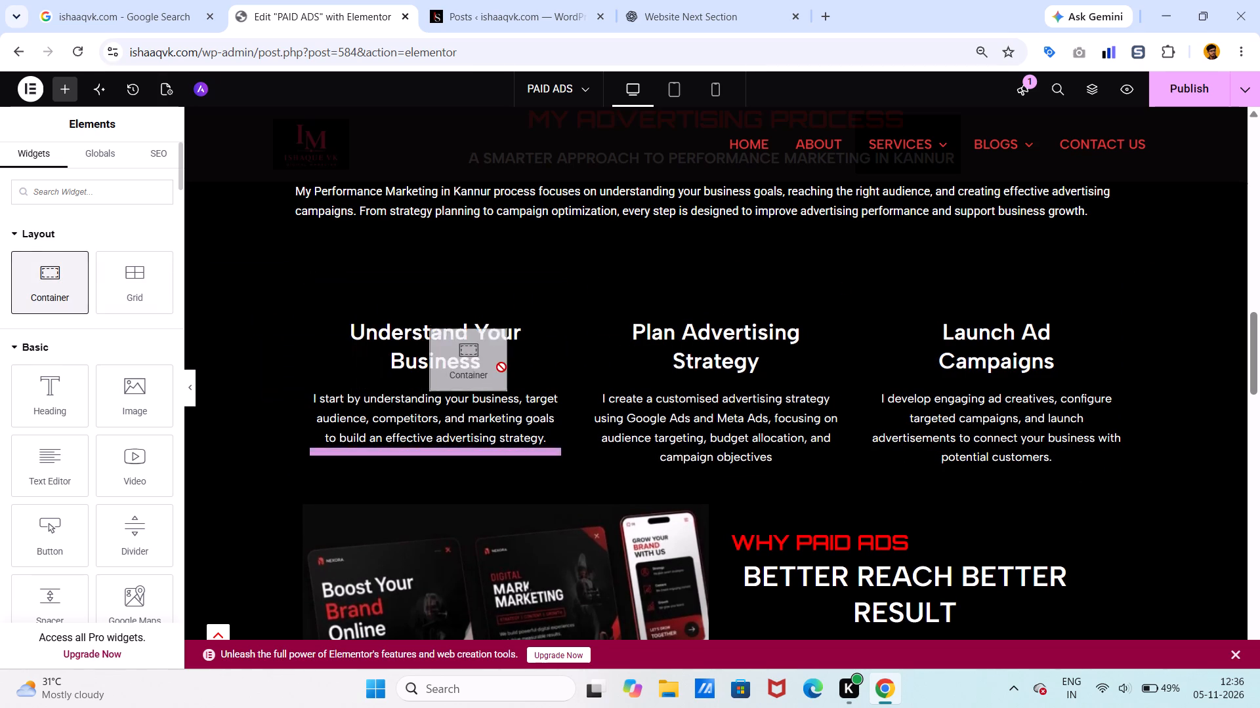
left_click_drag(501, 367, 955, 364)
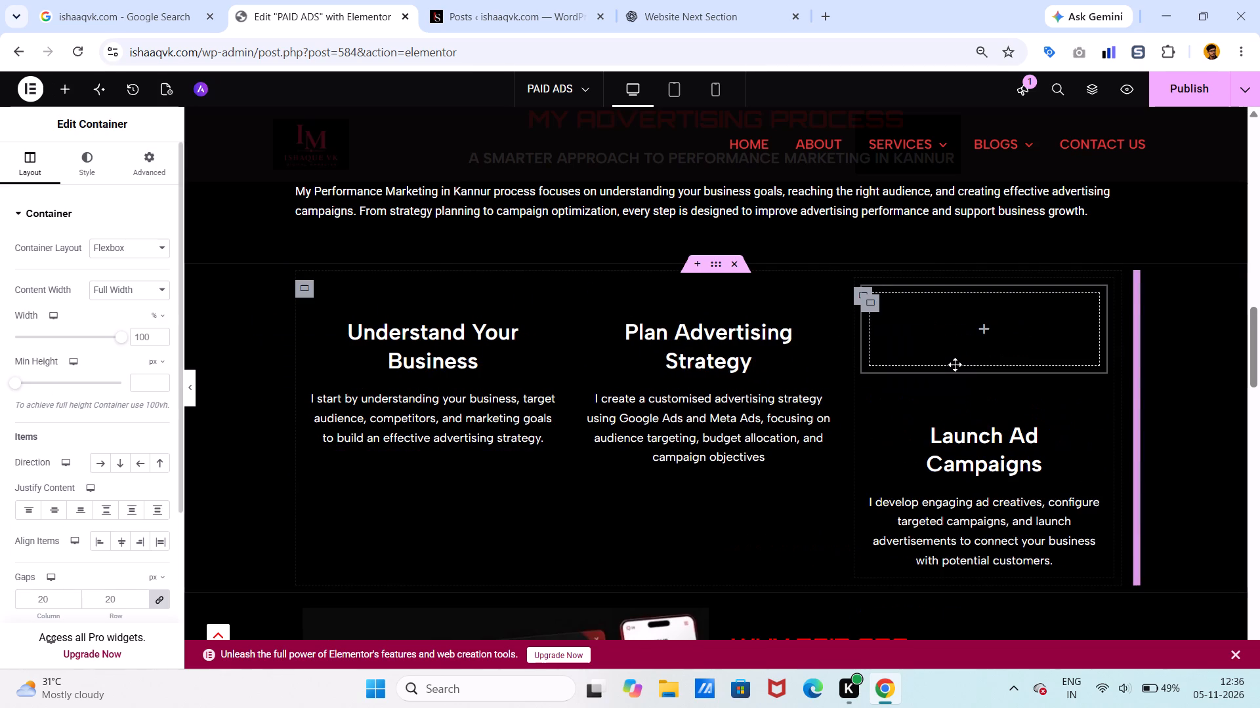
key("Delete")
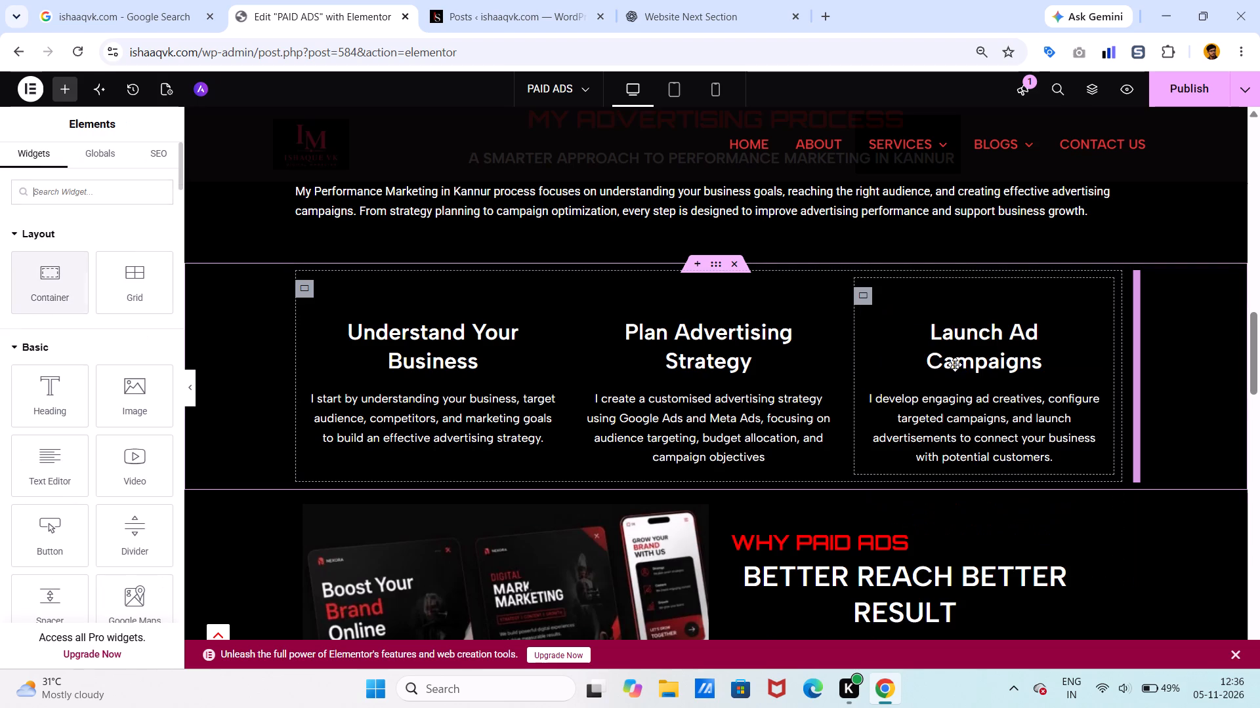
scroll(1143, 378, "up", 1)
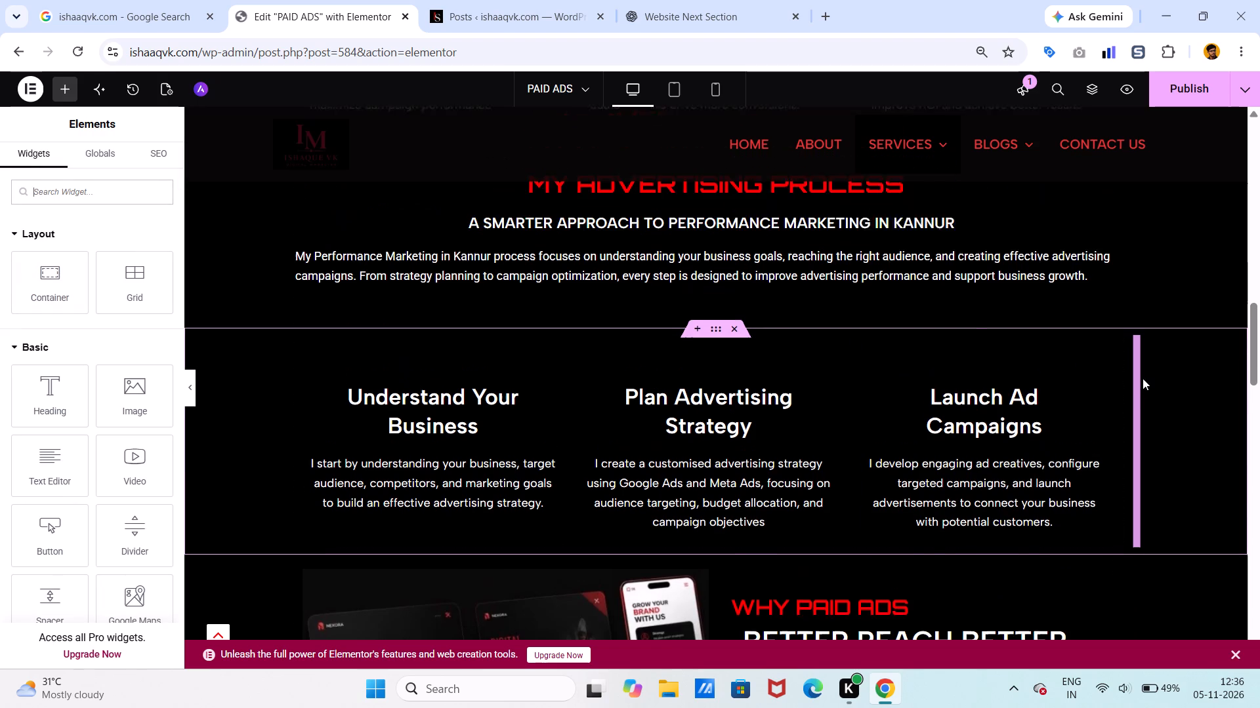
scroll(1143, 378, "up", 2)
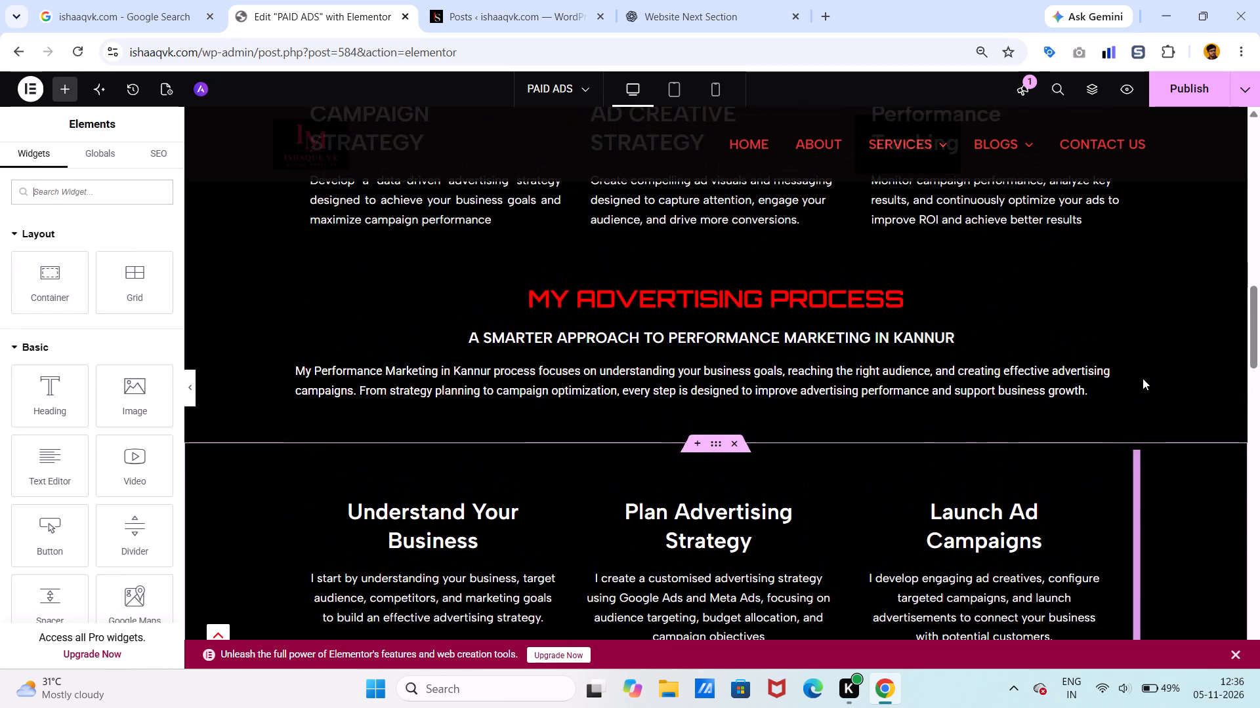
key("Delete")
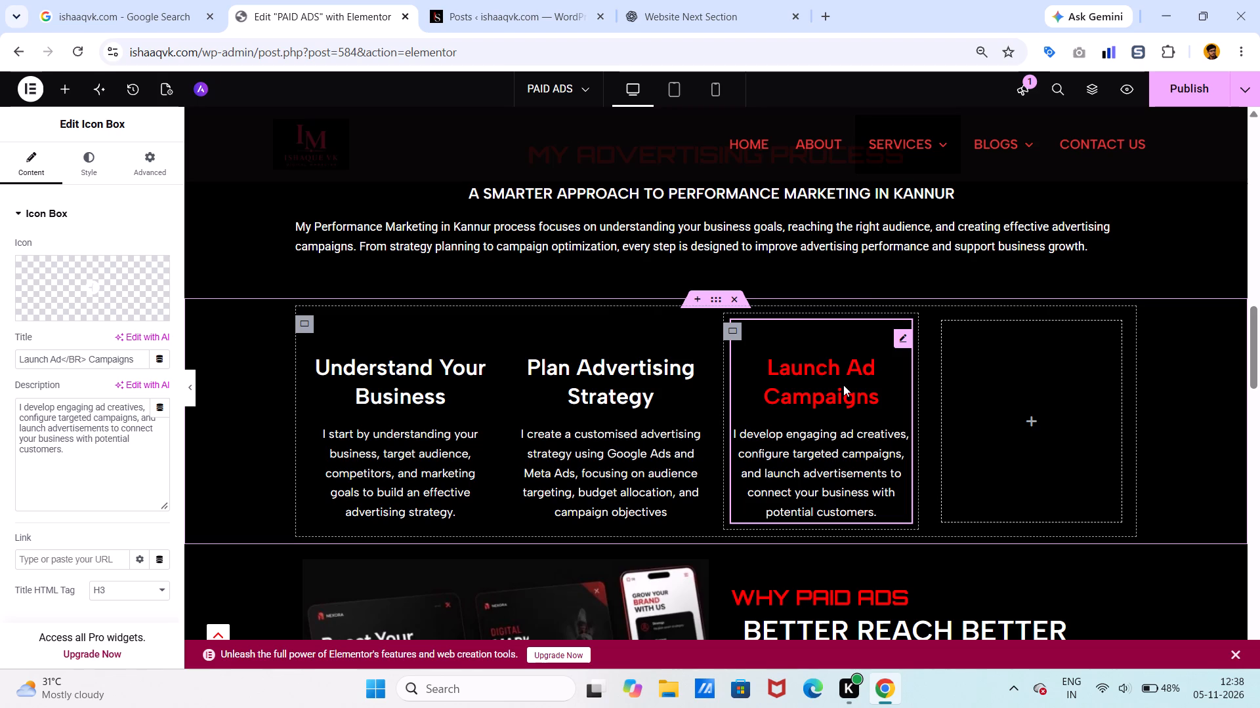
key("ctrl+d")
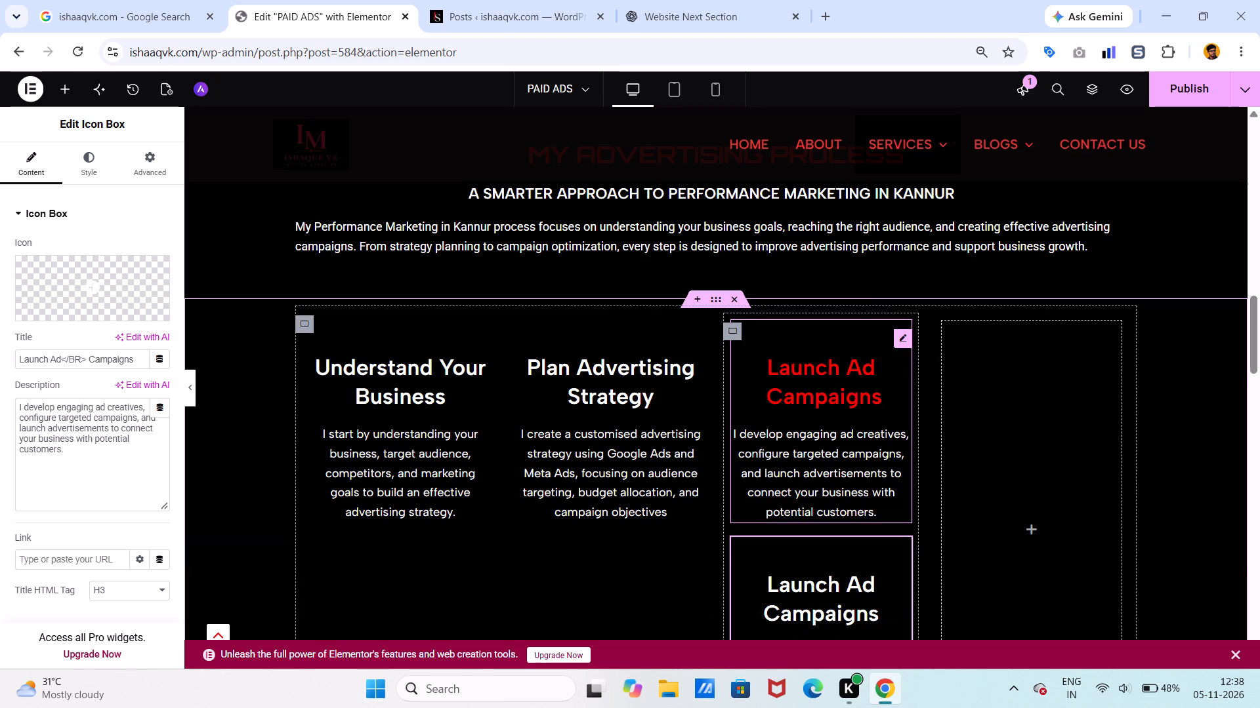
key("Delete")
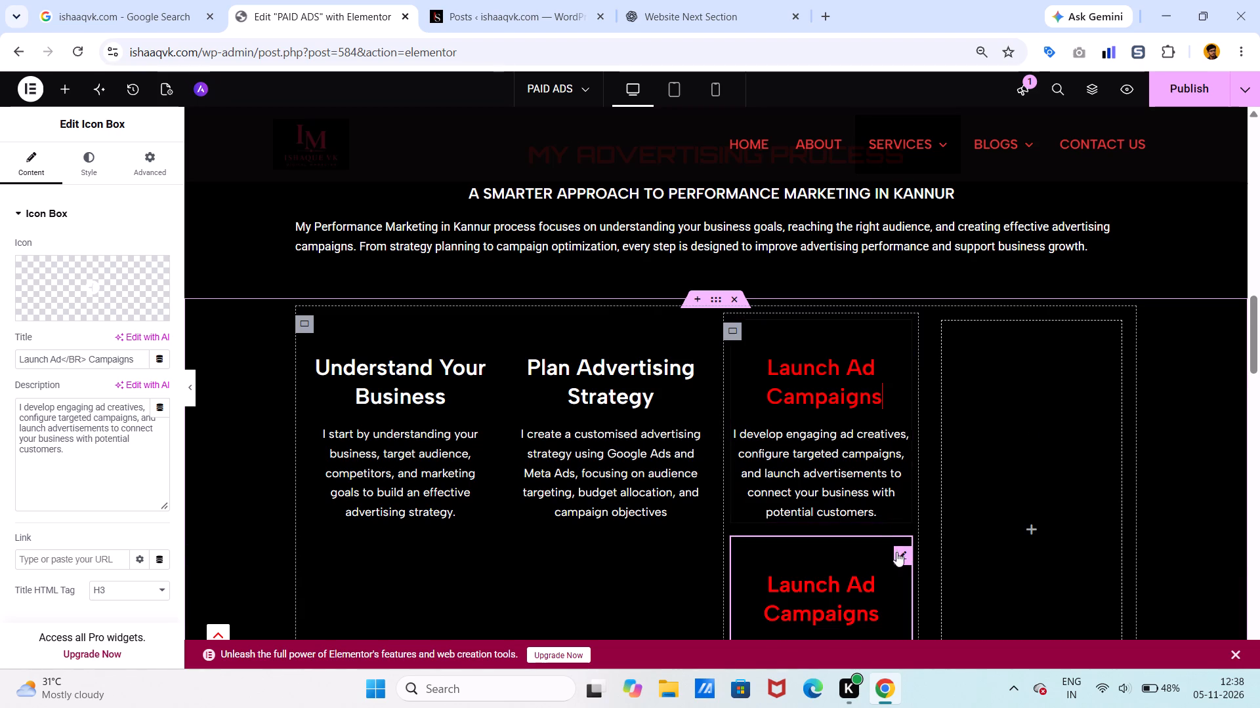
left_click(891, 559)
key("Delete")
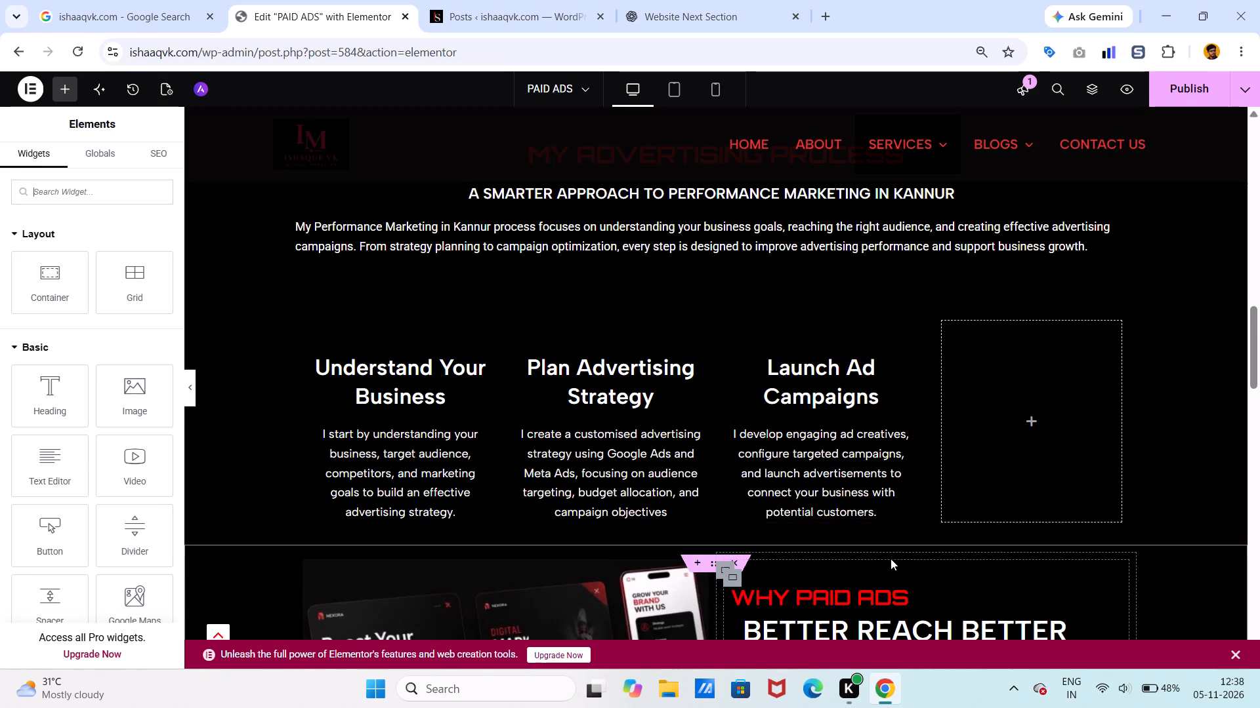
Replace the empty container at the end of the card row with a duplicate of the Launch Ad Campaigns container.
left_click(732, 330)
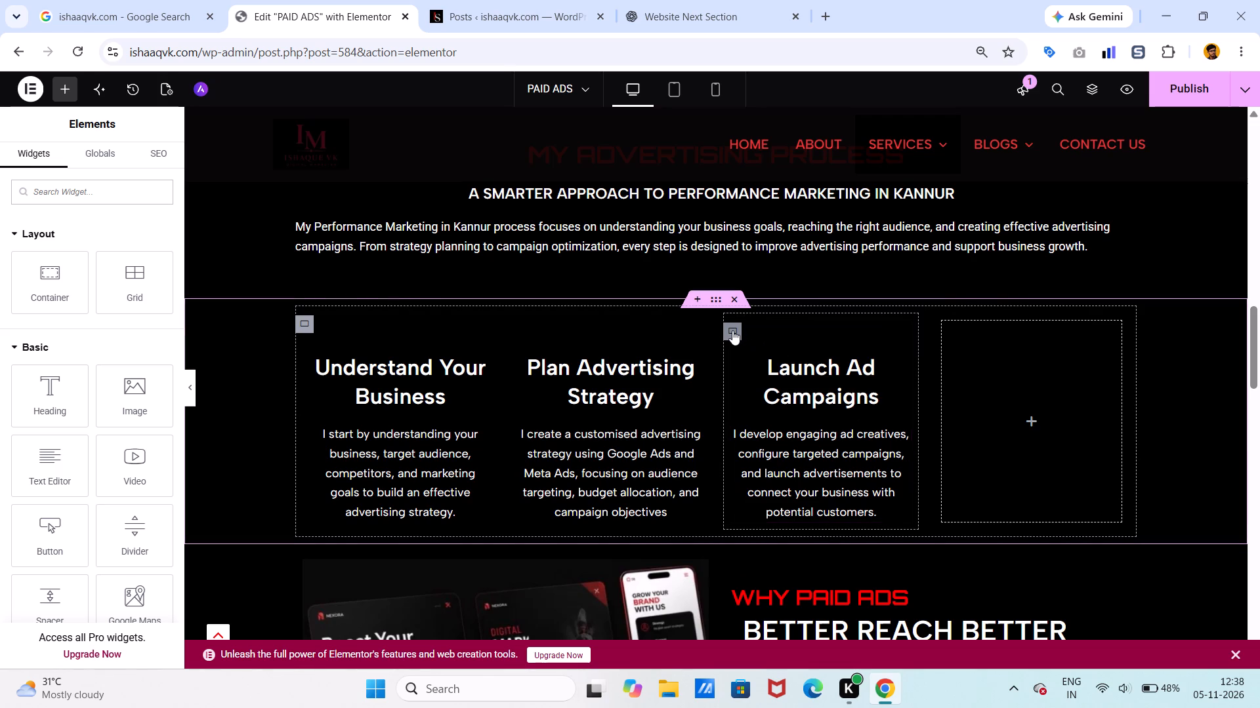
key("ctrl+d")
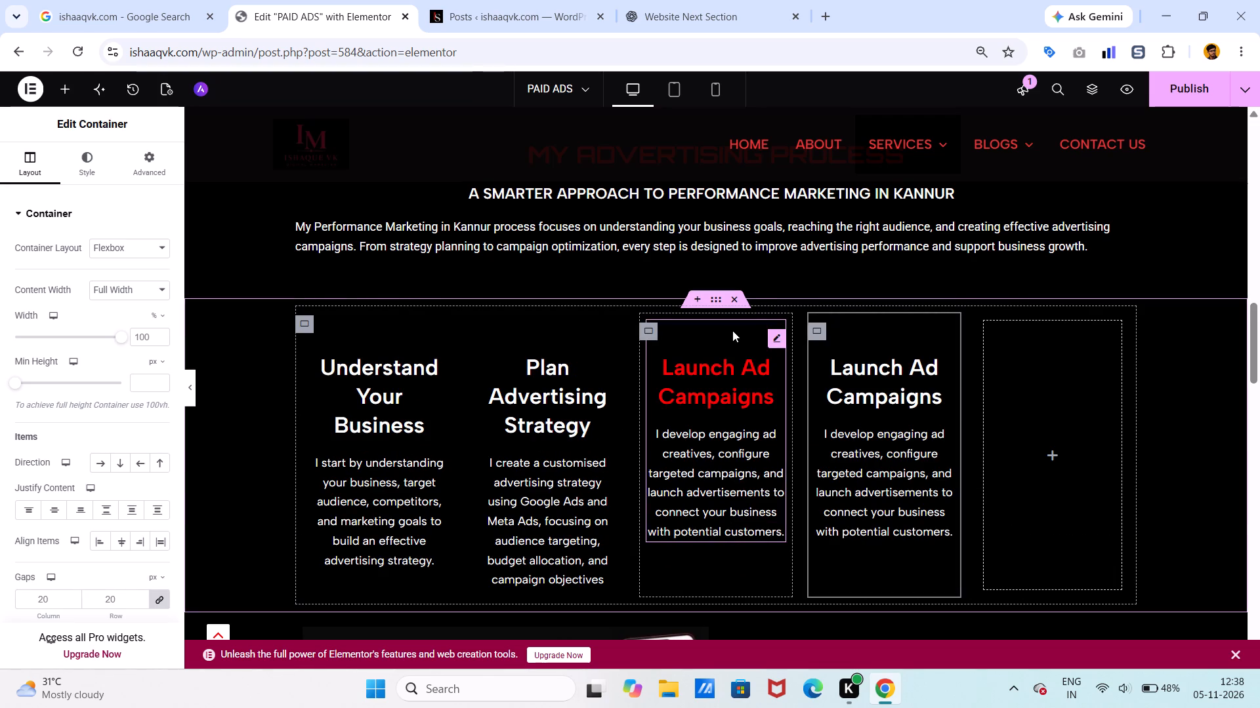
left_click(981, 328)
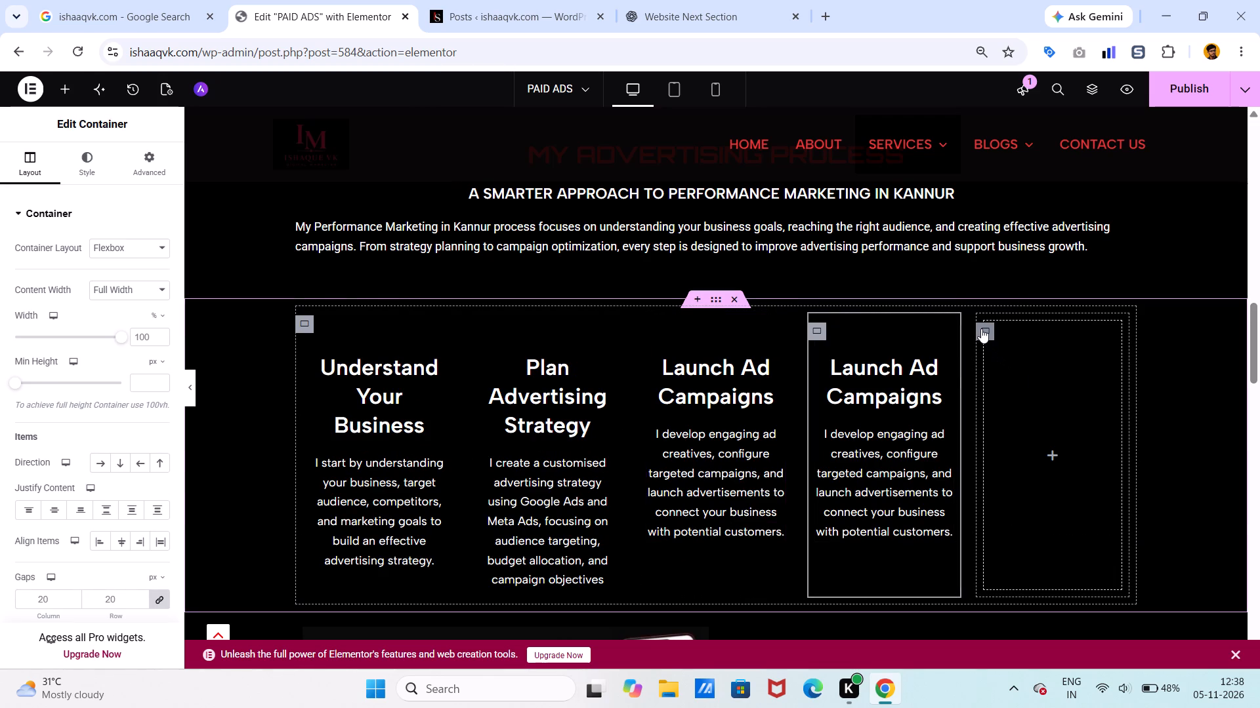
key("Delete")
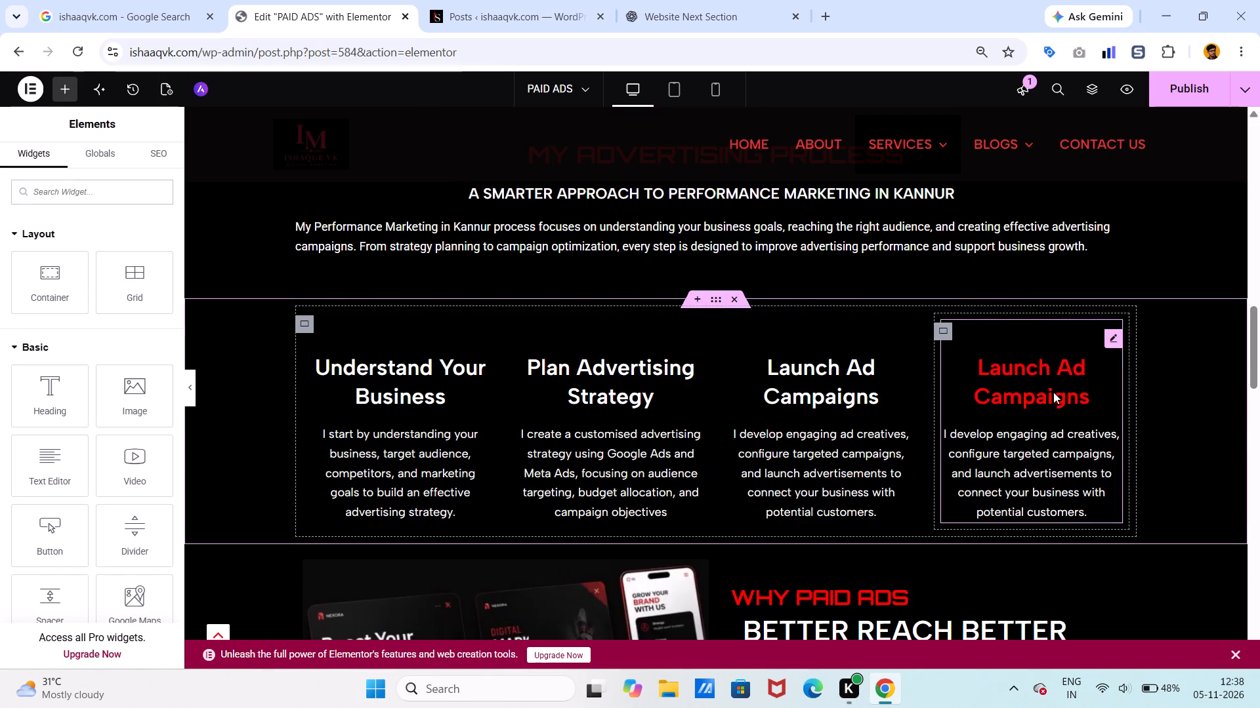
Replace the fourth card's title with "Monitor & Optimise Results" copied from ChatGPT.
left_click(1053, 392)
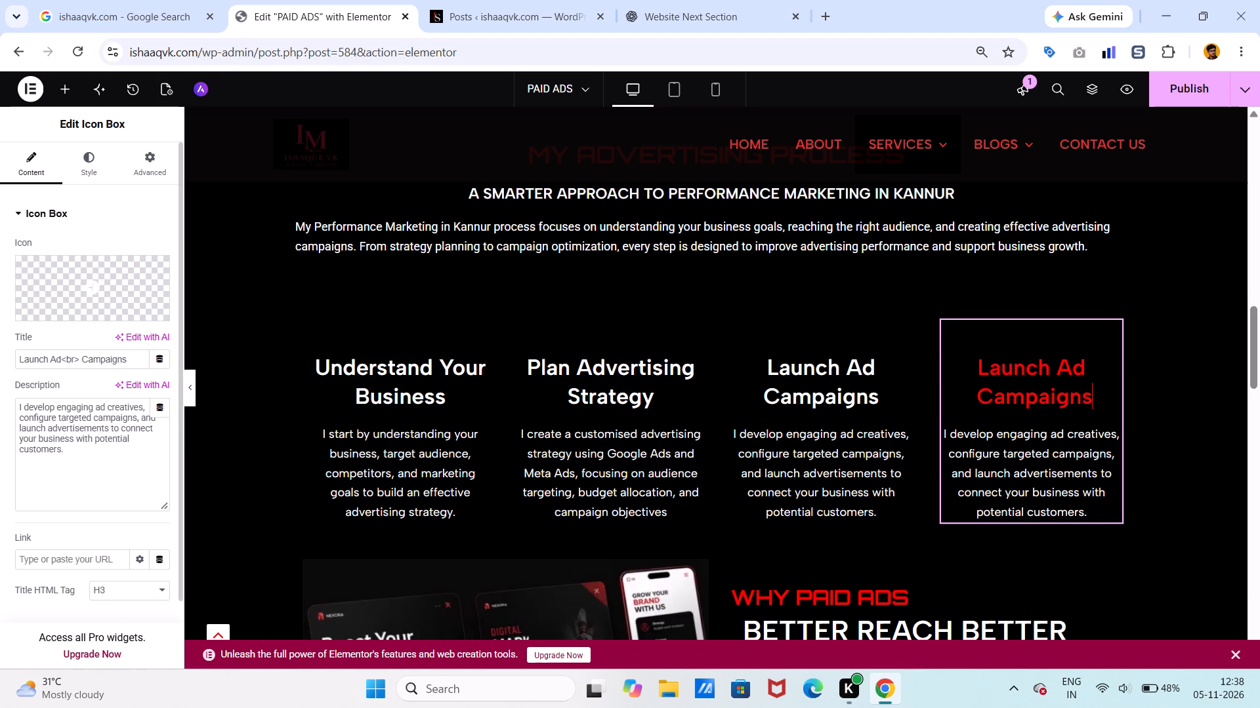
left_click_drag(136, 352, 0, 353)
key("BackSpace")
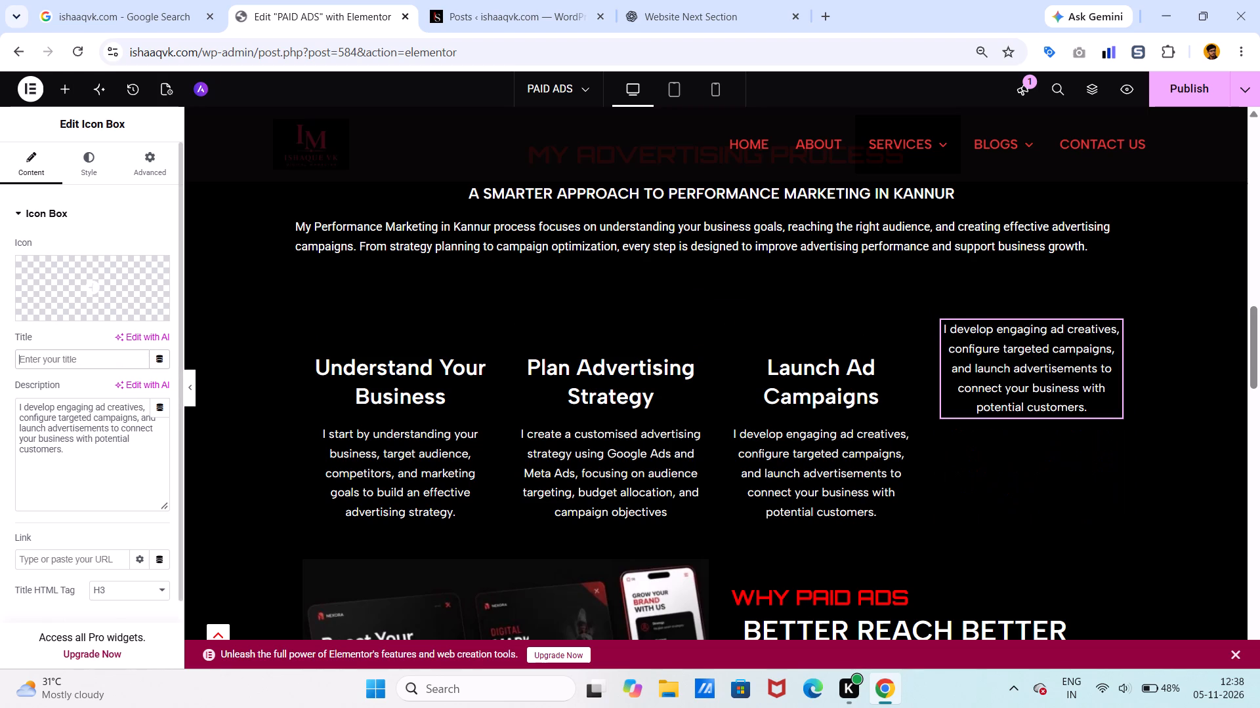
left_click(644, 0)
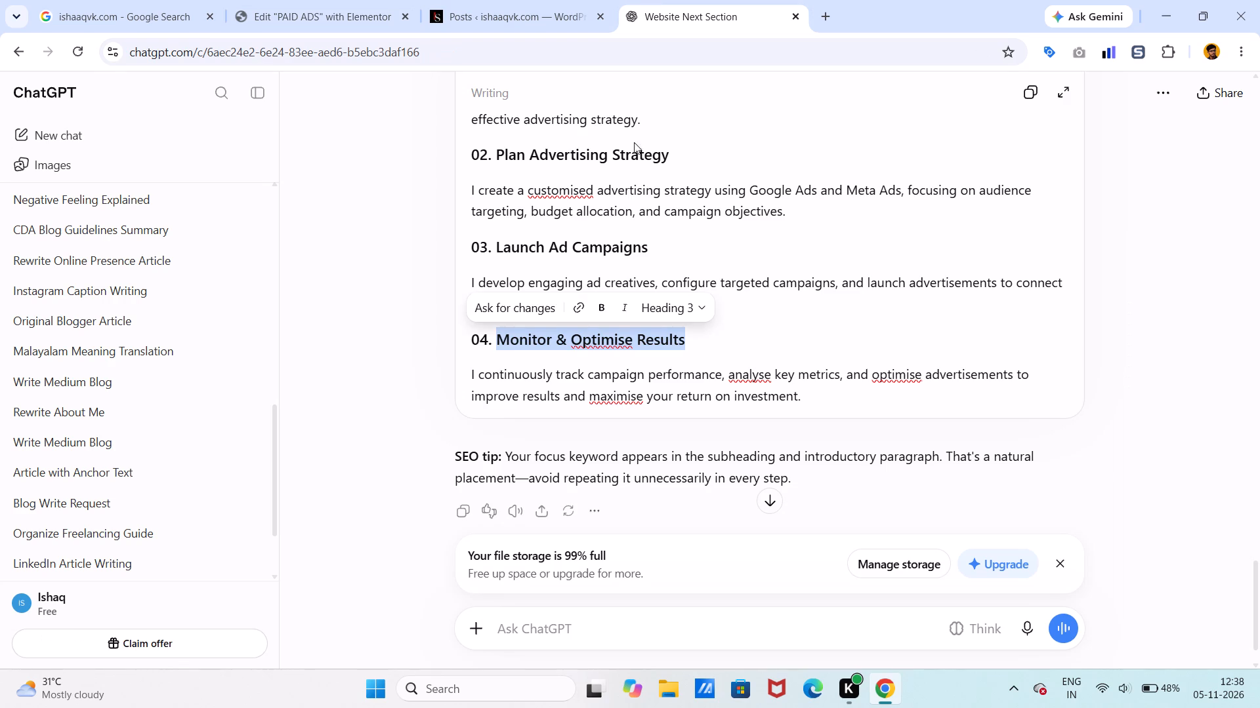
key("ctrl+c")
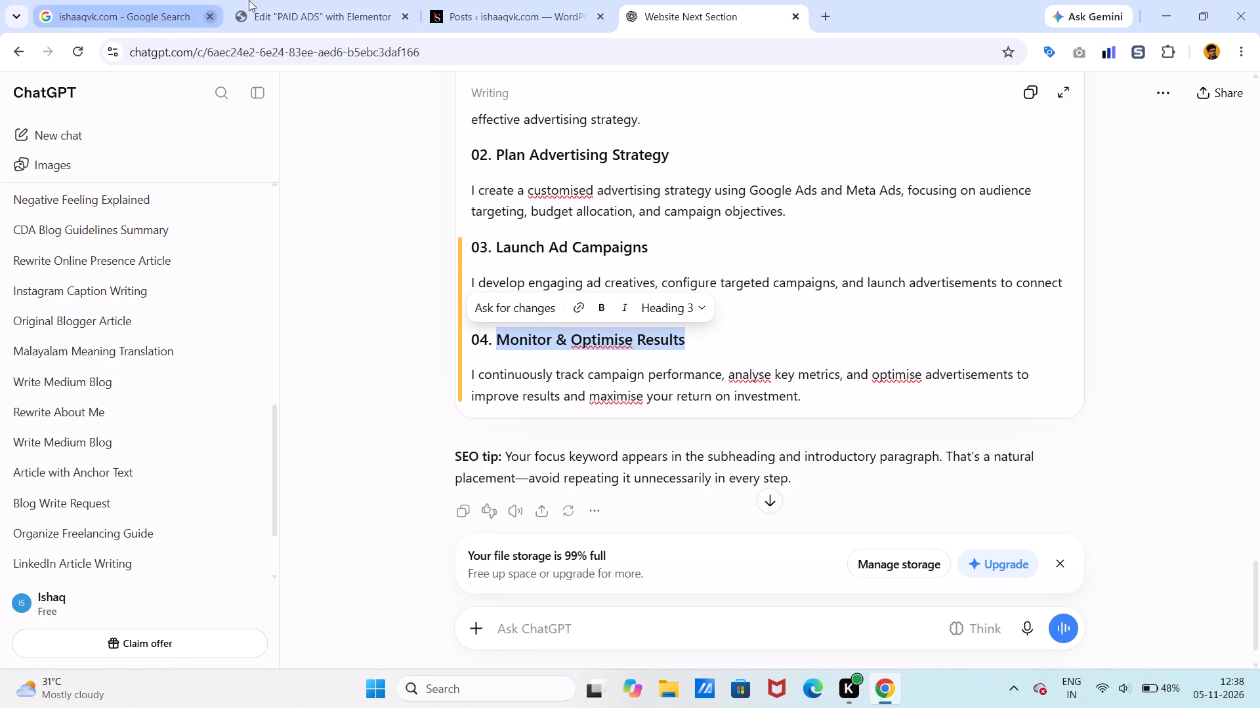
left_click(286, 0)
key("ctrl+v")
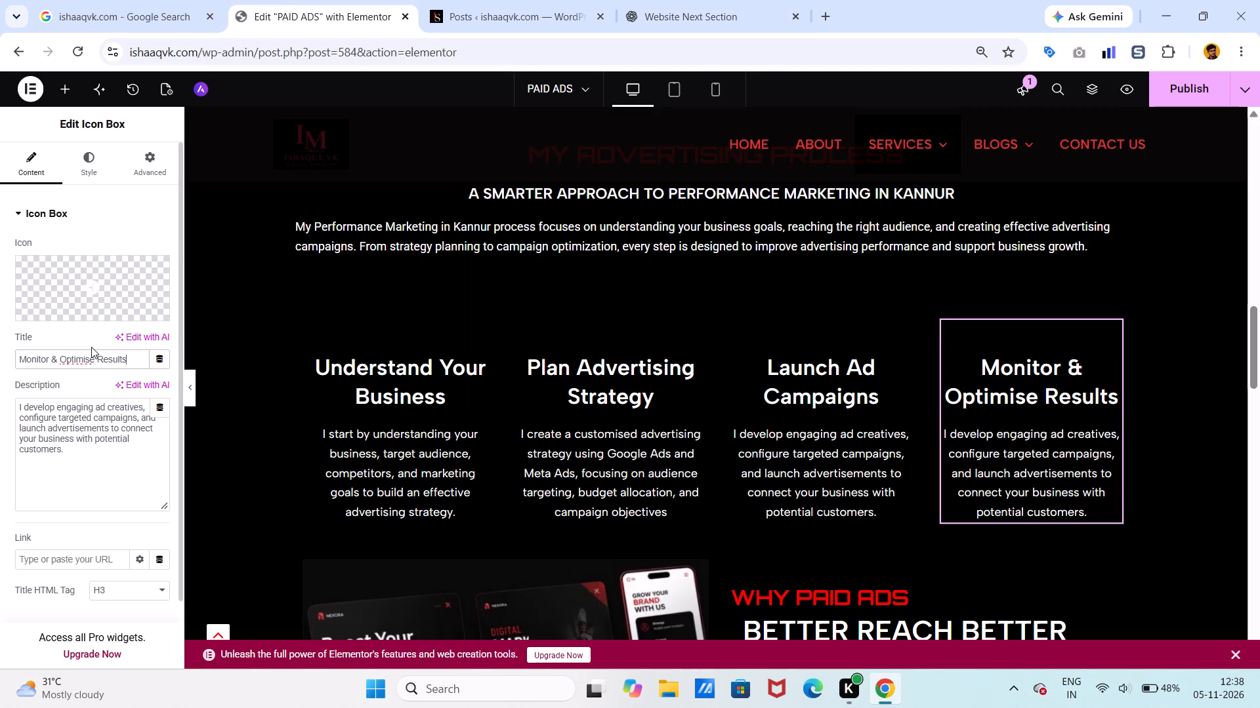
Replace the fourth card's description with the item 04 paragraph copied from ChatGPT, starting "I continuously track campaign performance".
left_click(975, 476)
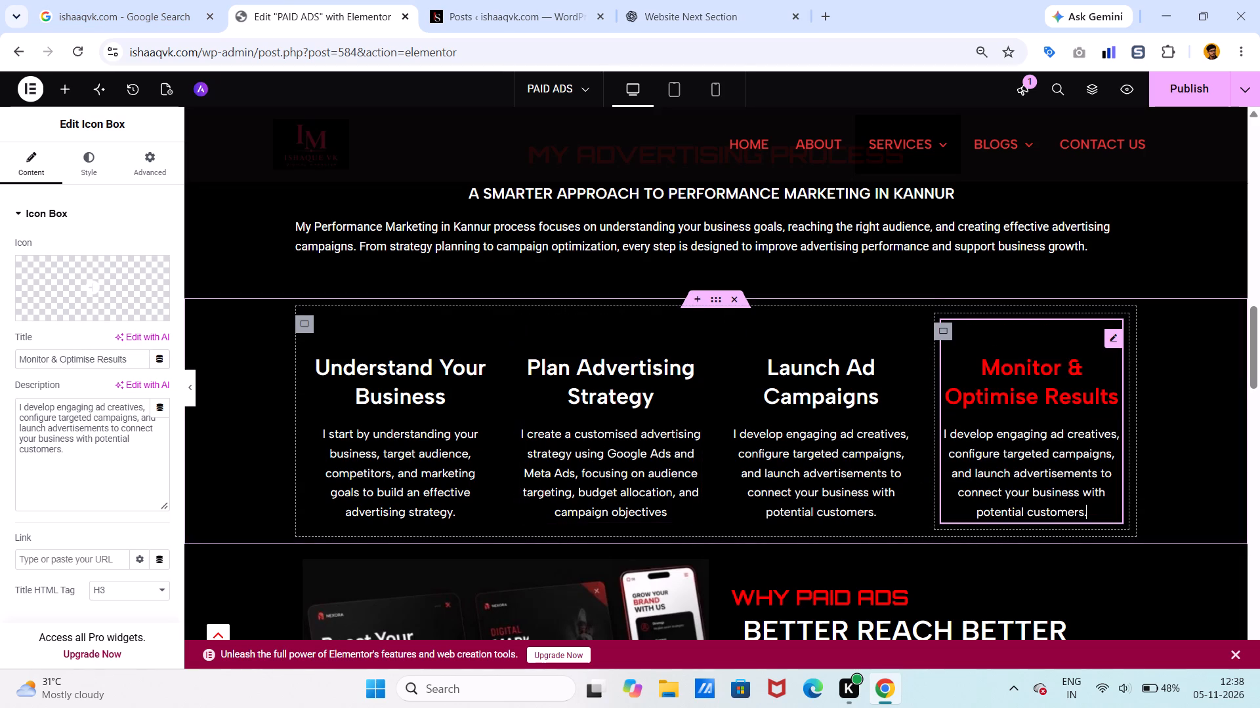
left_click(706, 0)
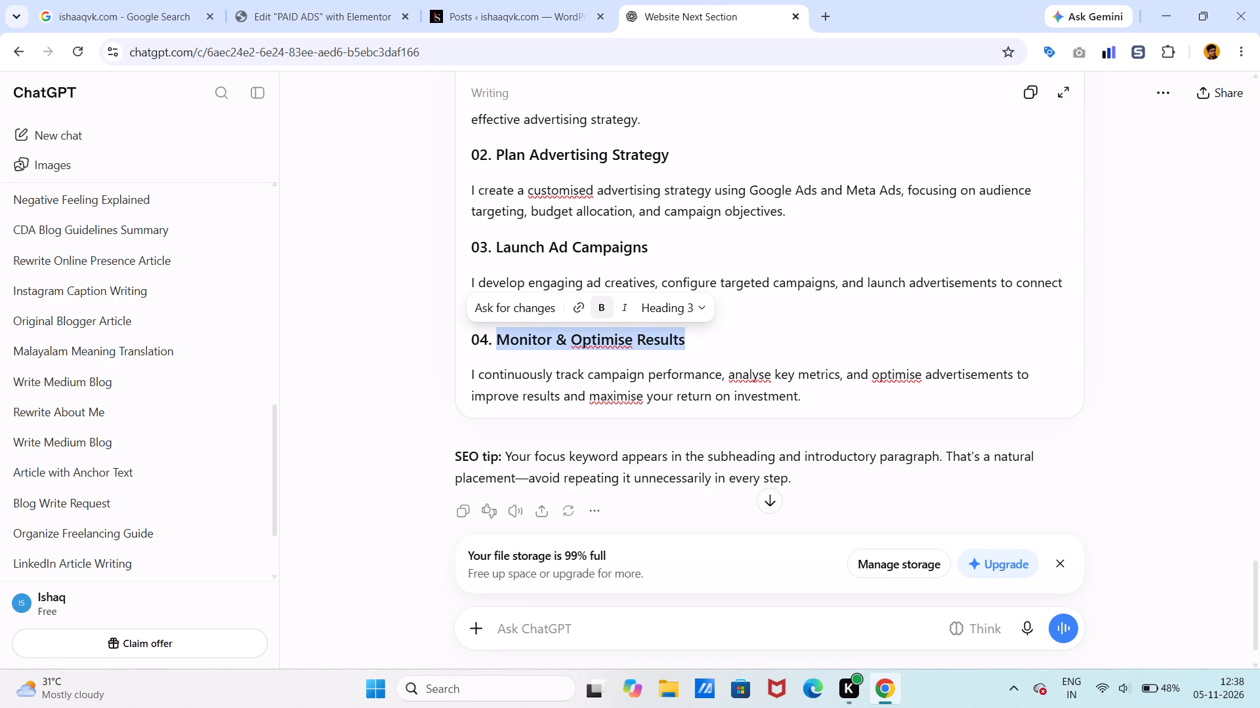
left_click_drag(471, 373, 845, 387)
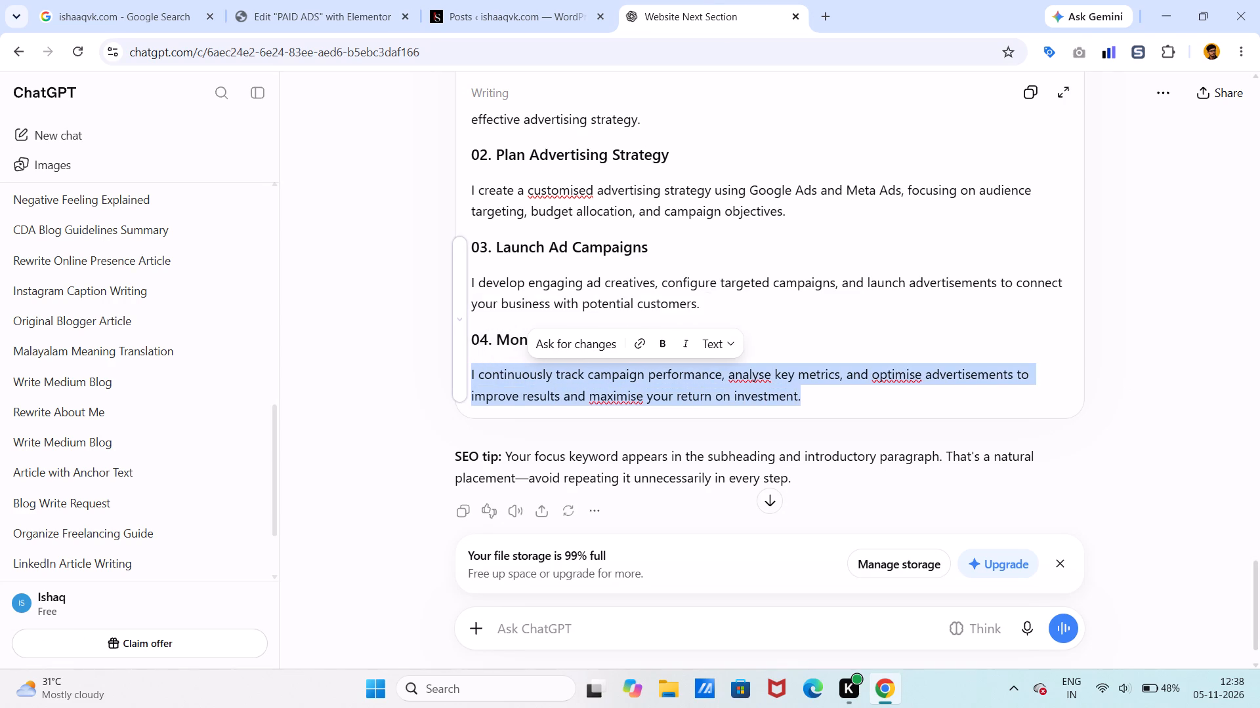
key("ctrl+c")
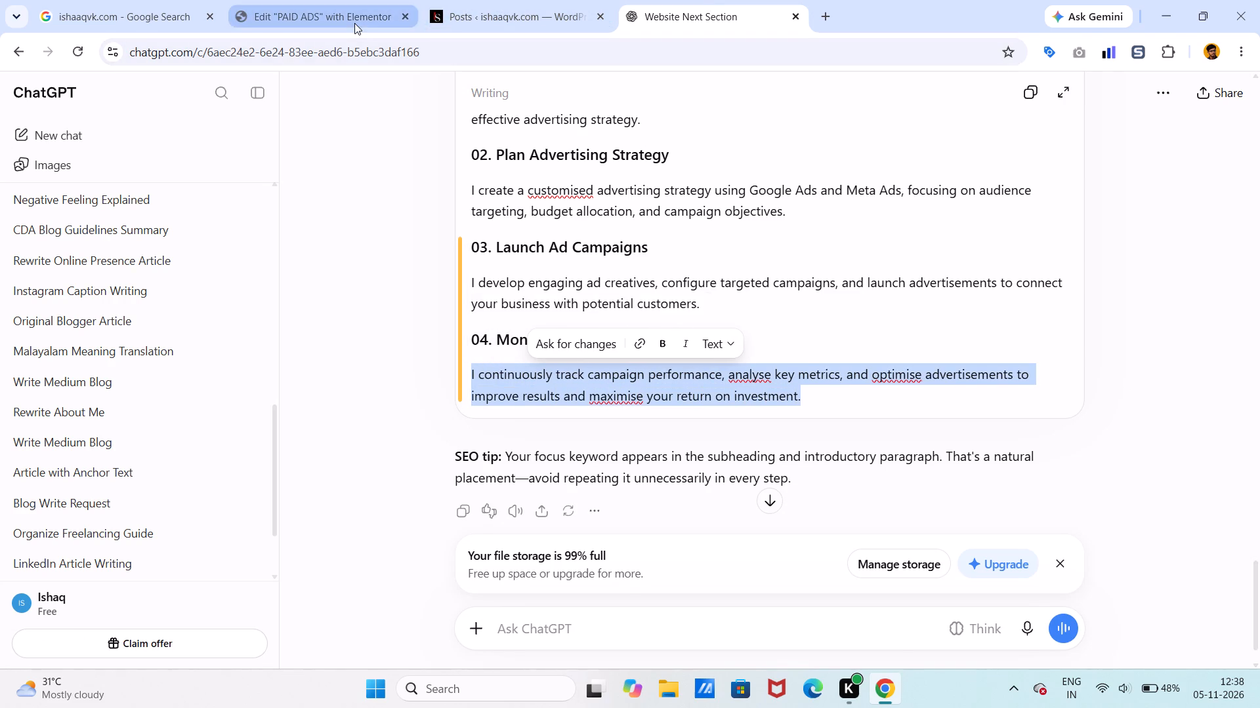
left_click(354, 23)
left_click_drag(66, 448, 55, 444)
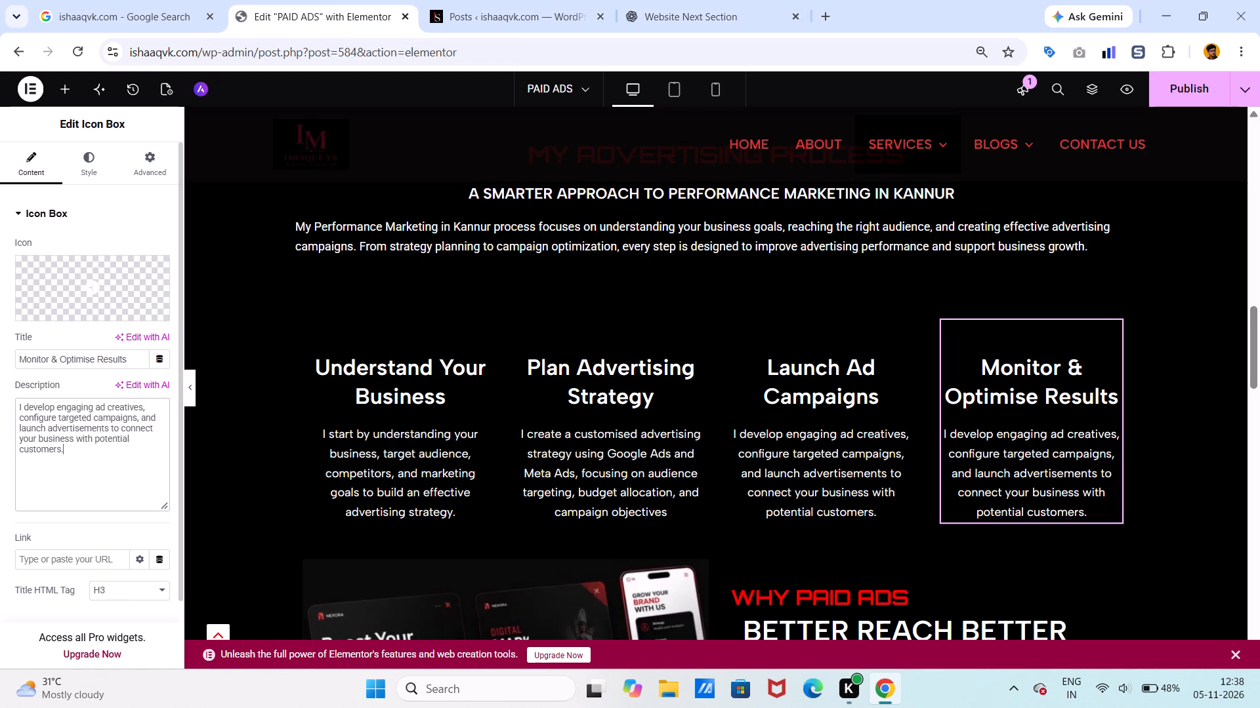
left_click_drag(55, 444, 9, 400)
key("BackSpace")
key("ctrl+v")
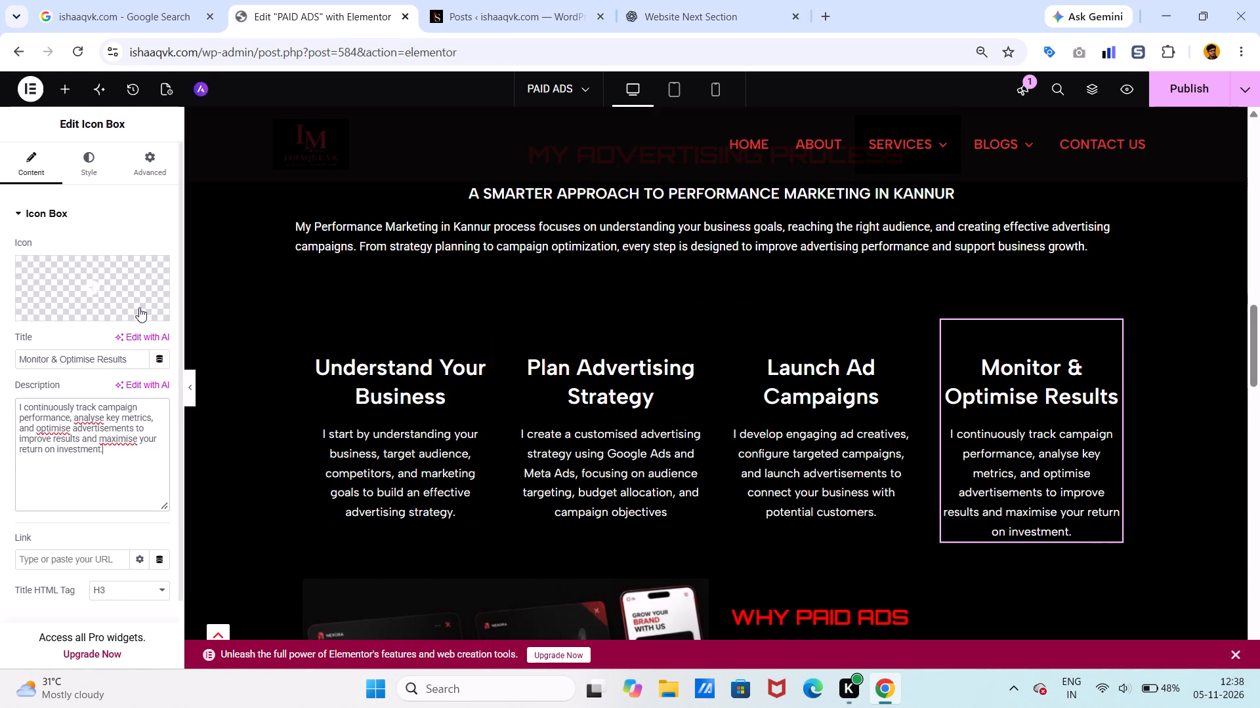
Look through the Elementor widgets for a number widget, searching for "NUM", and clear the search.
left_click(68, 95)
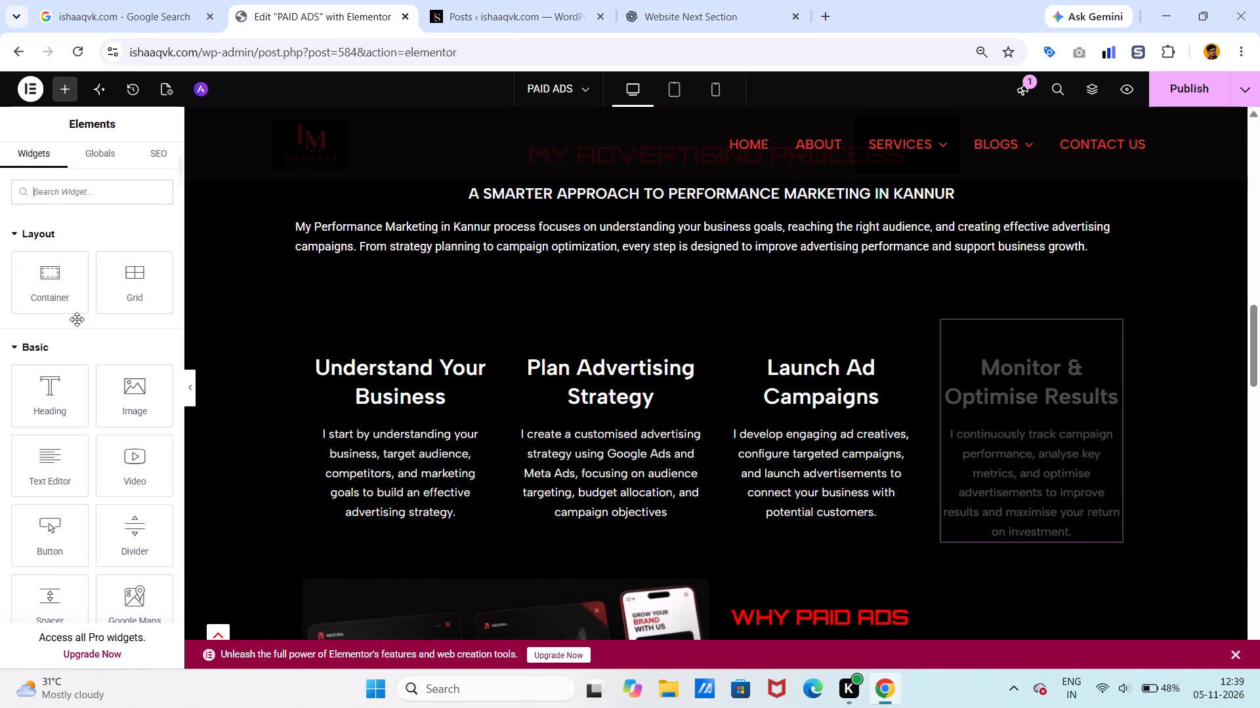
scroll(70, 412, "down", 3)
scroll(70, 412, "up", 2)
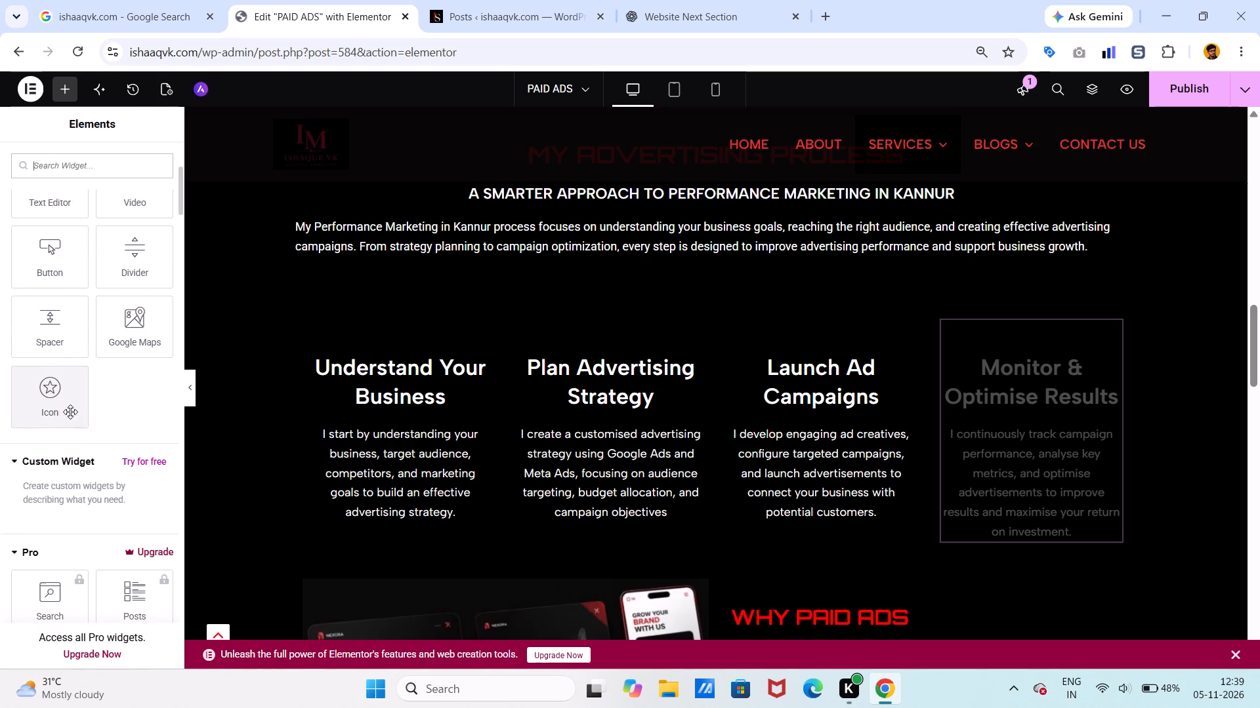
scroll(70, 412, "up", 1)
type("NUM")
key("BackSpace")
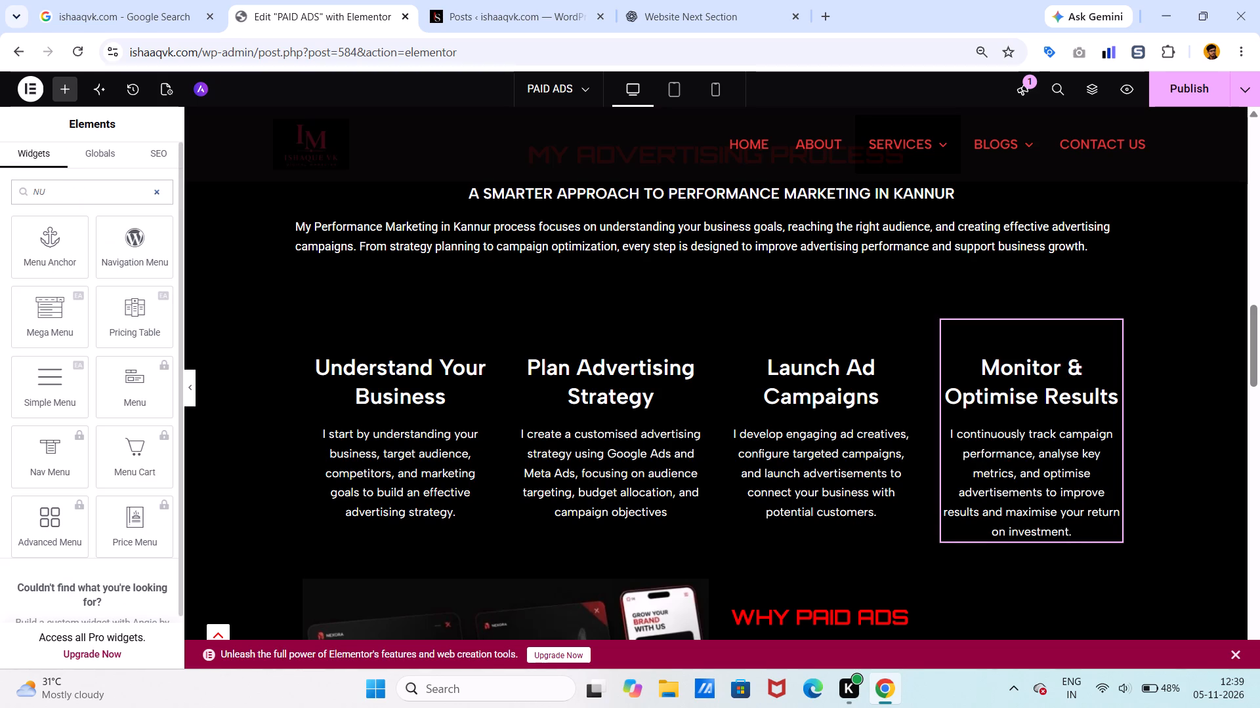
key("BackSpace")
key("BackSpace")
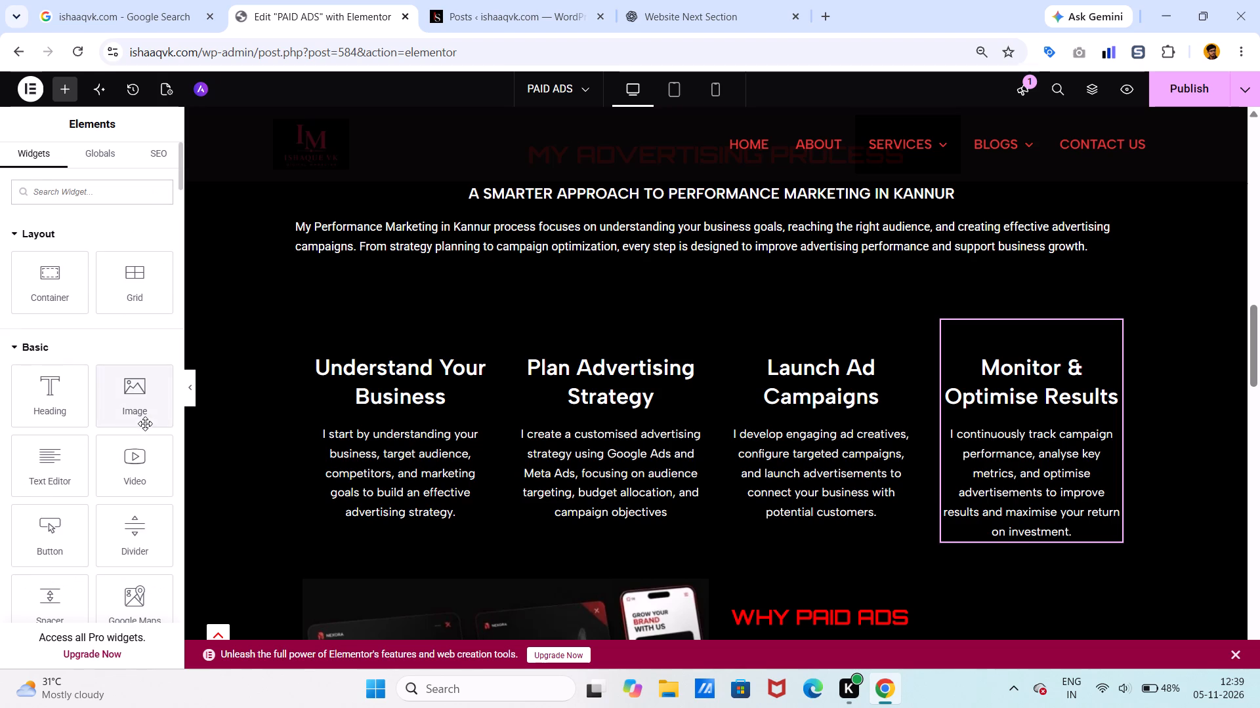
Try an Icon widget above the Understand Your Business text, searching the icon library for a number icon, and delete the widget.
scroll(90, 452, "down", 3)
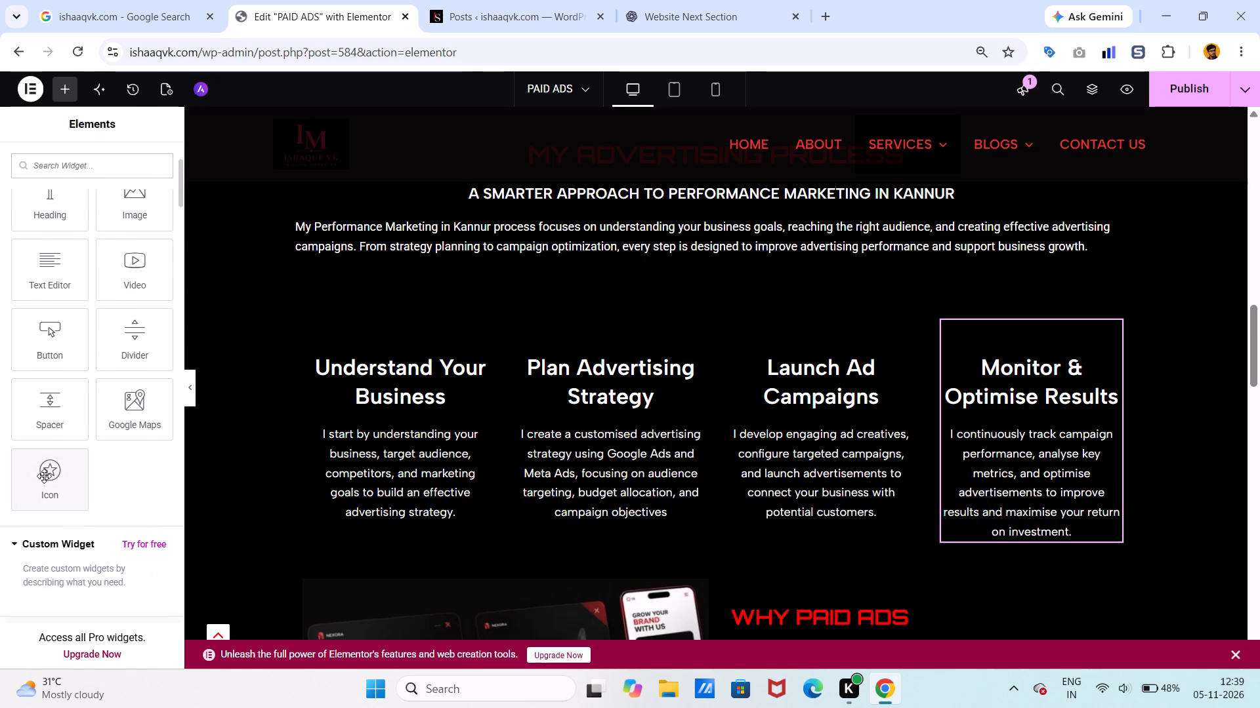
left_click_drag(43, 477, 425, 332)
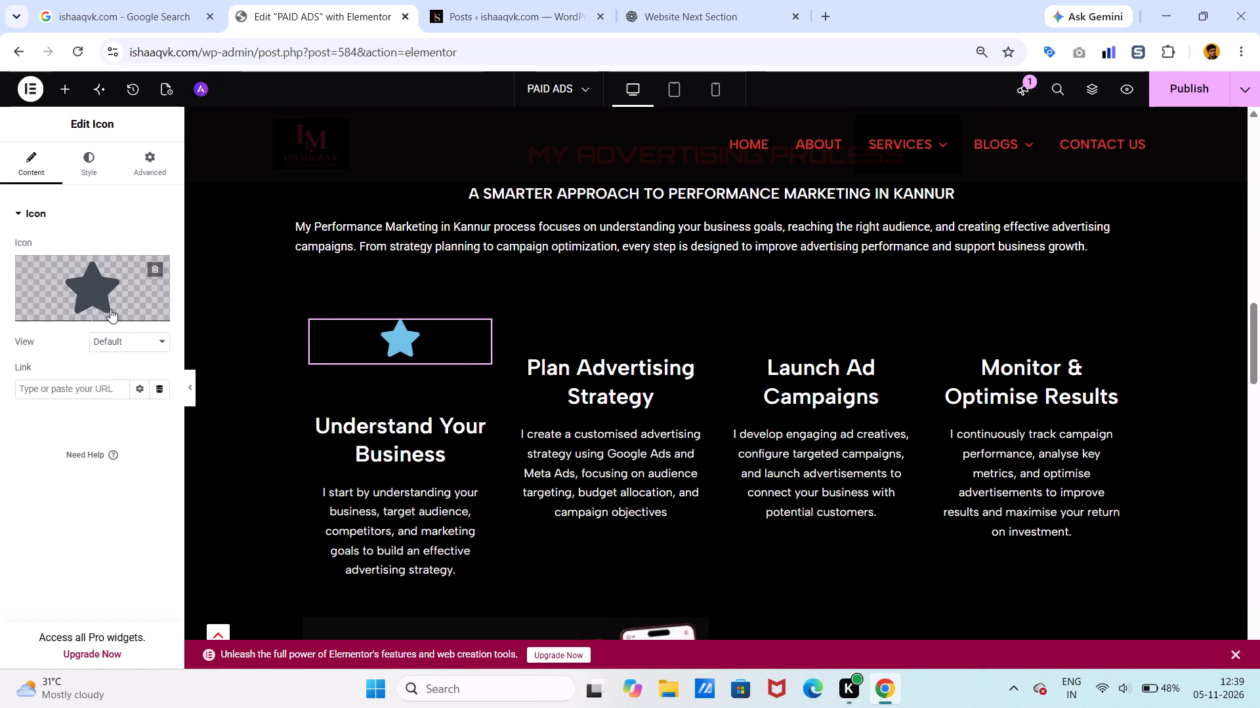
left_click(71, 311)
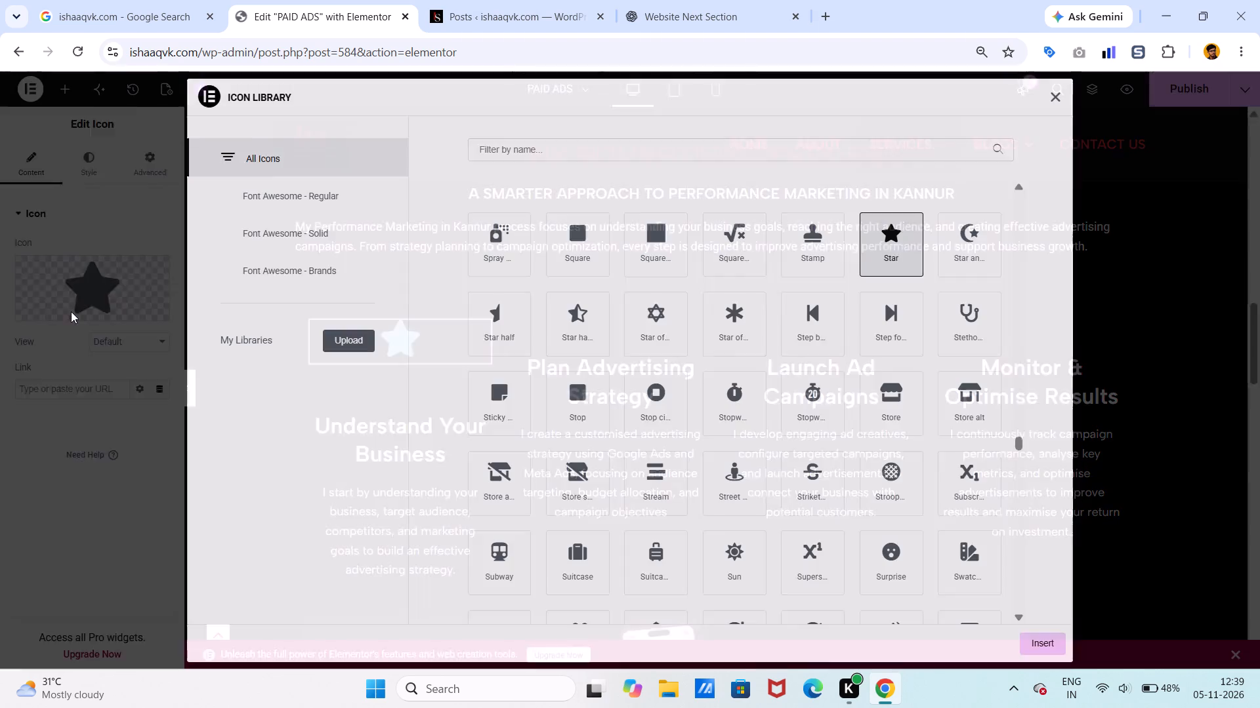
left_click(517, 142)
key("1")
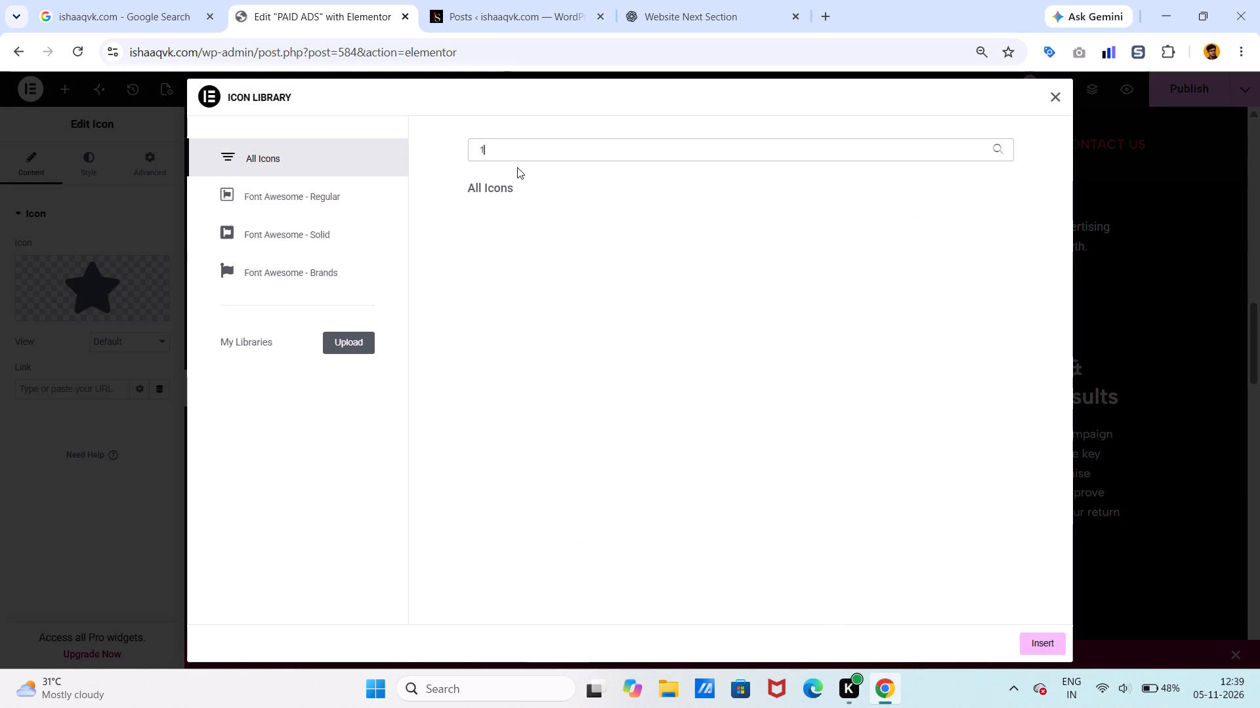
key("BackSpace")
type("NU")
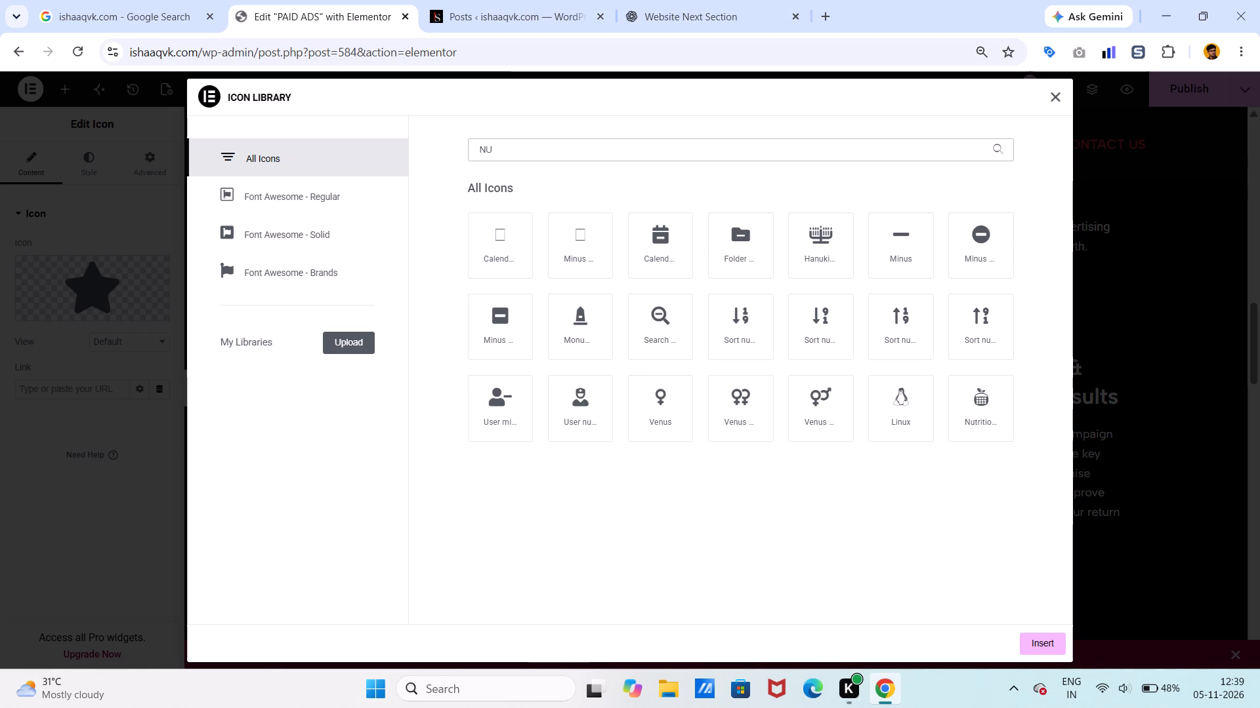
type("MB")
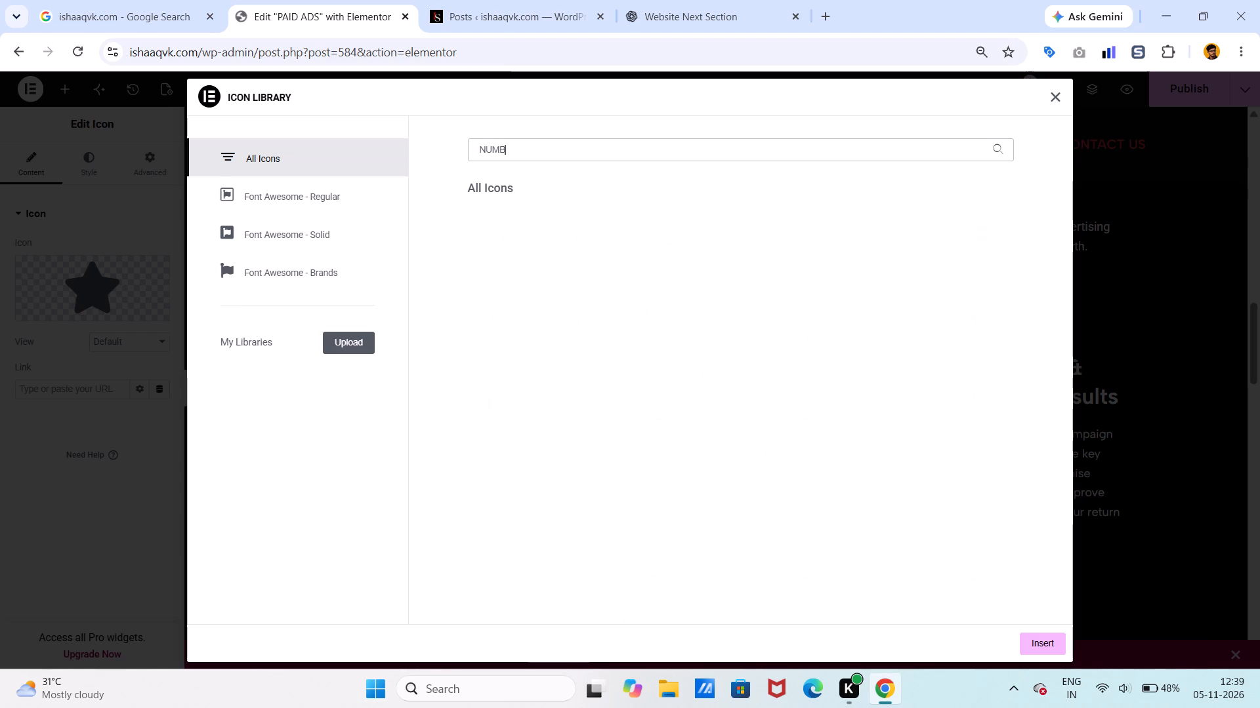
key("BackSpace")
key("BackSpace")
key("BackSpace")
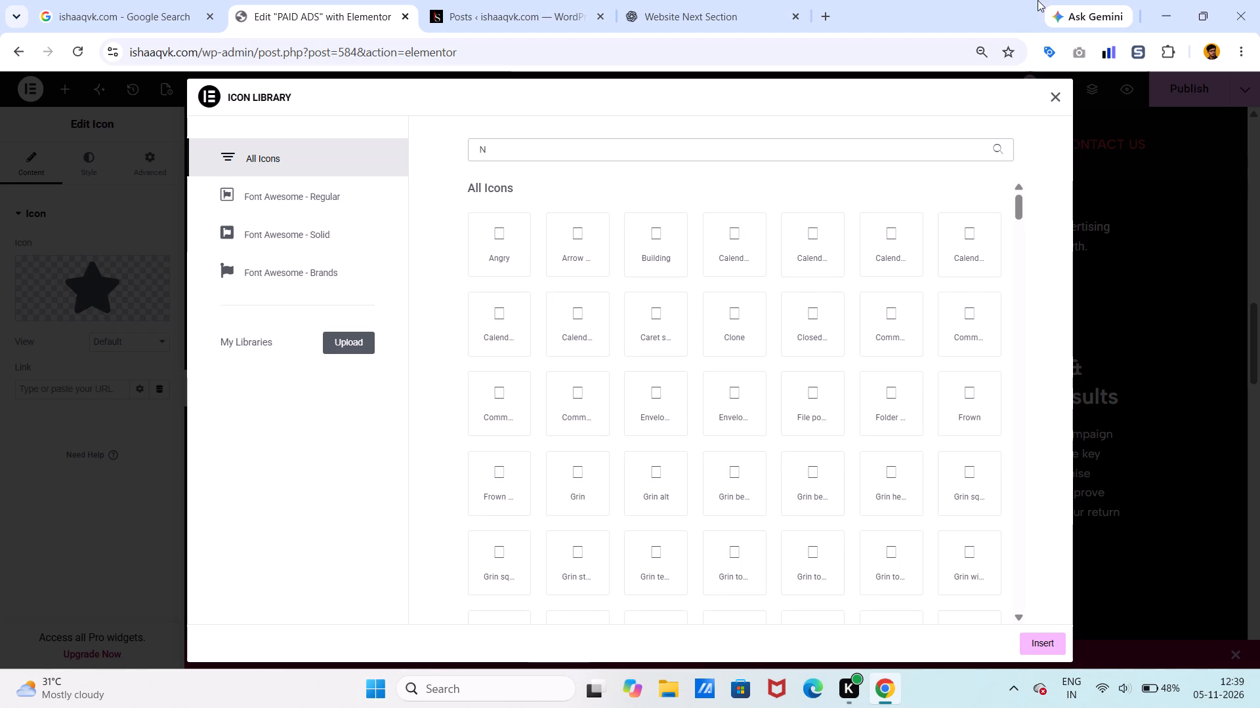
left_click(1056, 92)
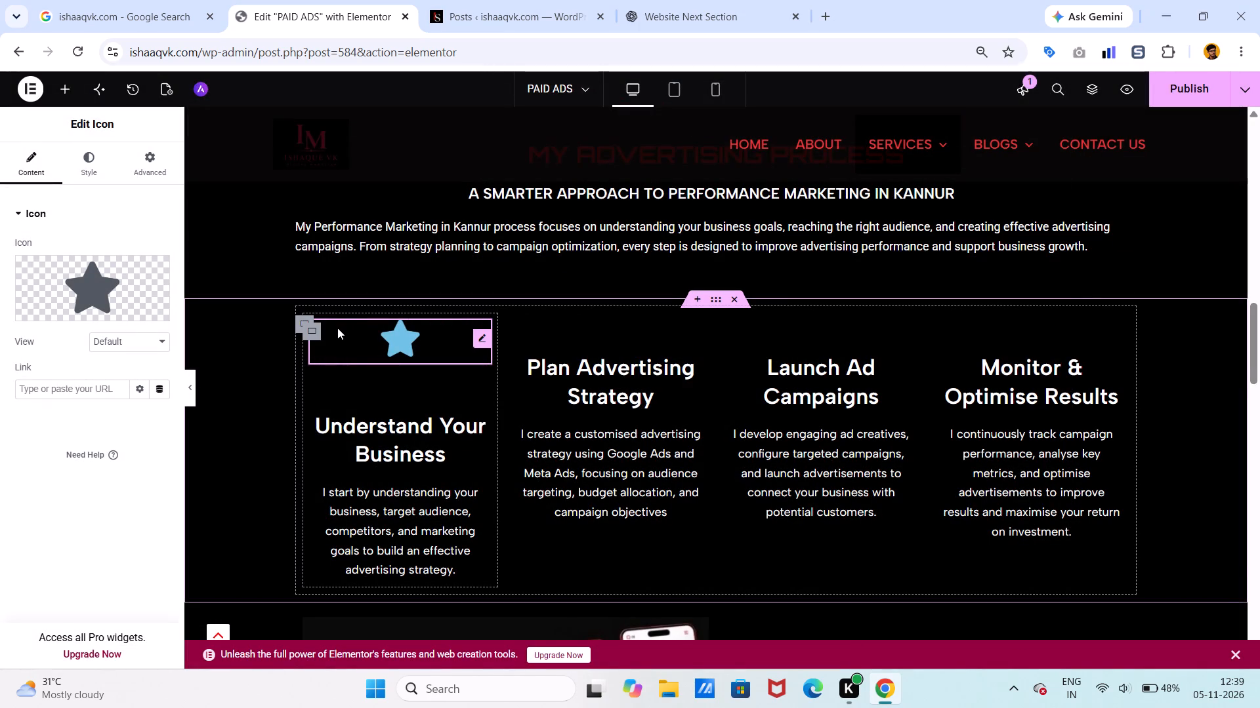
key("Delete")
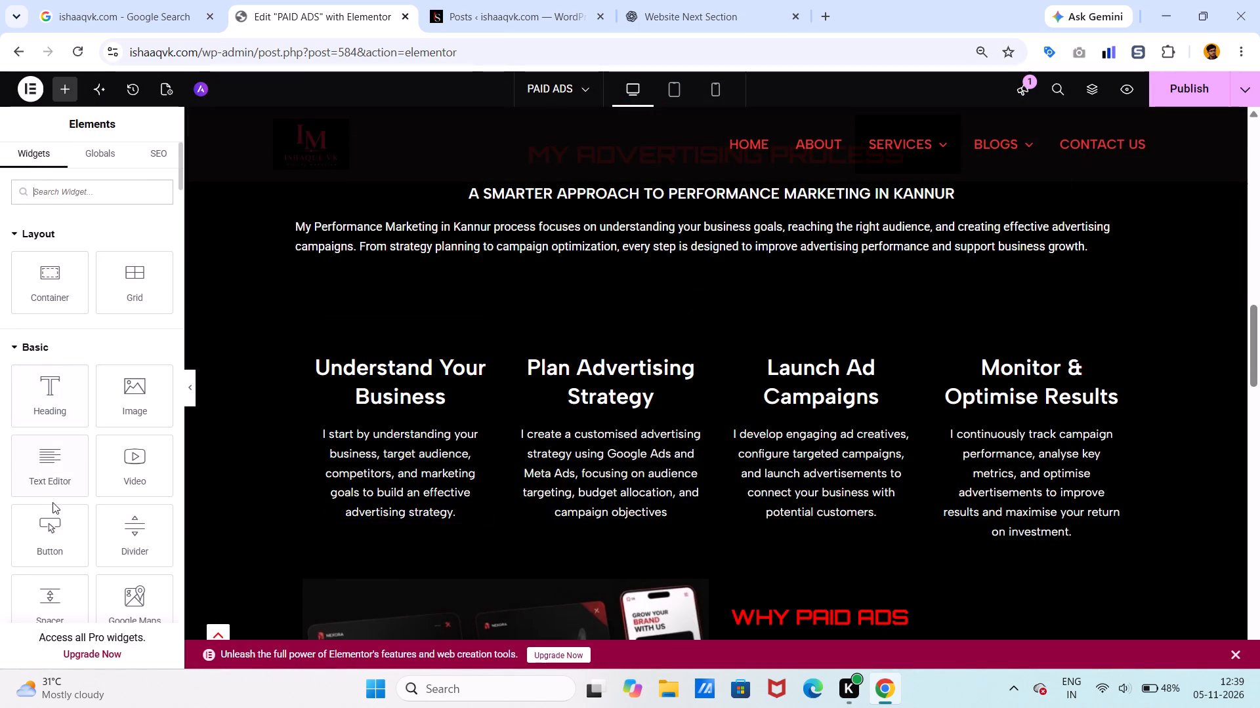
Add a Heading widget above the Understand Your Business icon box and replace its placeholder text with "1".
left_click_drag(64, 409, 366, 361)
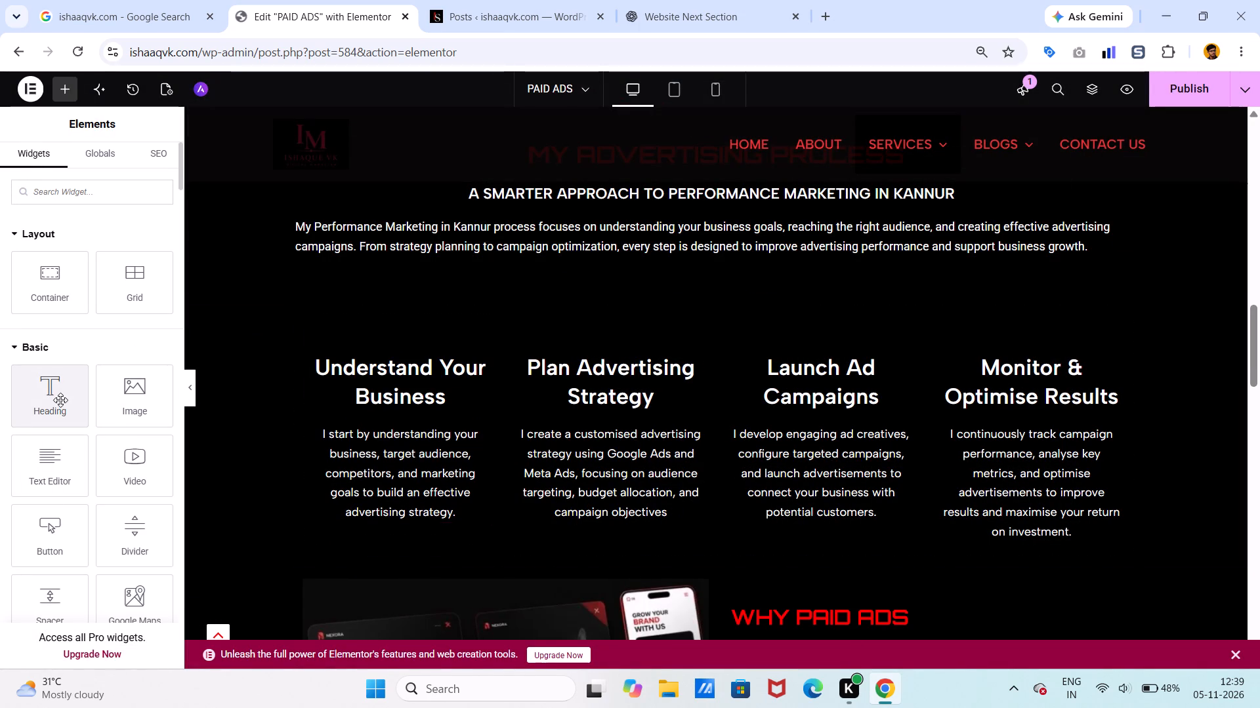
left_click_drag(60, 400, 379, 364)
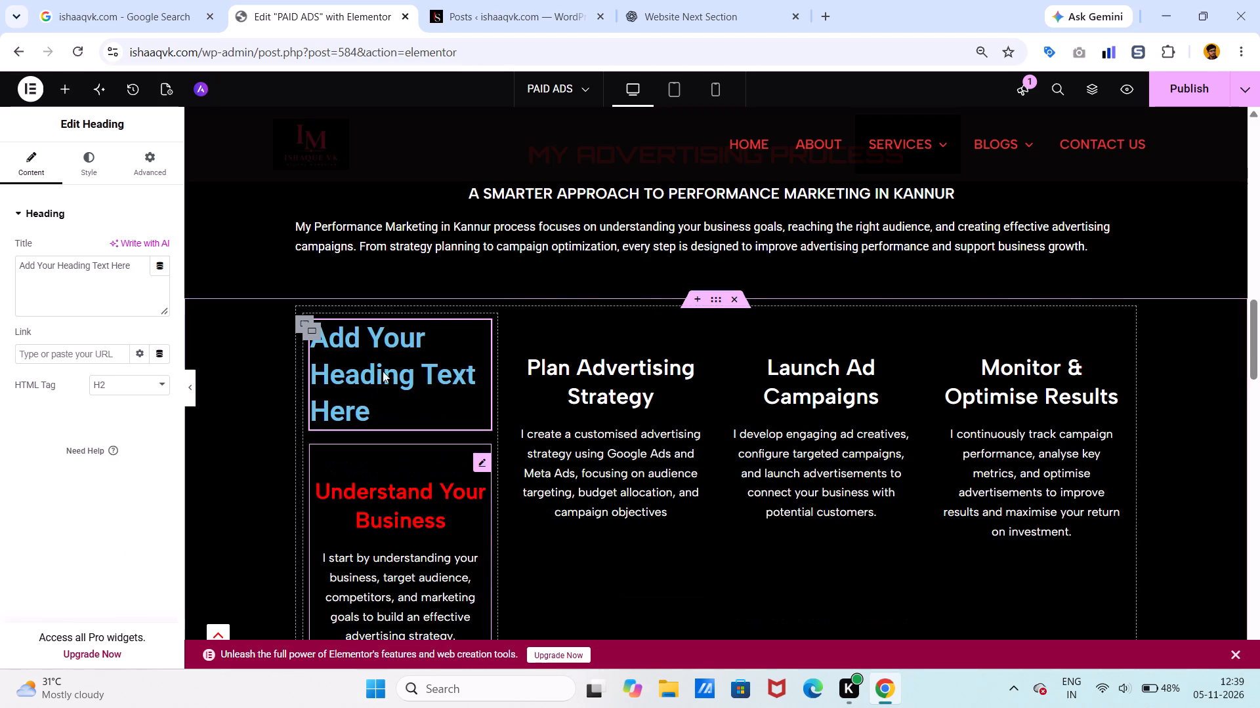
left_click(382, 403)
key("BackSpace")
key("BackSpace")
key("BackSpace")
key("BackSpace")
key("BackSpace")
key("BackSpace")
key("BackSpace")
key("BackSpace")
key("BackSpace")
key("BackSpace")
key("BackSpace")
key("BackSpace")
key("BackSpace")
key("BackSpace")
key("BackSpace")
key("BackSpace")
key("BackSpace")
key("BackSpace")
key("BackSpace")
key("BackSpace")
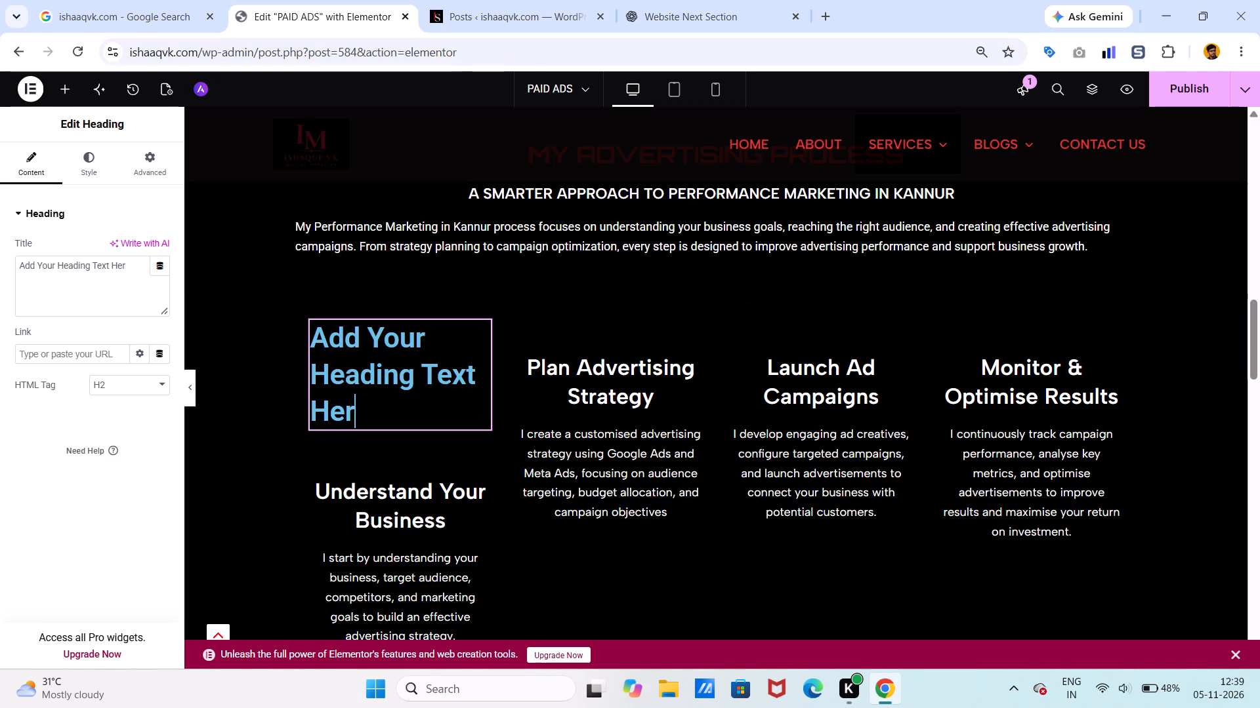
key("BackSpace")
key("BackSpace")
key("BackSpace")
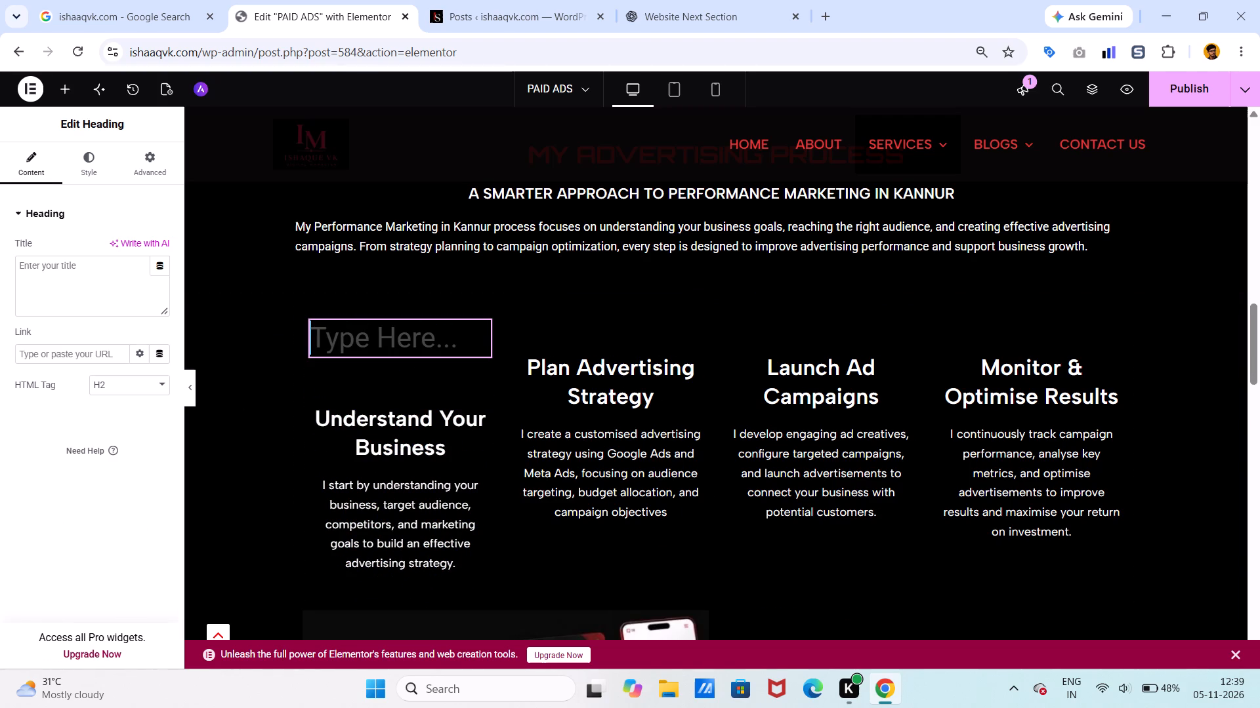
key("1")
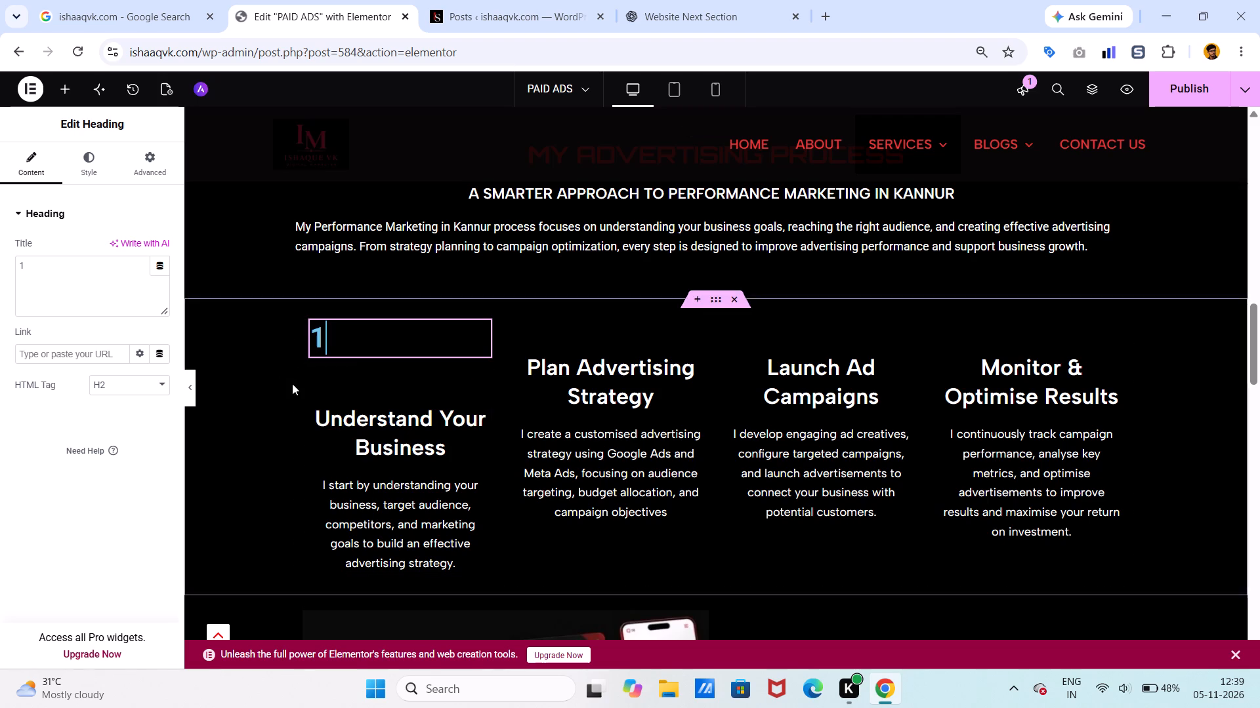
Set the "1" heading's font family to Albert Sans and align it to the centre.
left_click(83, 166)
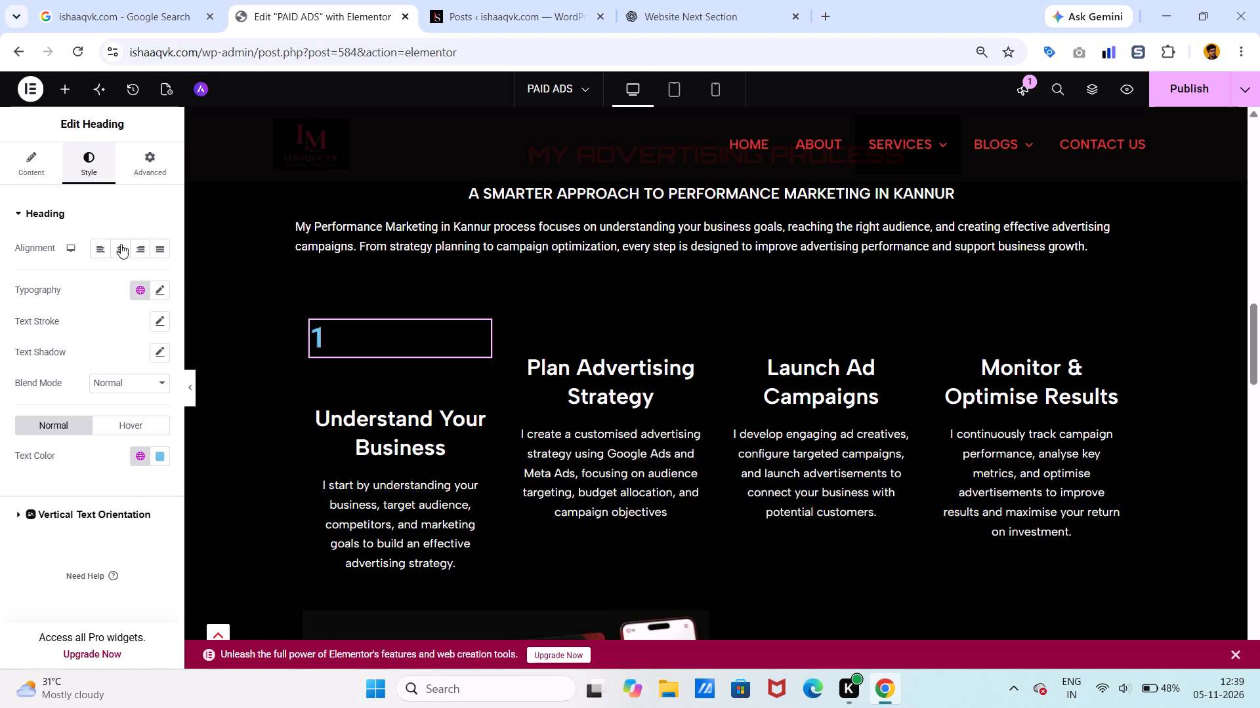
left_click(154, 285)
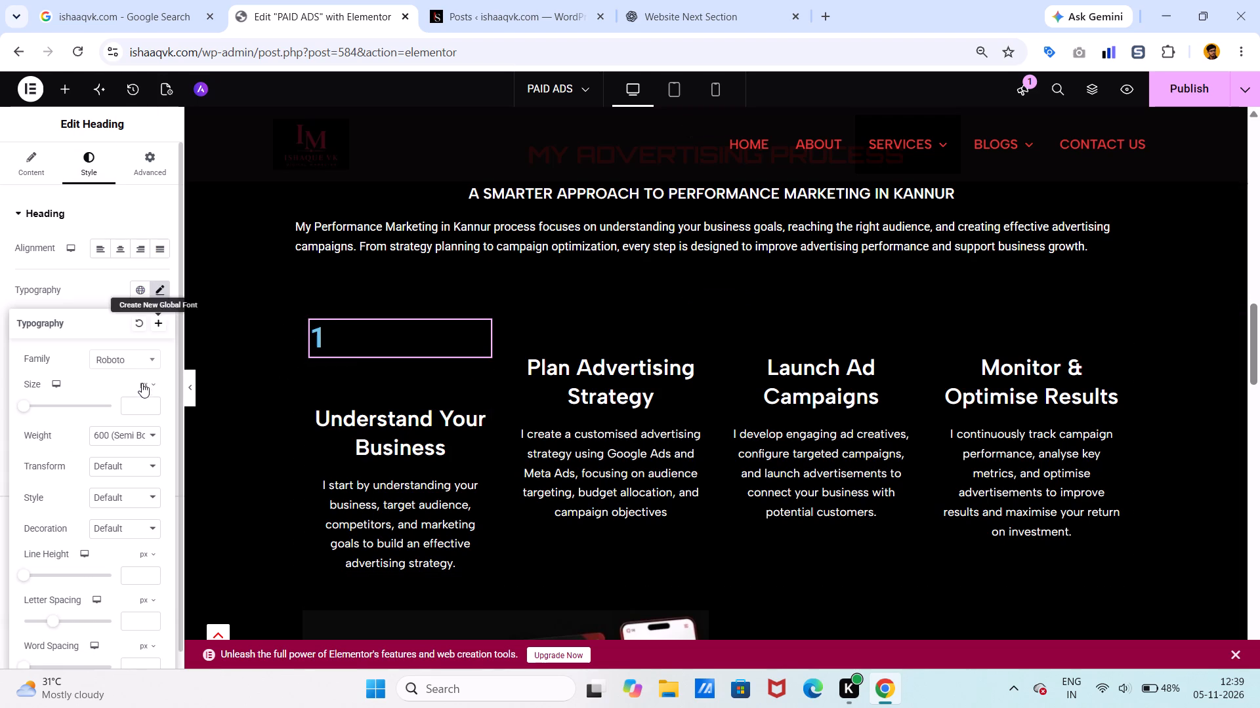
left_click(145, 357)
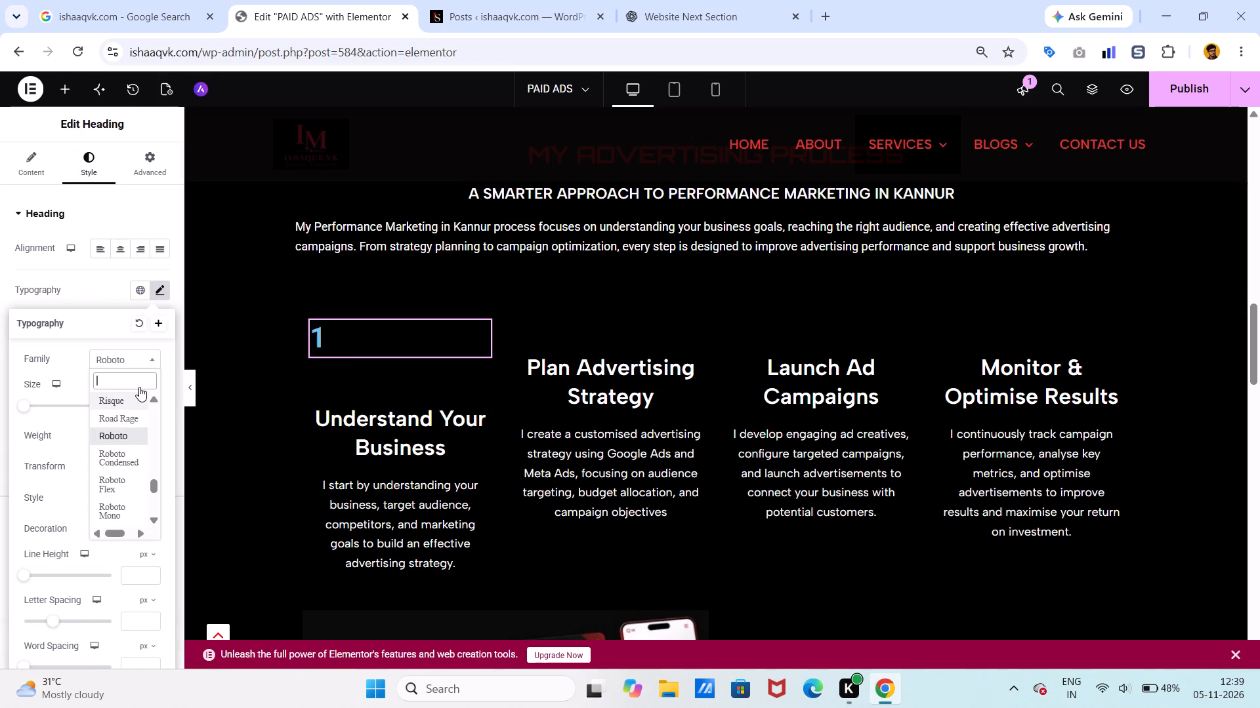
type("ALB")
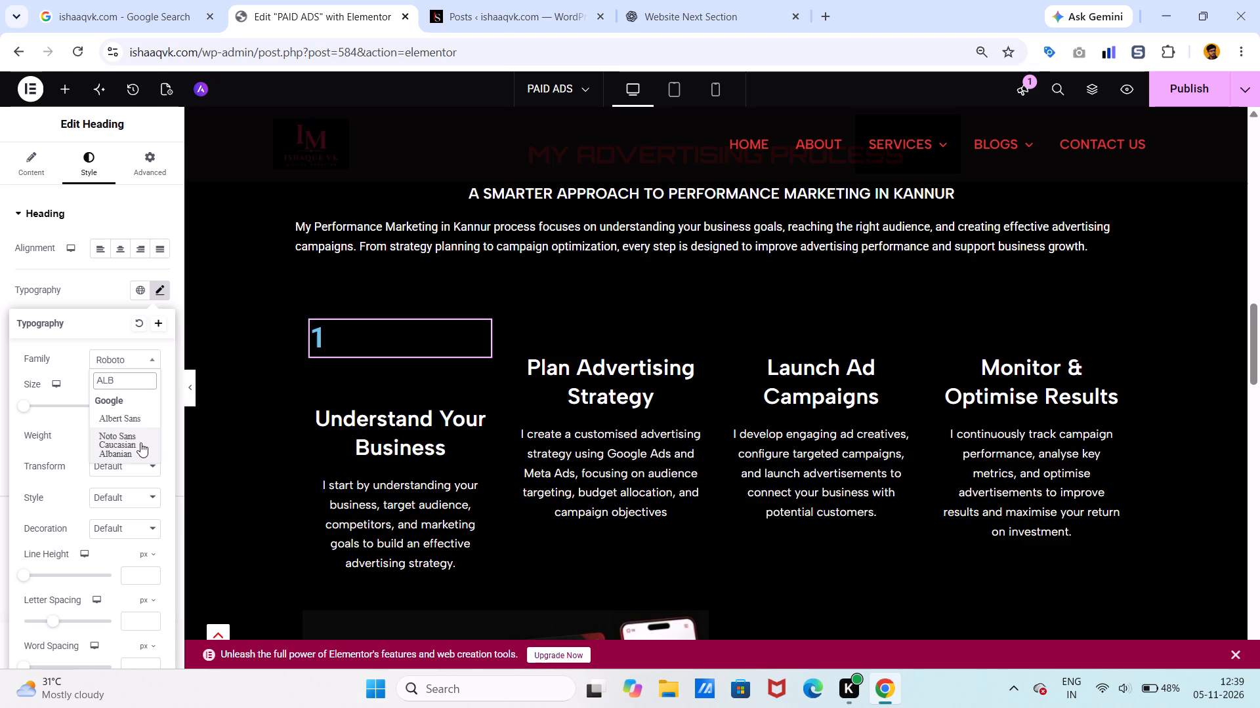
left_click(133, 419)
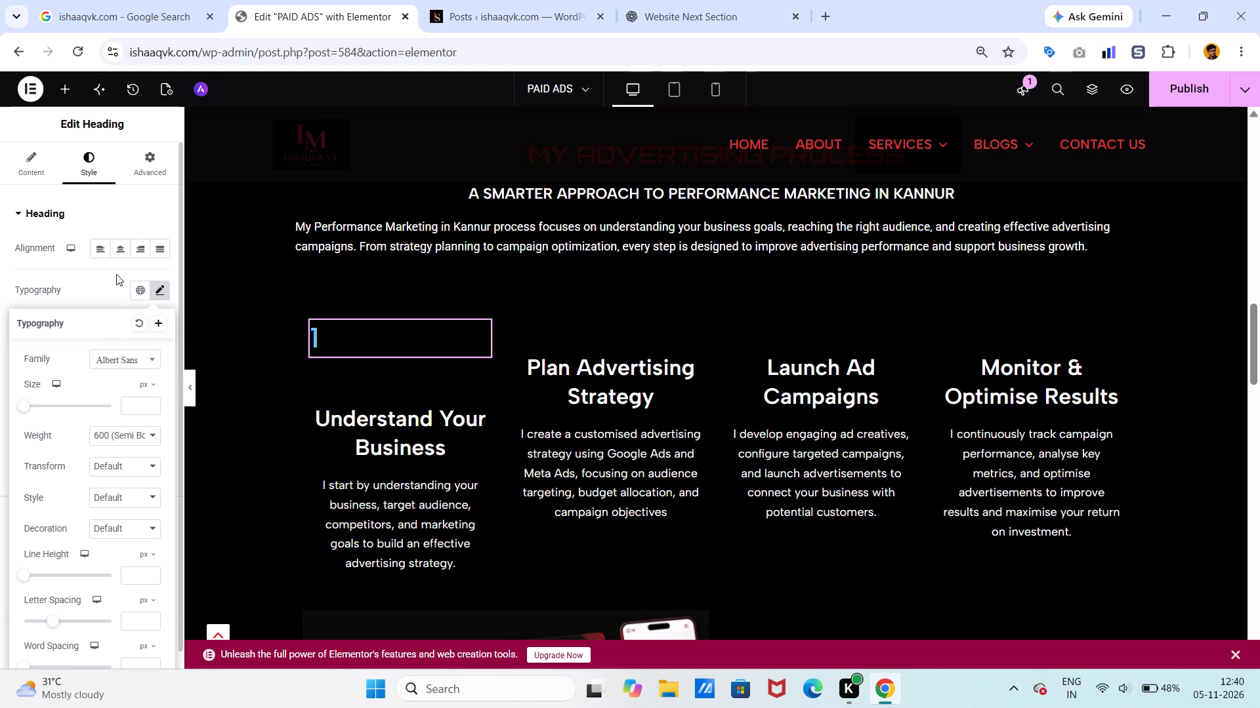
left_click(119, 256)
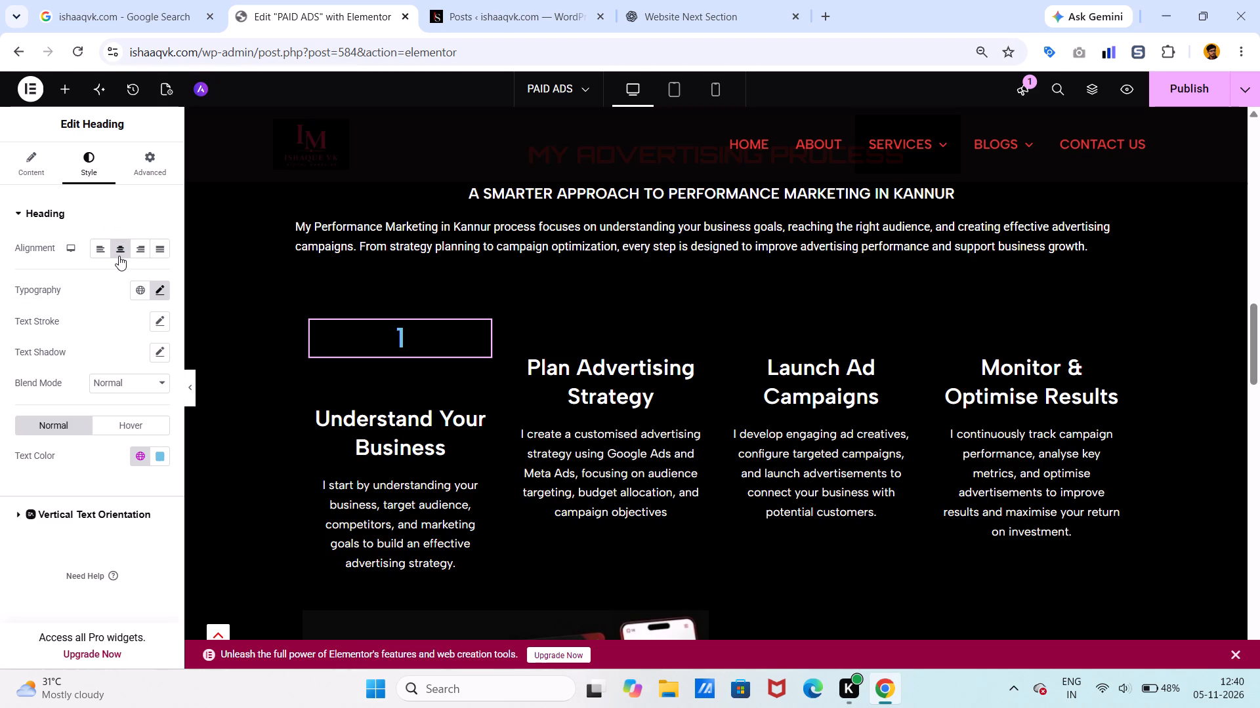
Change the "1" heading's text colour to red #FF0000.
left_click(154, 449)
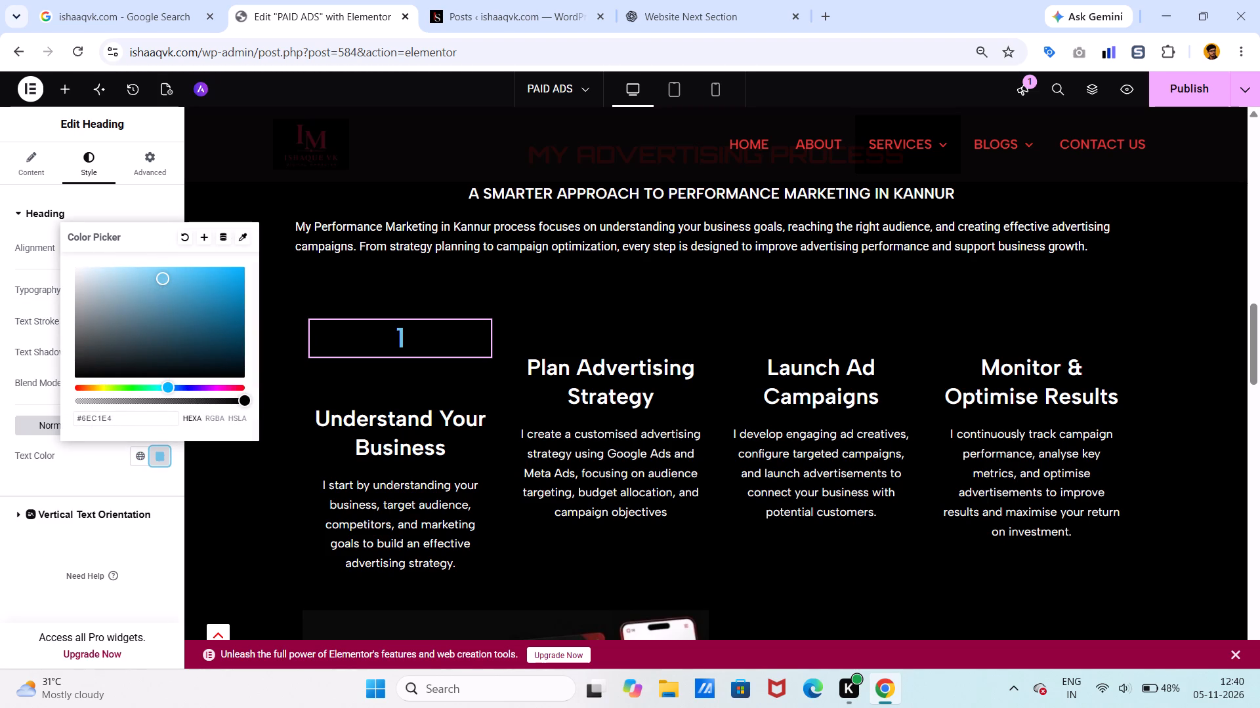
left_click_drag(169, 344, 77, 260)
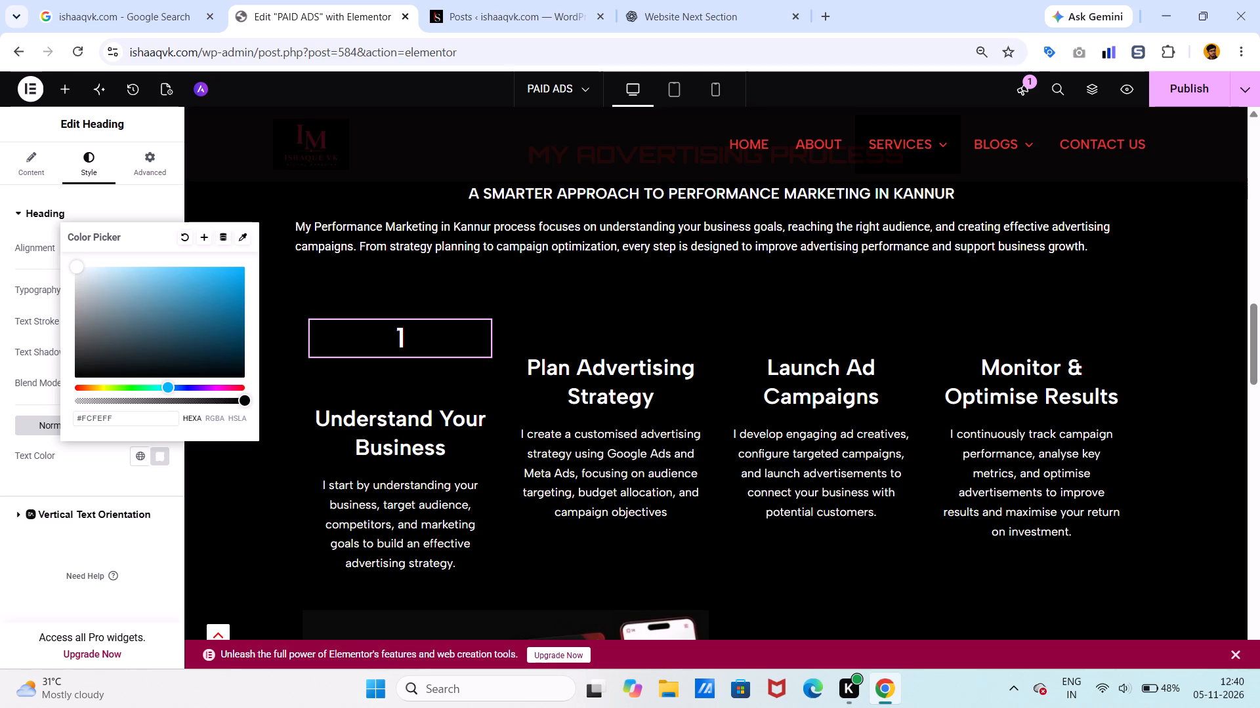
left_click_drag(169, 387, 70, 387)
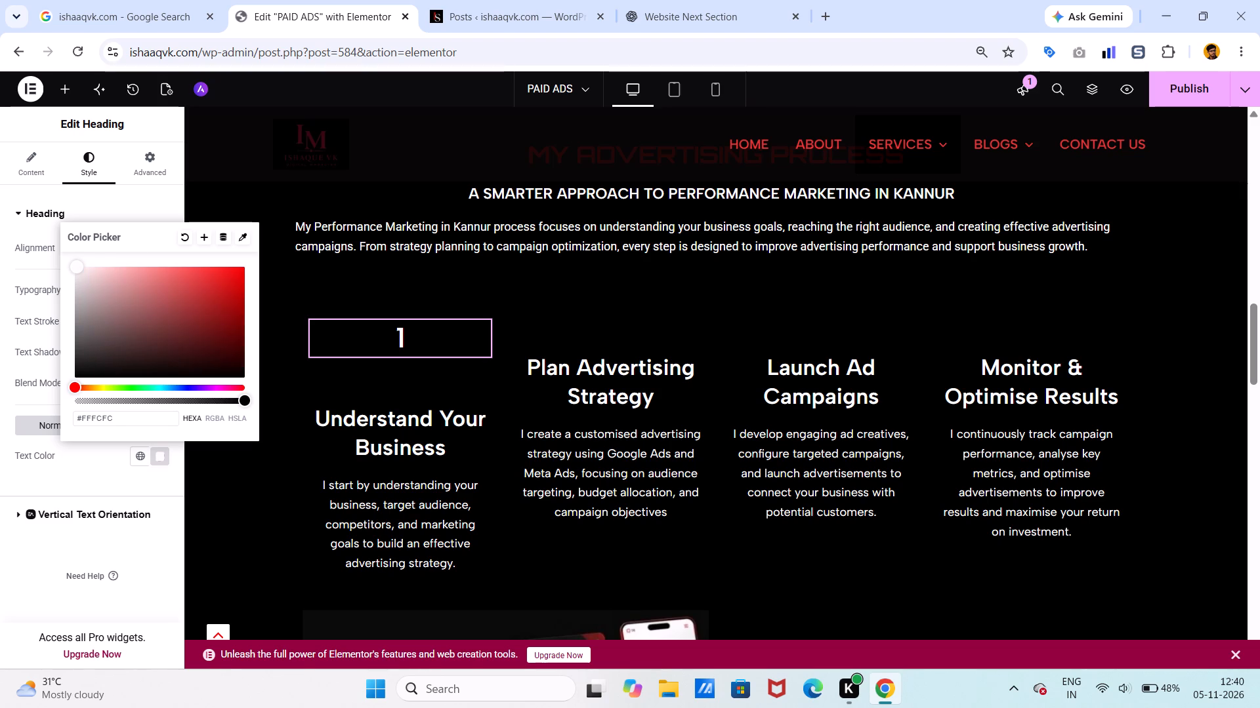
left_click_drag(209, 305, 251, 264)
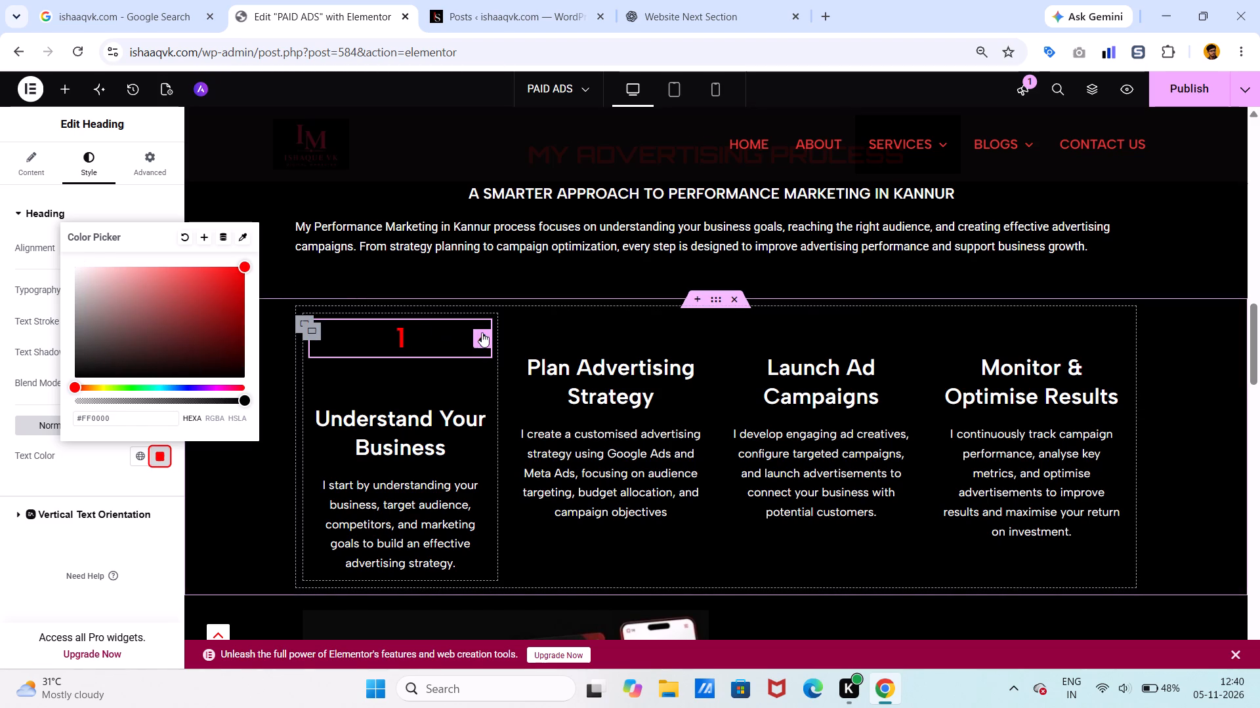
Move the "1" heading from the first card to above the Plan Advertising Strategy icon box.
left_click(483, 333)
left_click_drag(483, 333, 555, 323)
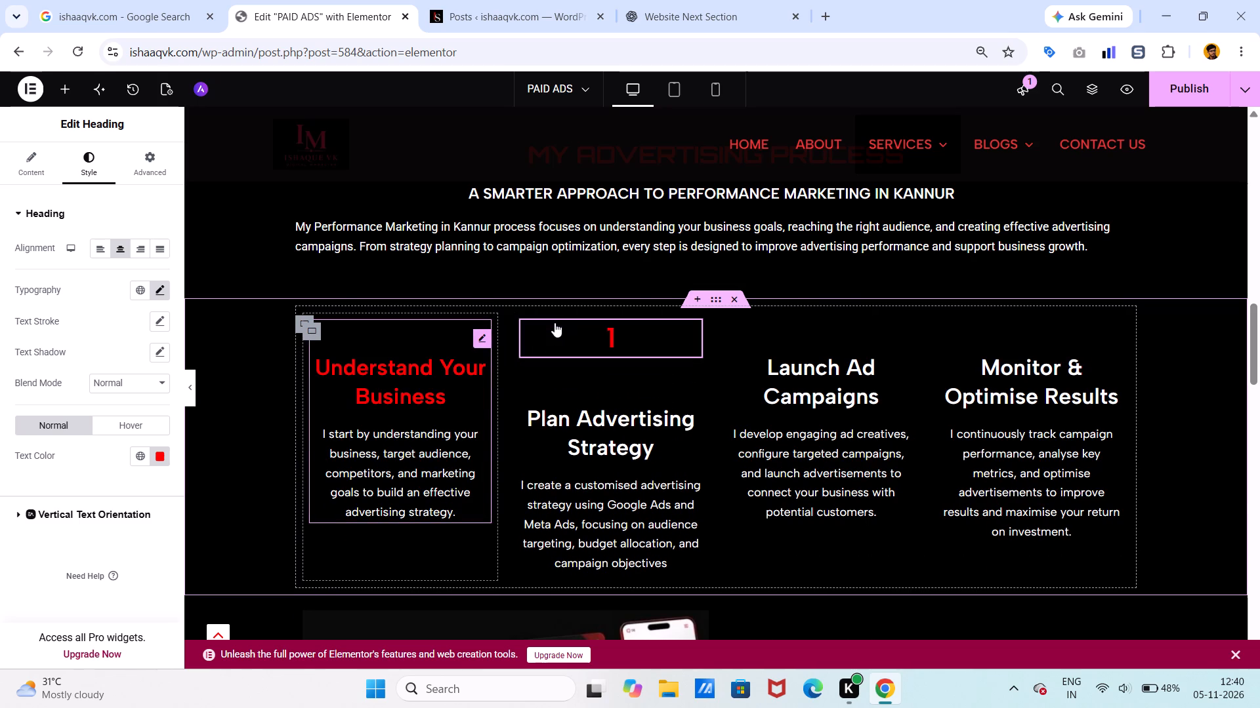
Move the "1" heading from the second card back to above the Understand Your Business icon box.
left_click(555, 323)
left_click_drag(555, 323, 499, 327)
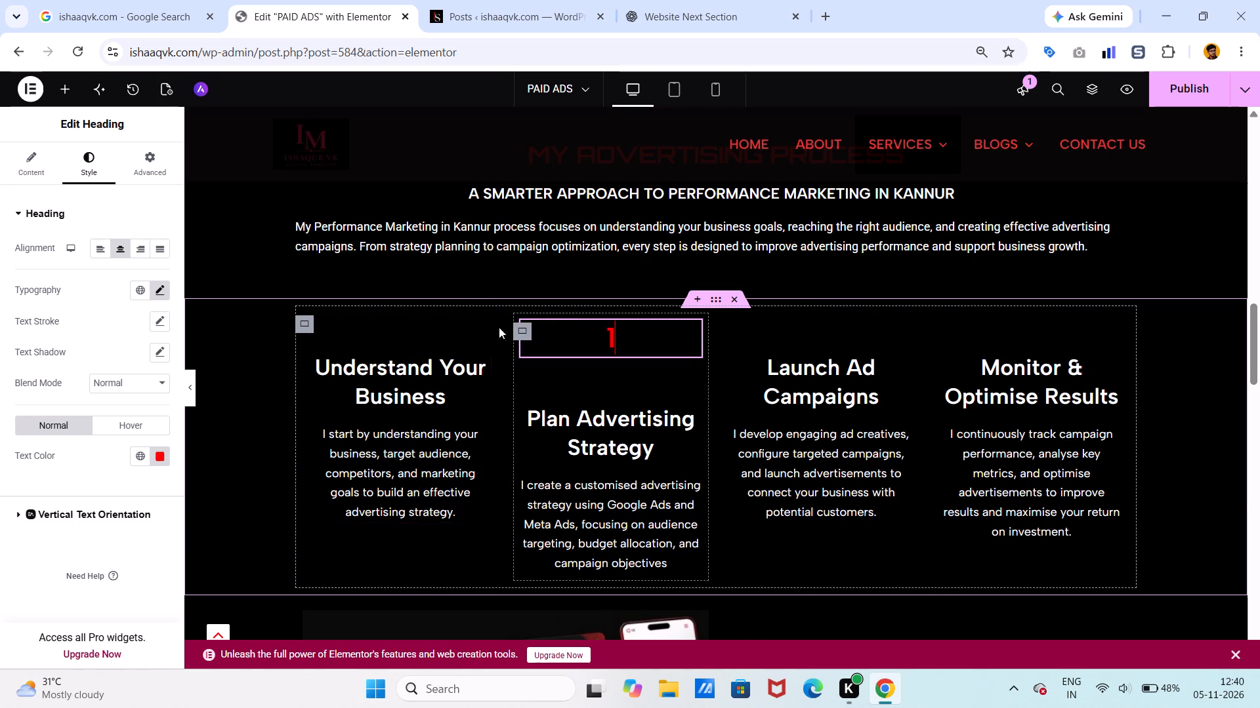
left_click_drag(499, 327, 463, 328)
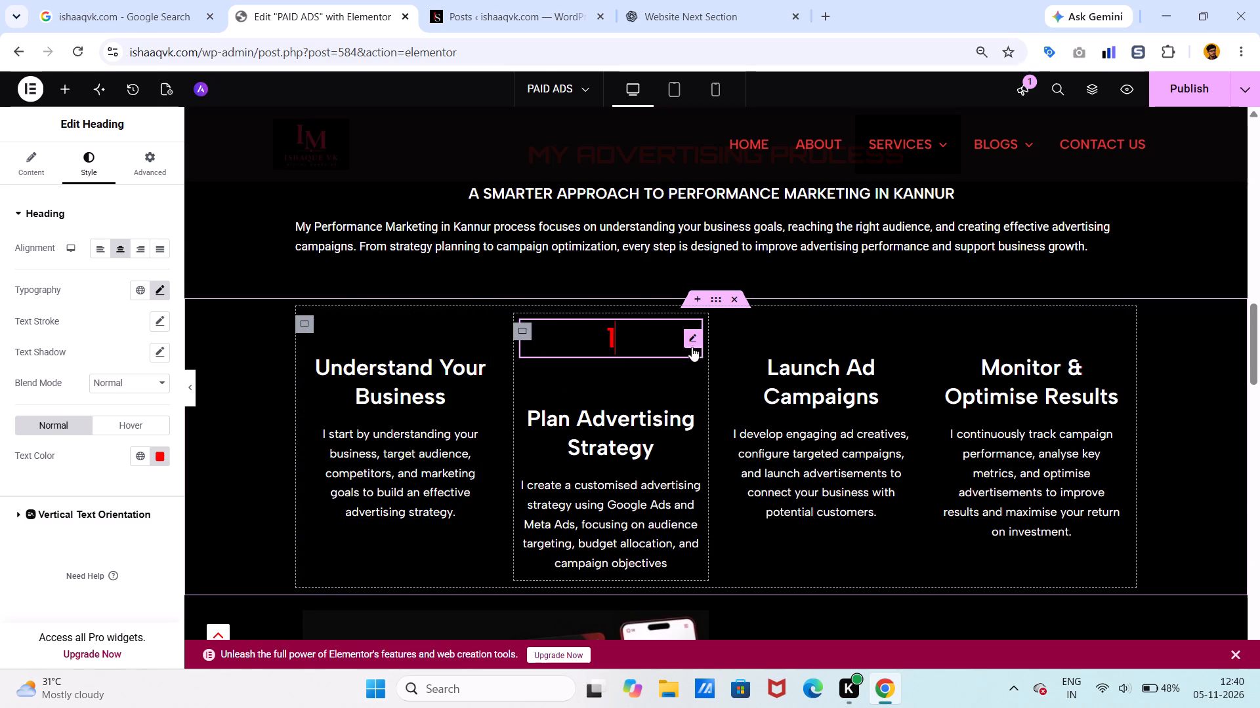
left_click_drag(693, 341, 426, 329)
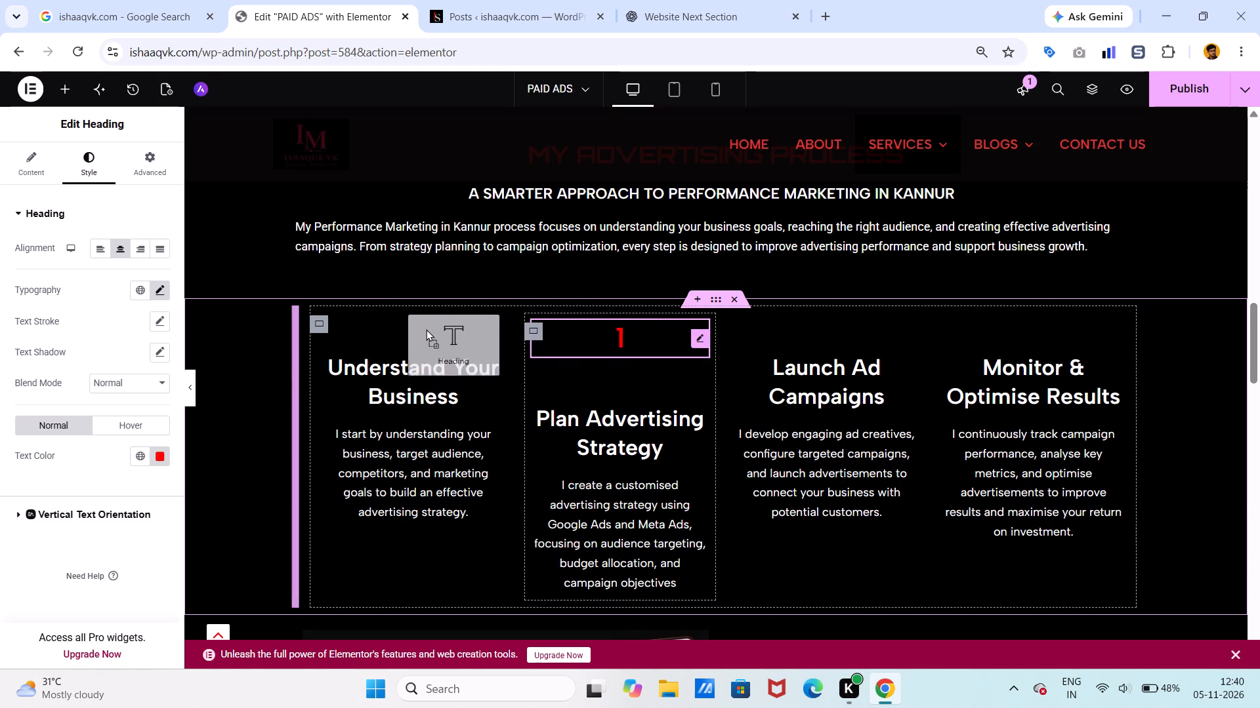
left_click_drag(426, 329, 469, 307)
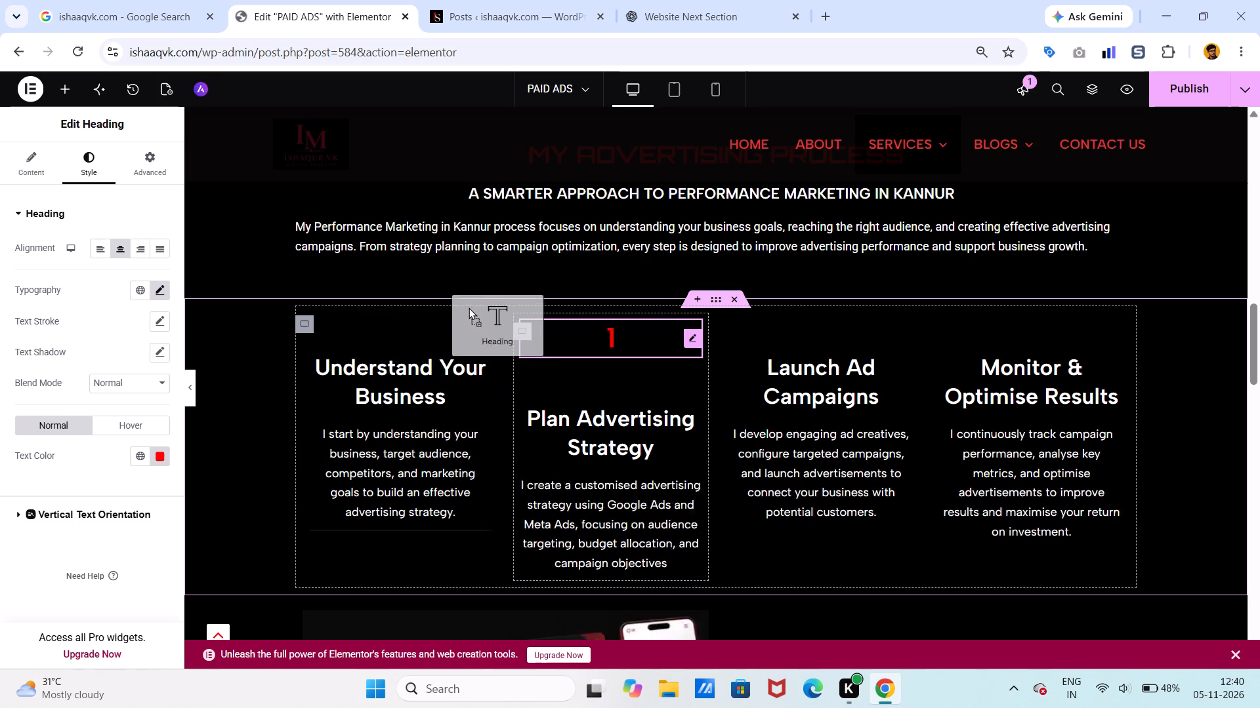
left_click_drag(469, 307, 437, 353)
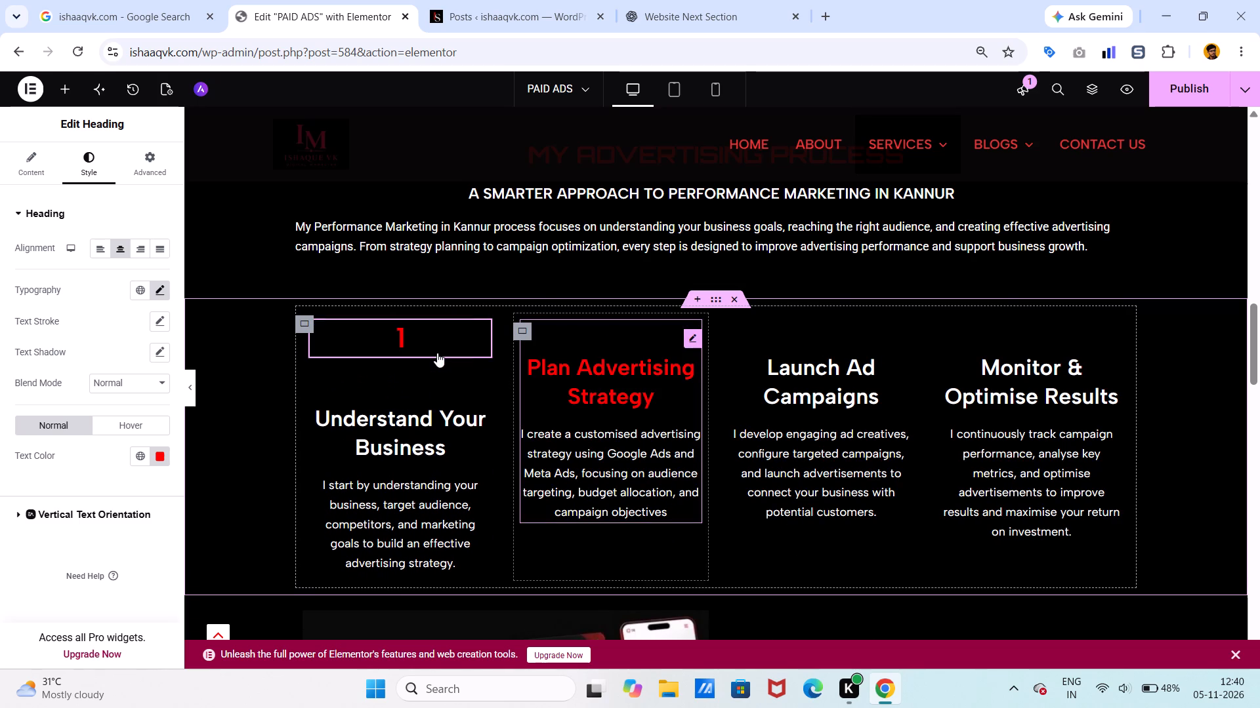
Duplicate the "1" heading, move the copy above the Plan Advertising Strategy icon box and change its text to "2".
key("ctrl+d")
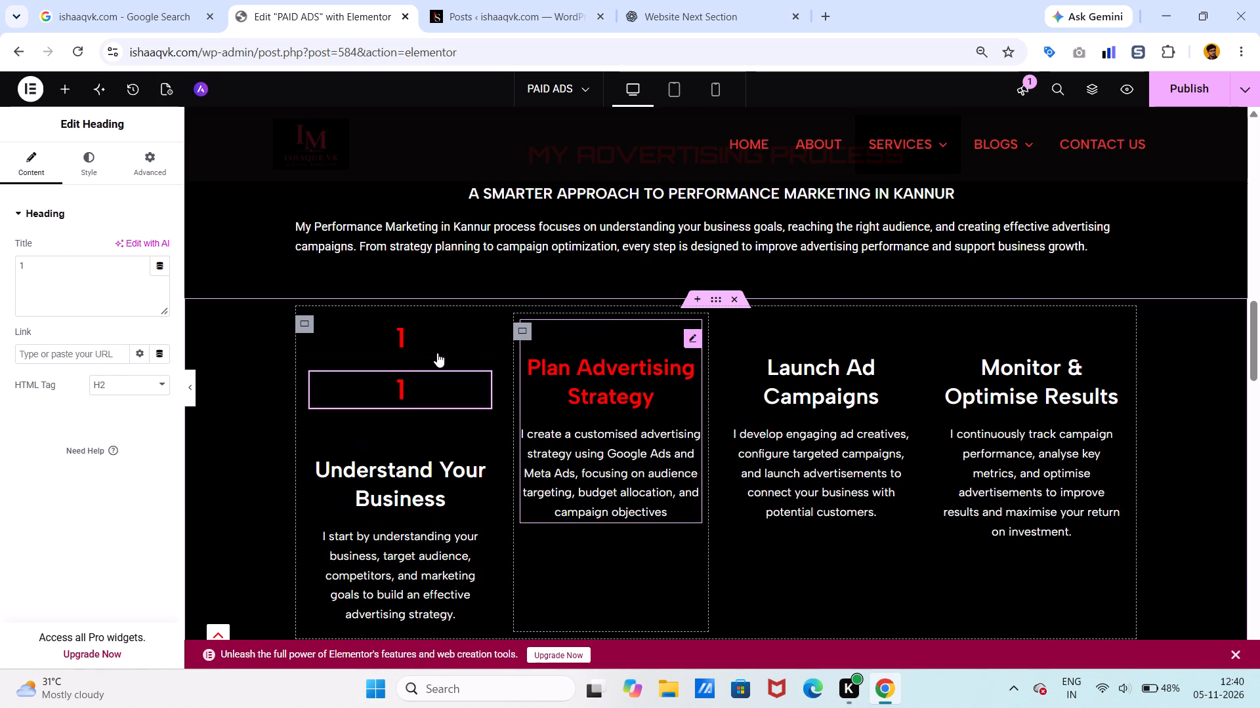
left_click_drag(426, 379, 587, 325)
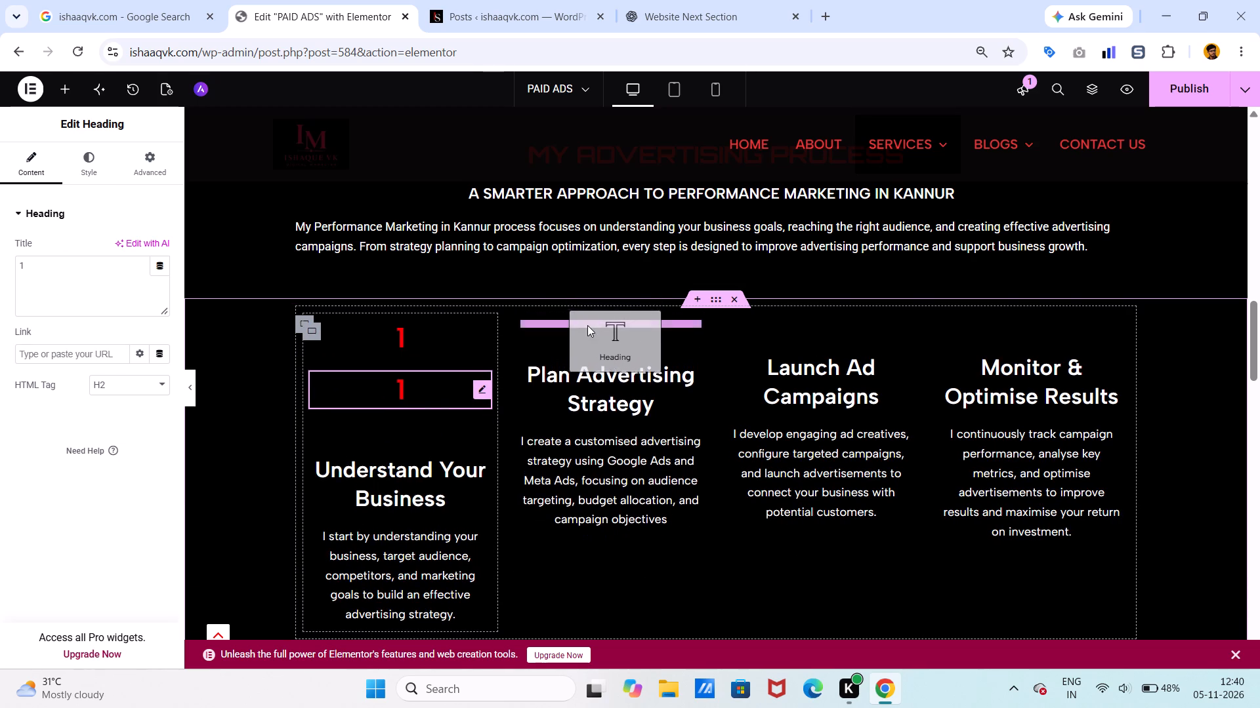
left_click(613, 332)
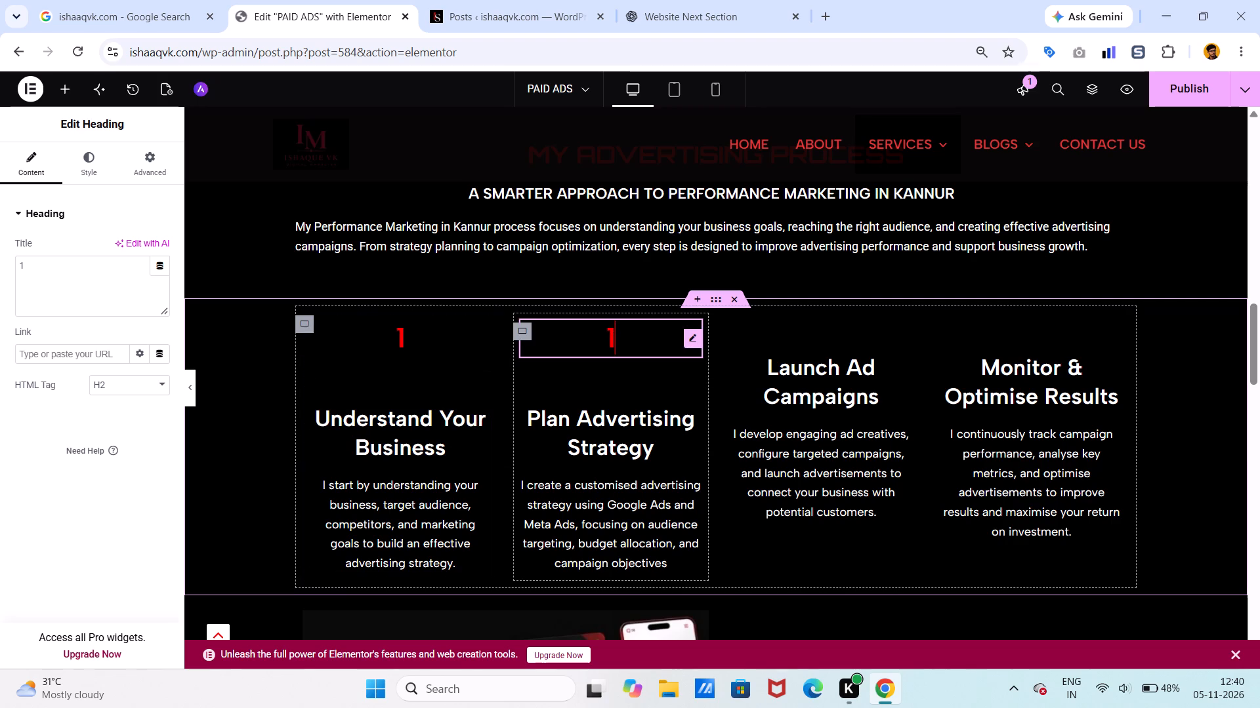
key("BackSpace")
key("2")
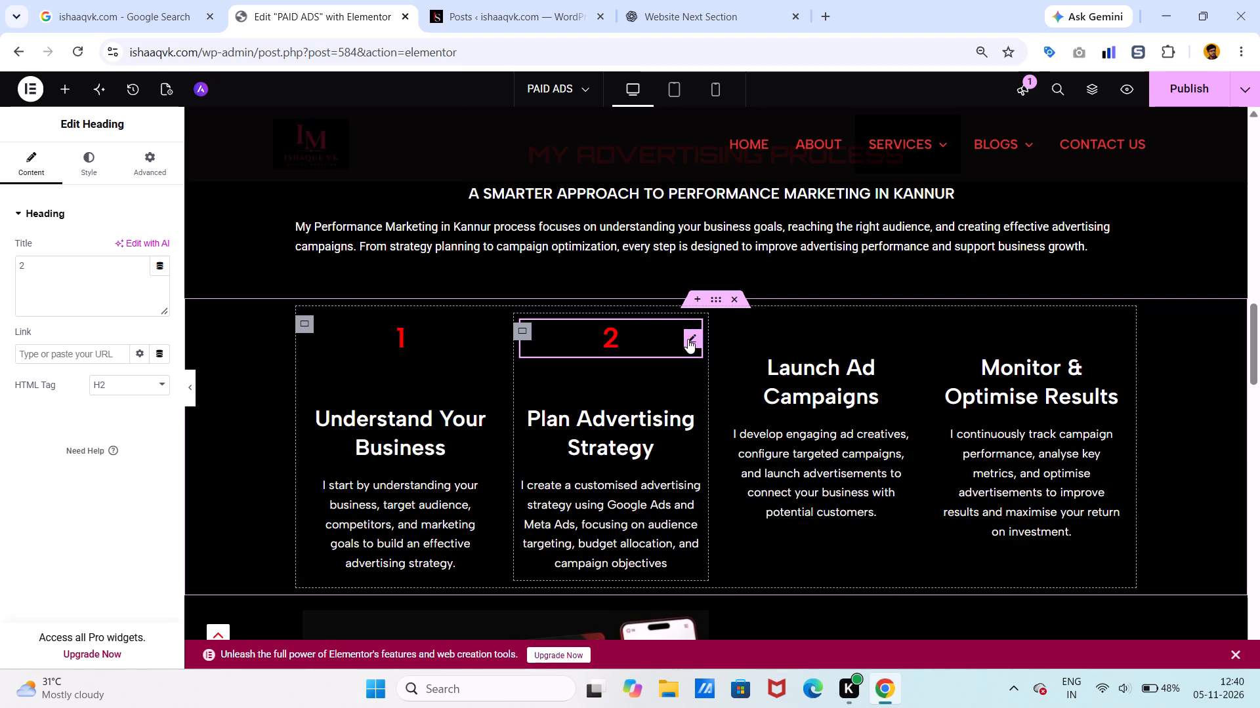
Duplicate the "2" heading, move the copy above the Launch Ad Campaigns icon box and change its text to "3".
left_click(688, 339)
key("ctrl+d")
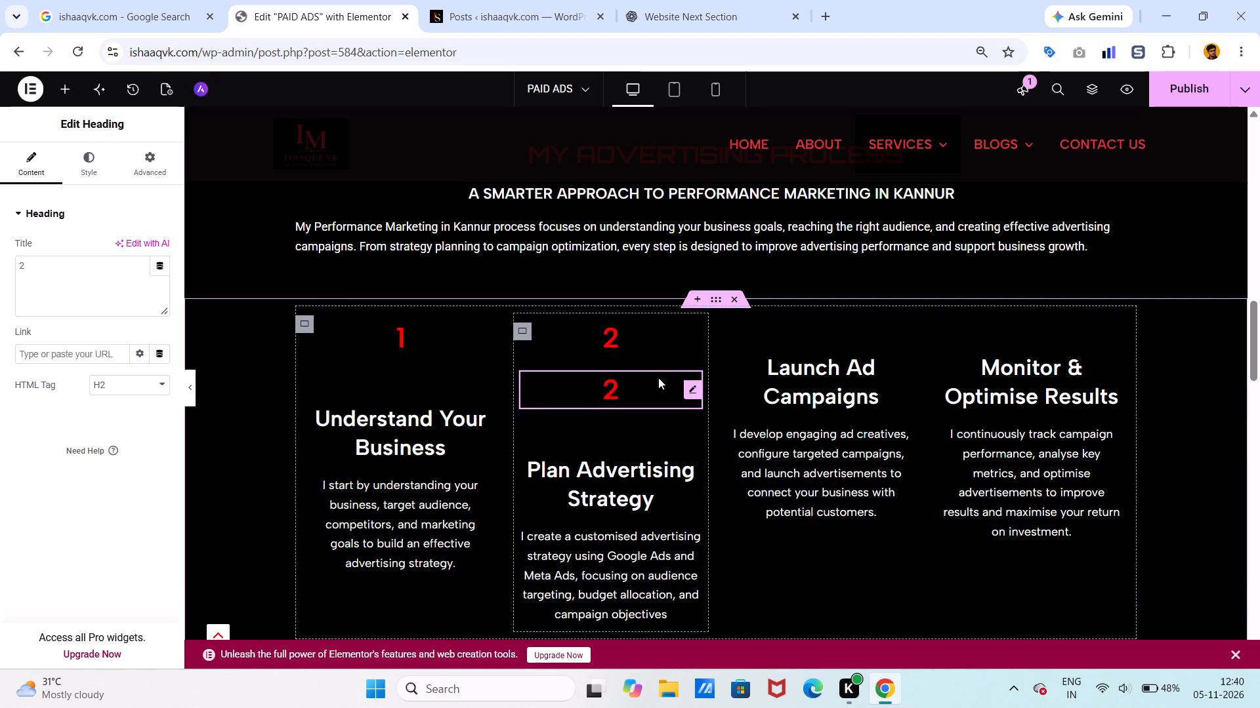
left_click_drag(658, 378, 779, 331)
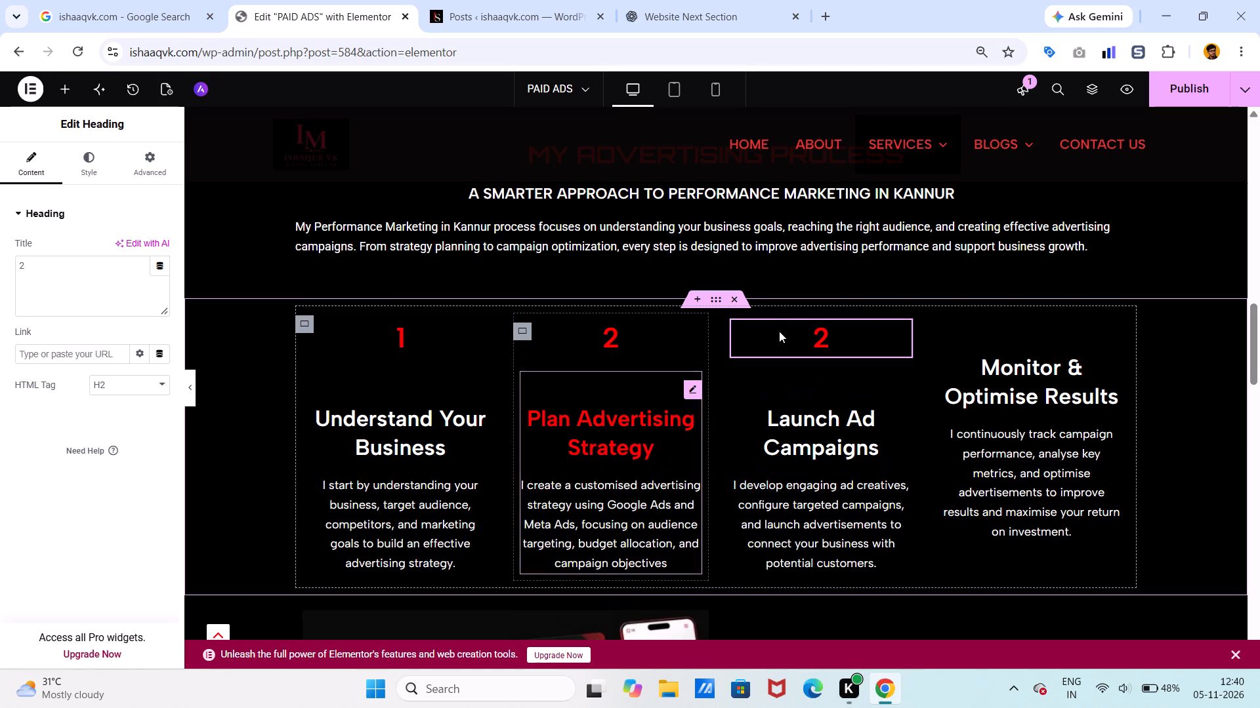
left_click(835, 331)
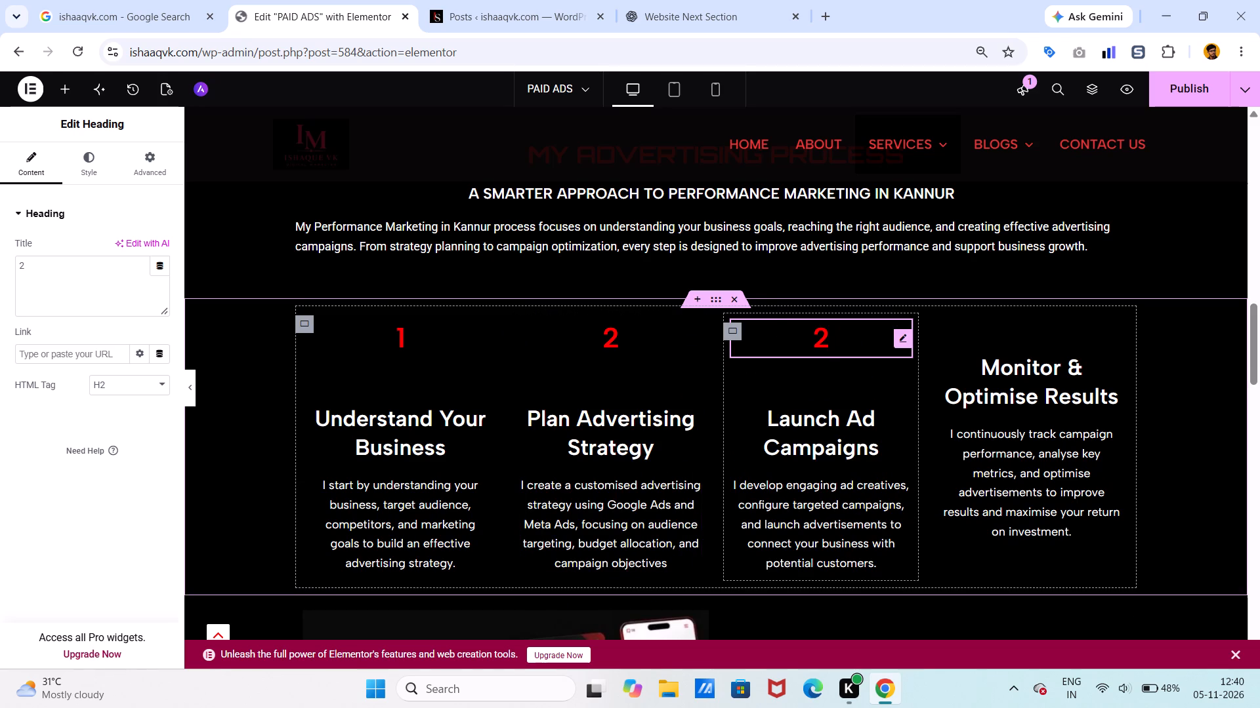
key("BackSpace")
key("3")
Duplicate the "3" heading, move the copy above the Monitor & Optimise Results icon box and change its text to "4".
key("ctrl+d")
left_click_drag(868, 392, 1064, 312)
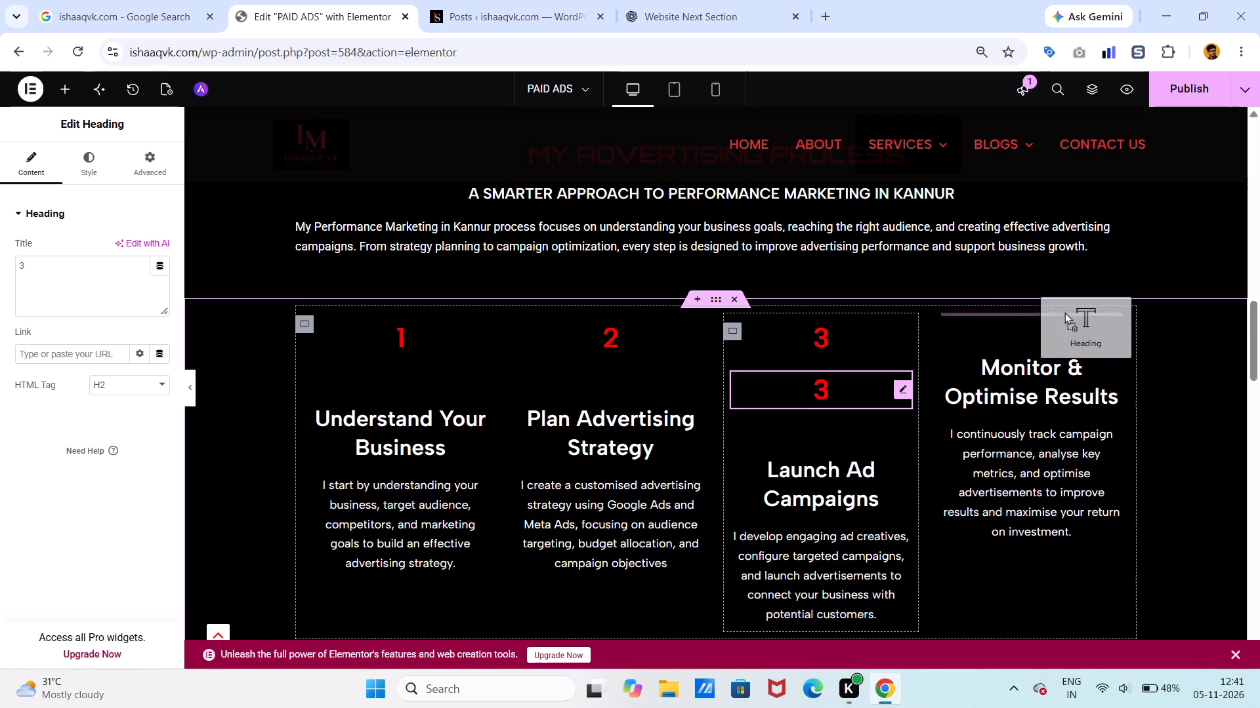
left_click_drag(1064, 312, 1009, 329)
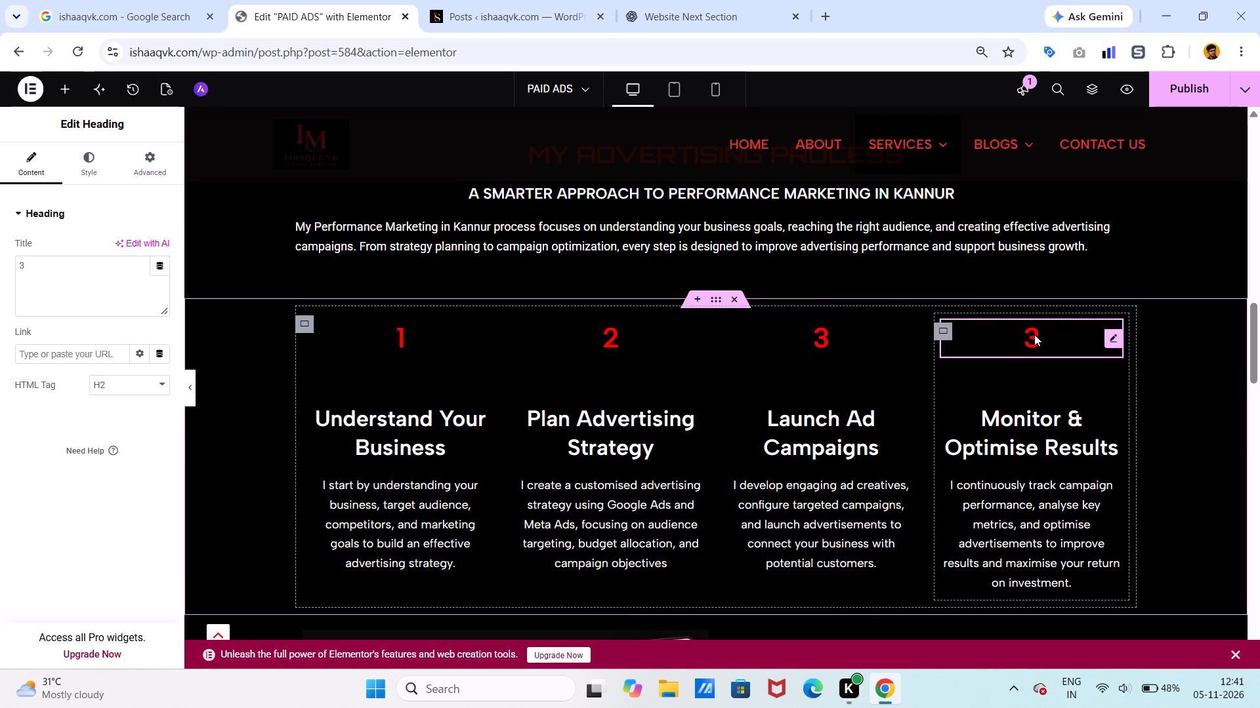
left_click(1036, 334)
key("BackSpace")
key("4")
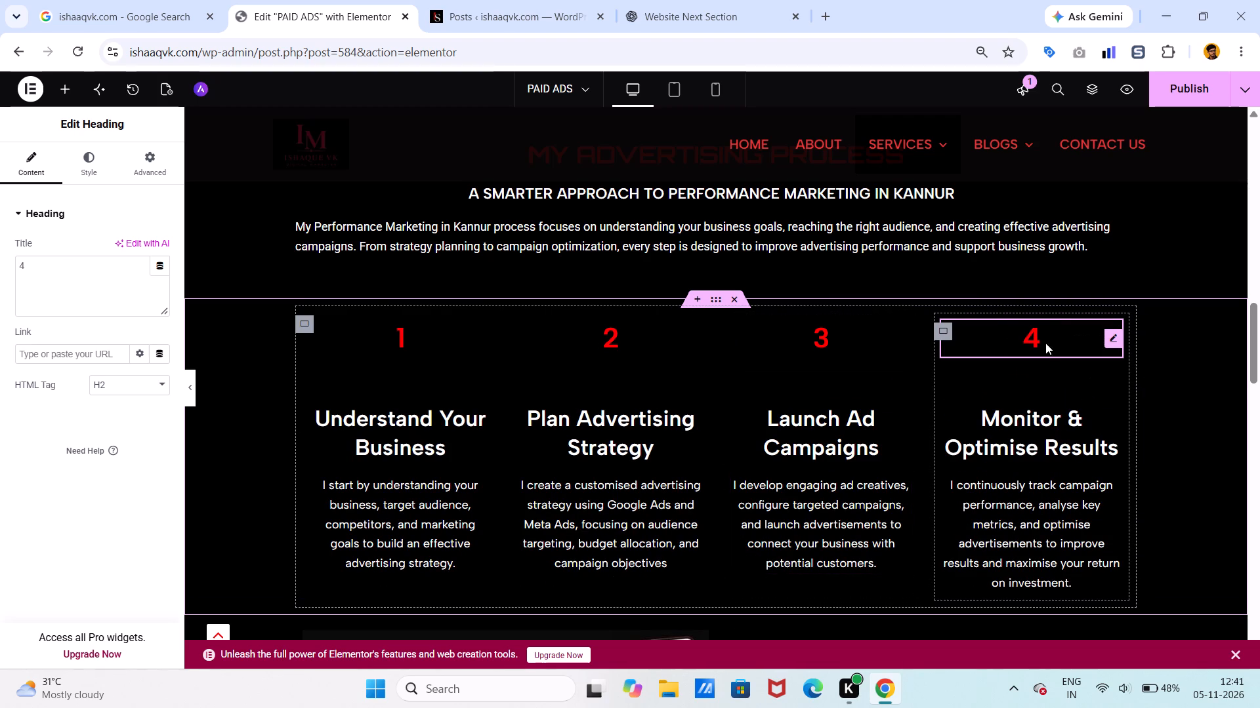
Set the alignment of all four advertising process icon boxes to justified, from Monitor & Optimise Results back to Understand Your Business.
scroll(746, 478, "down", 1)
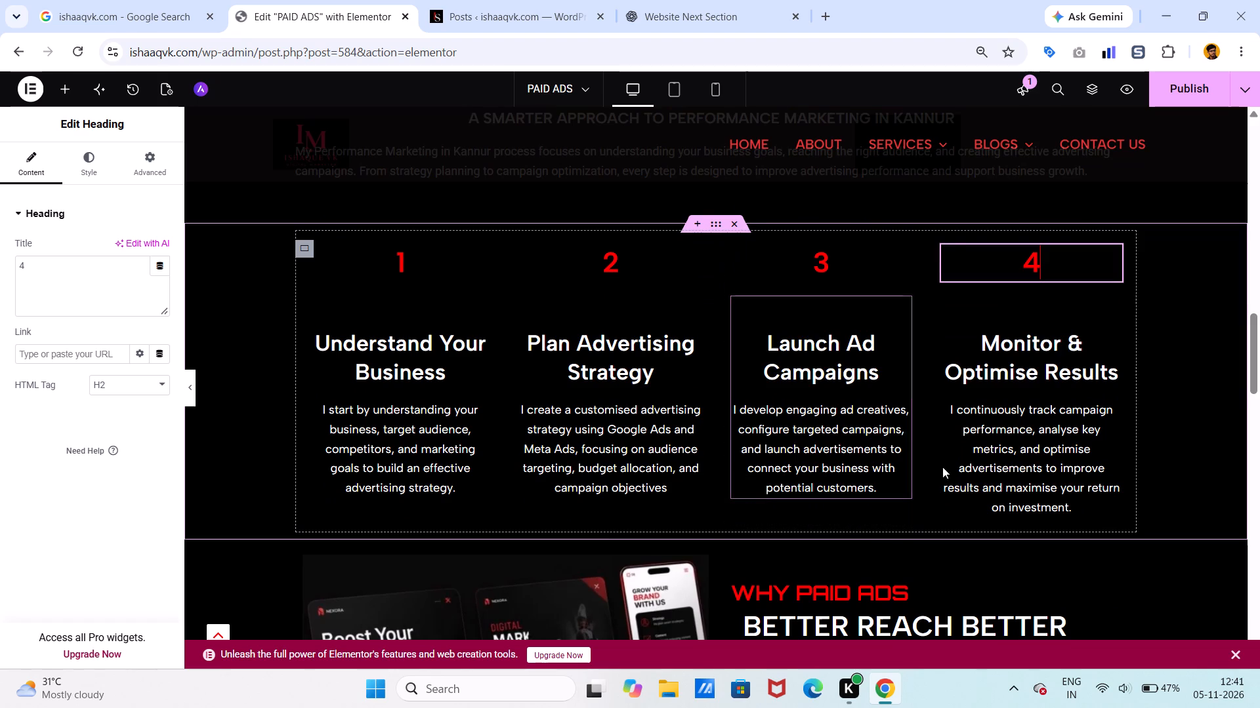
left_click(965, 466)
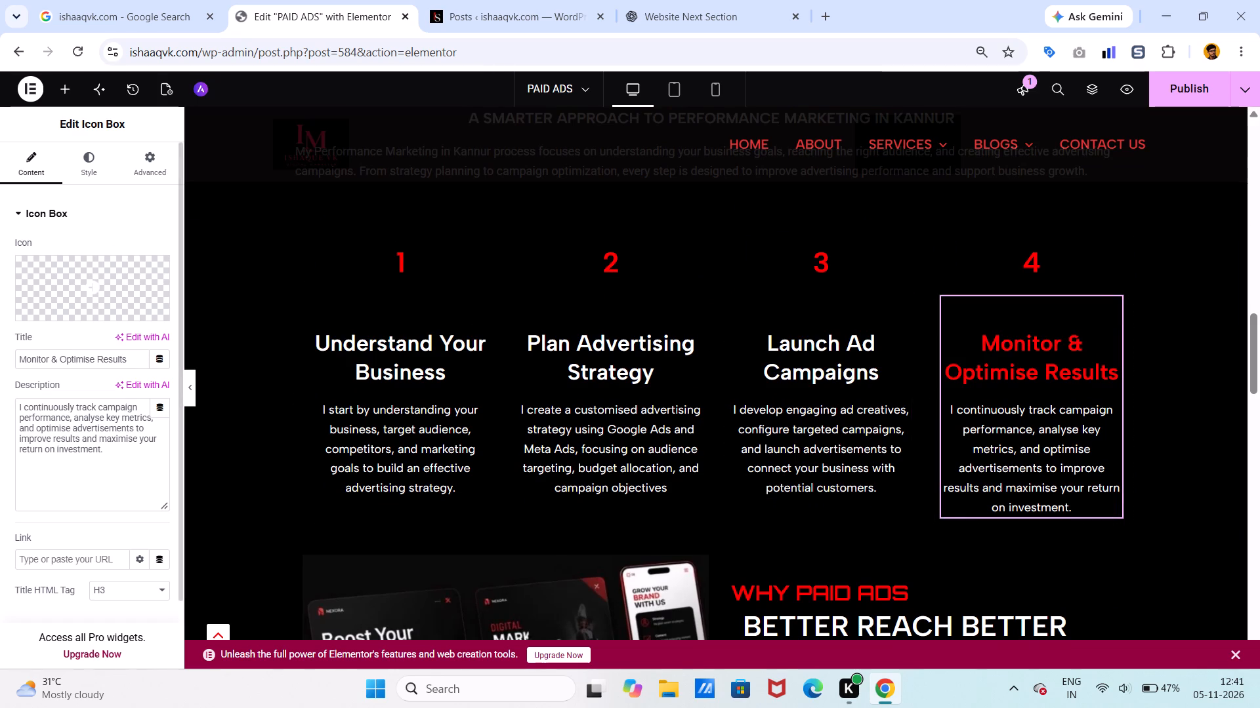
left_click(91, 173)
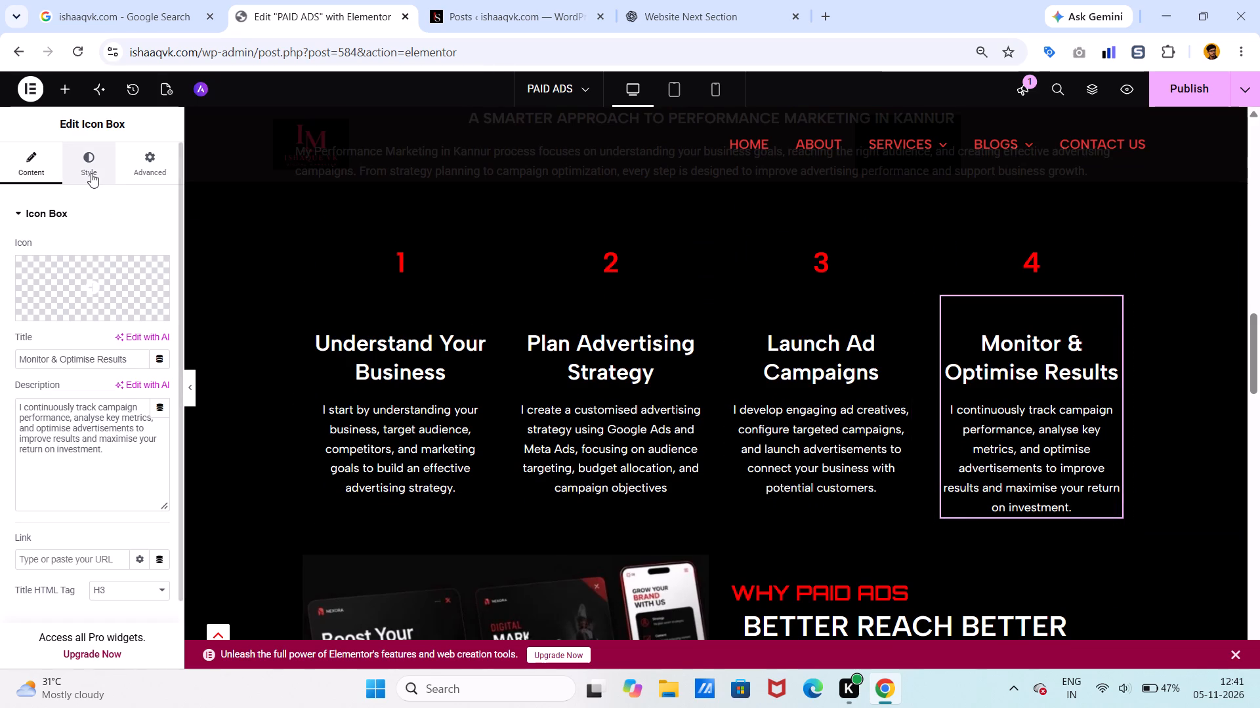
left_click(161, 258)
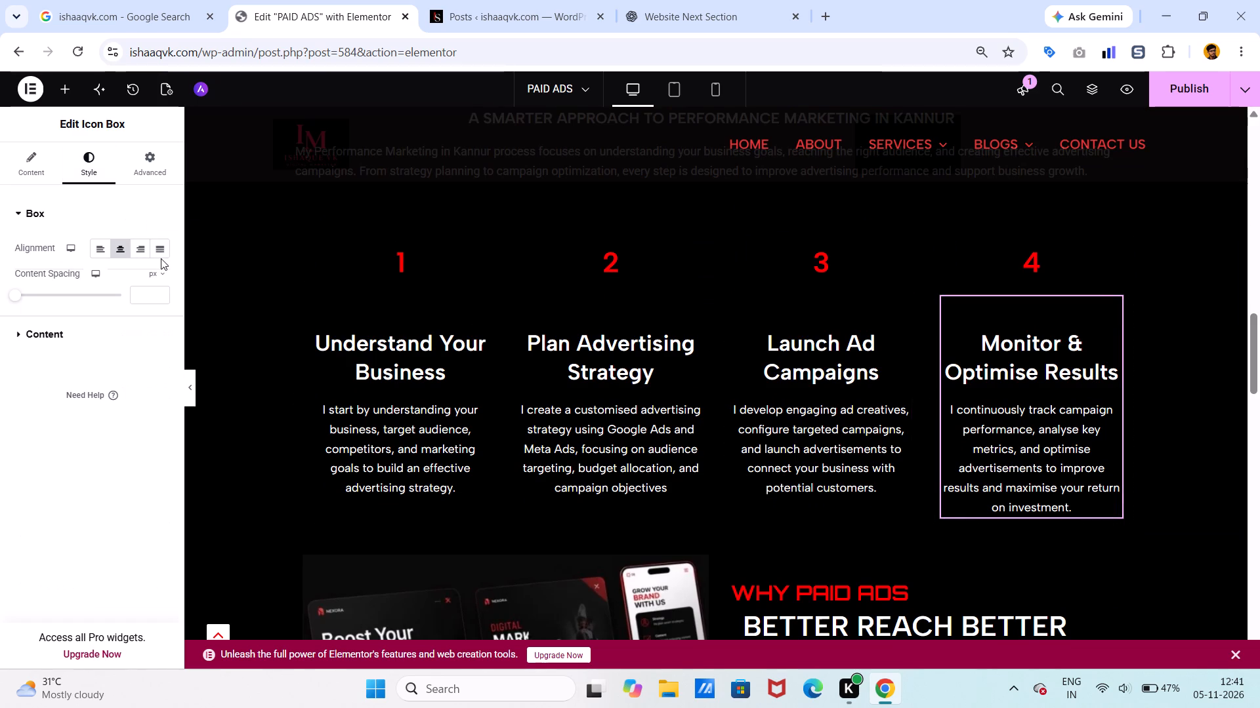
left_click(160, 254)
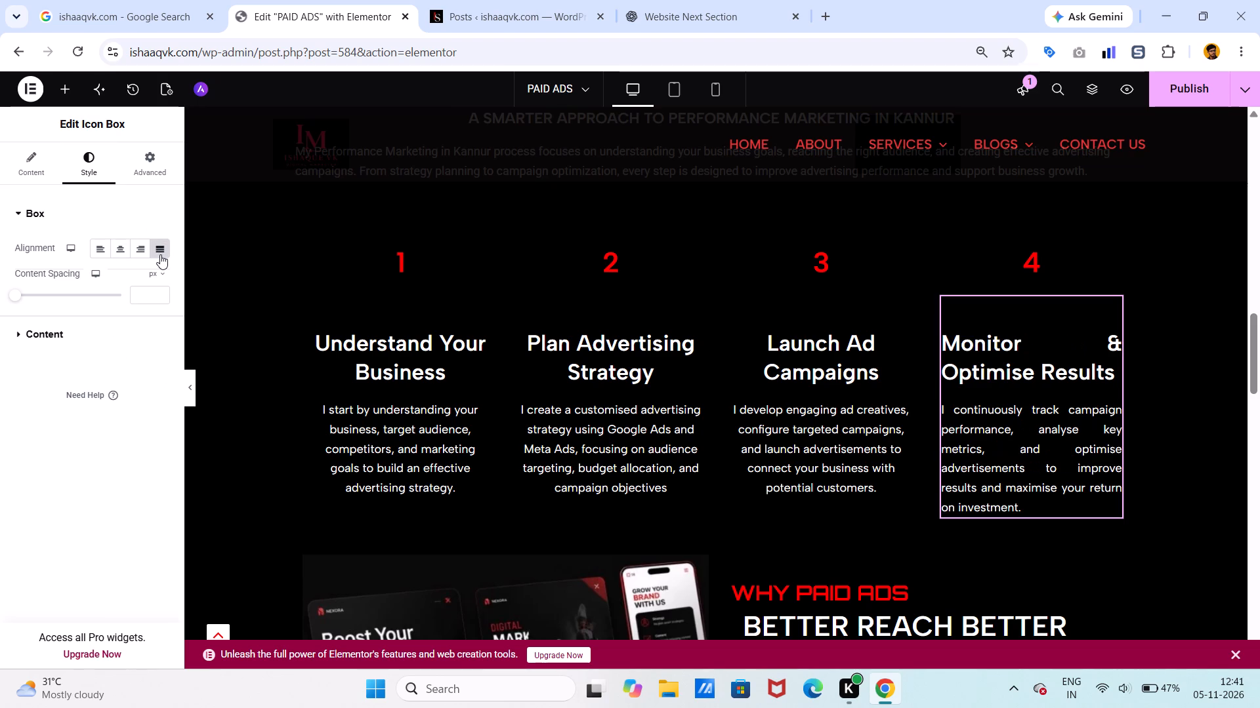
left_click(805, 403)
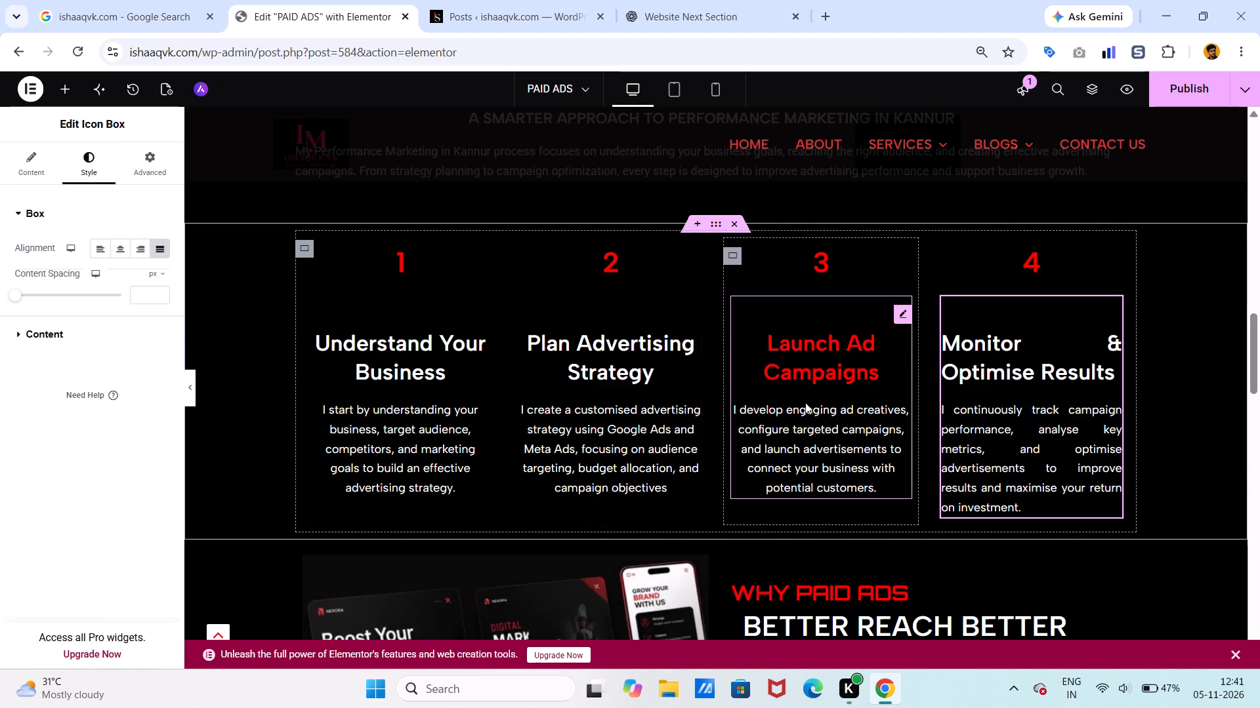
left_click(79, 171)
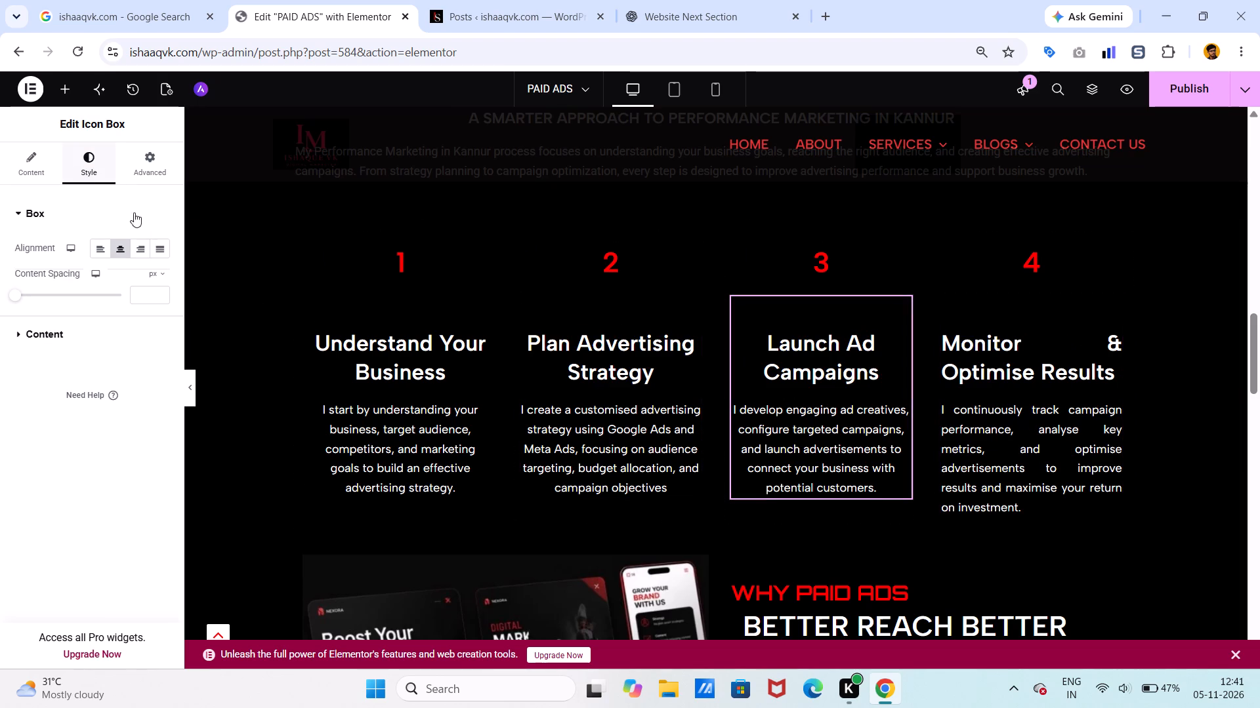
left_click(161, 246)
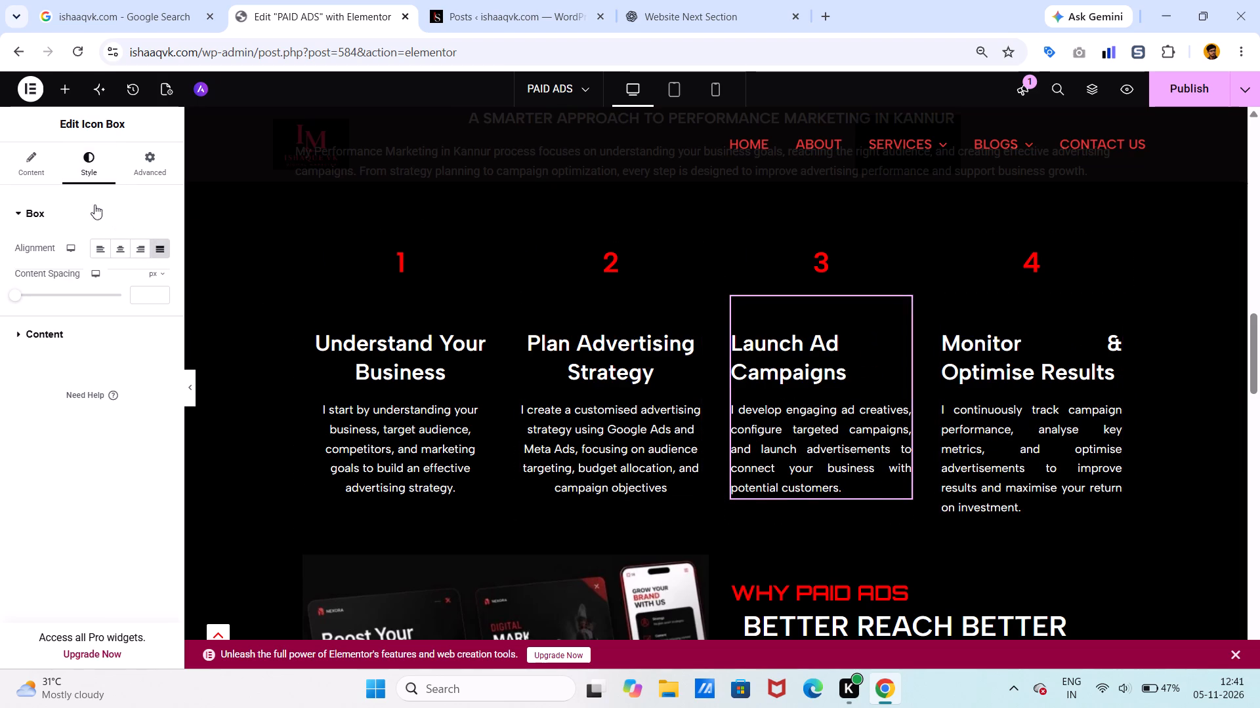
left_click(603, 417)
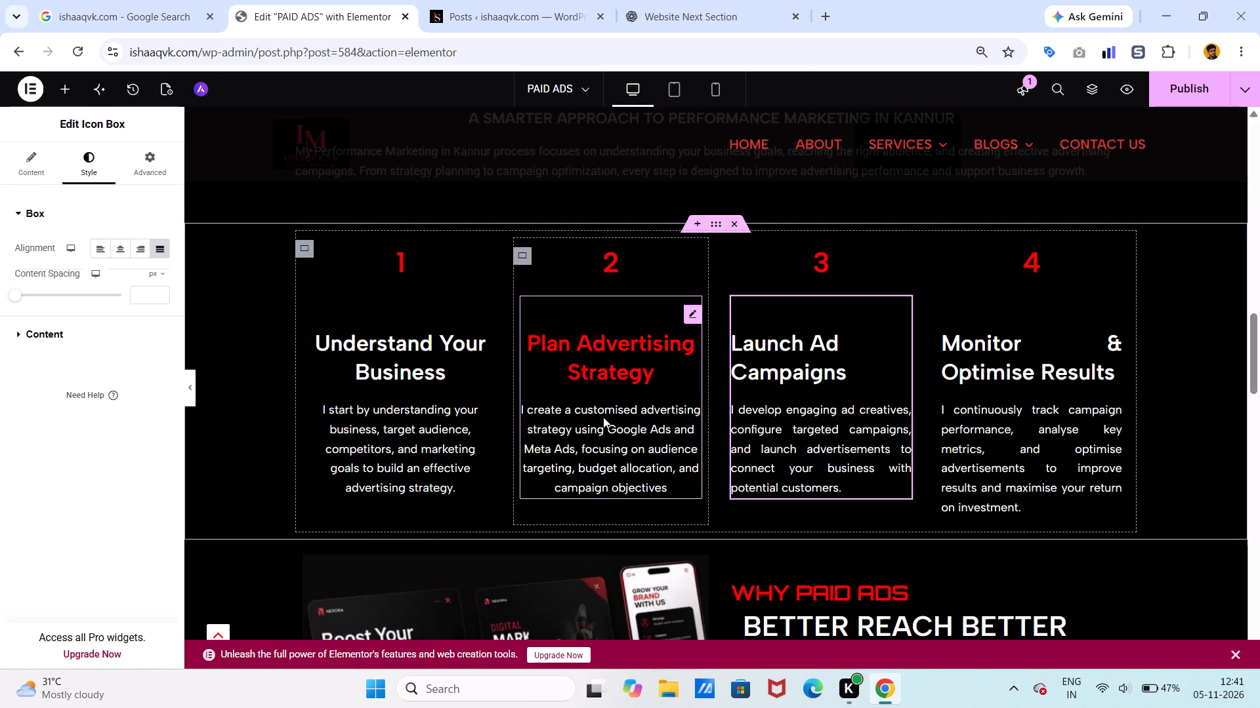
left_click(94, 174)
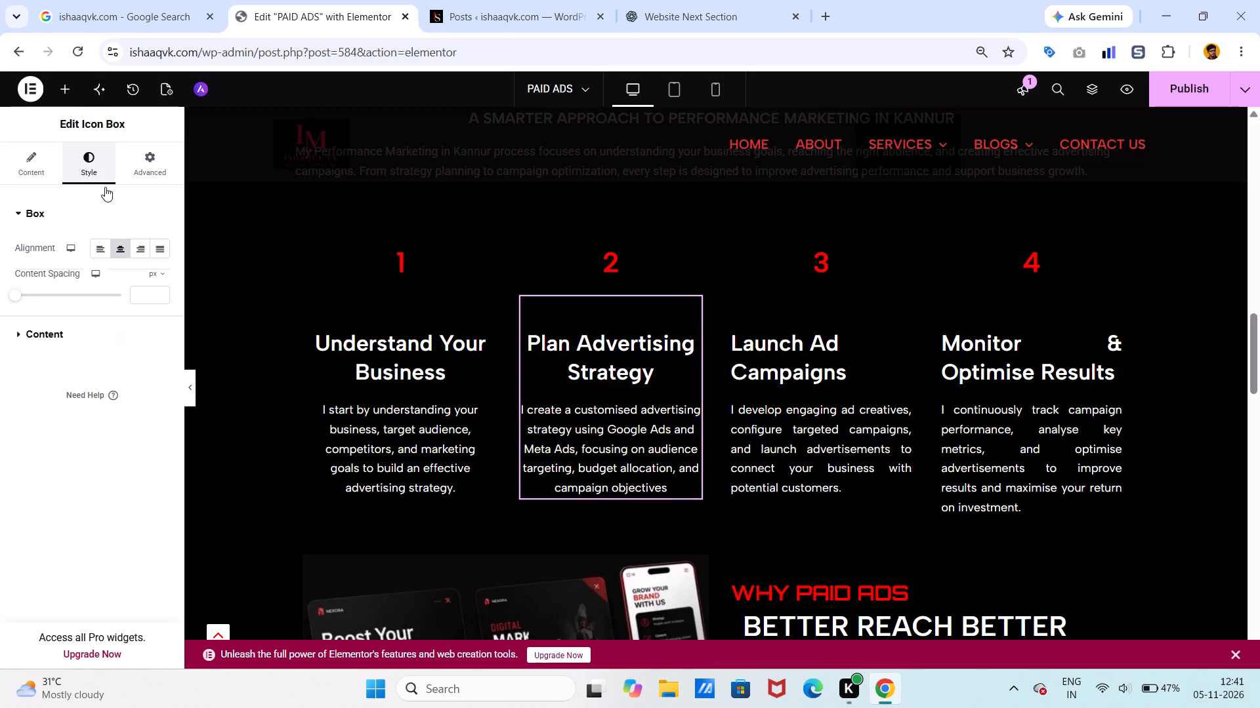
left_click(163, 249)
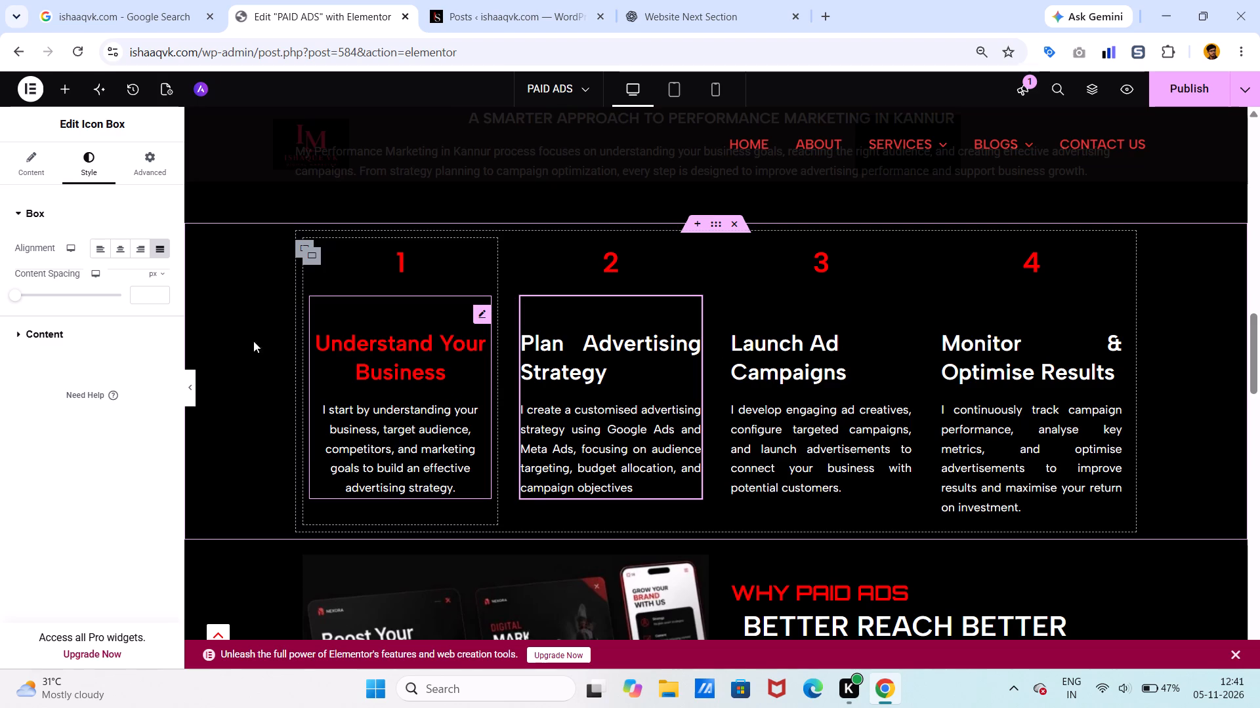
left_click(453, 441)
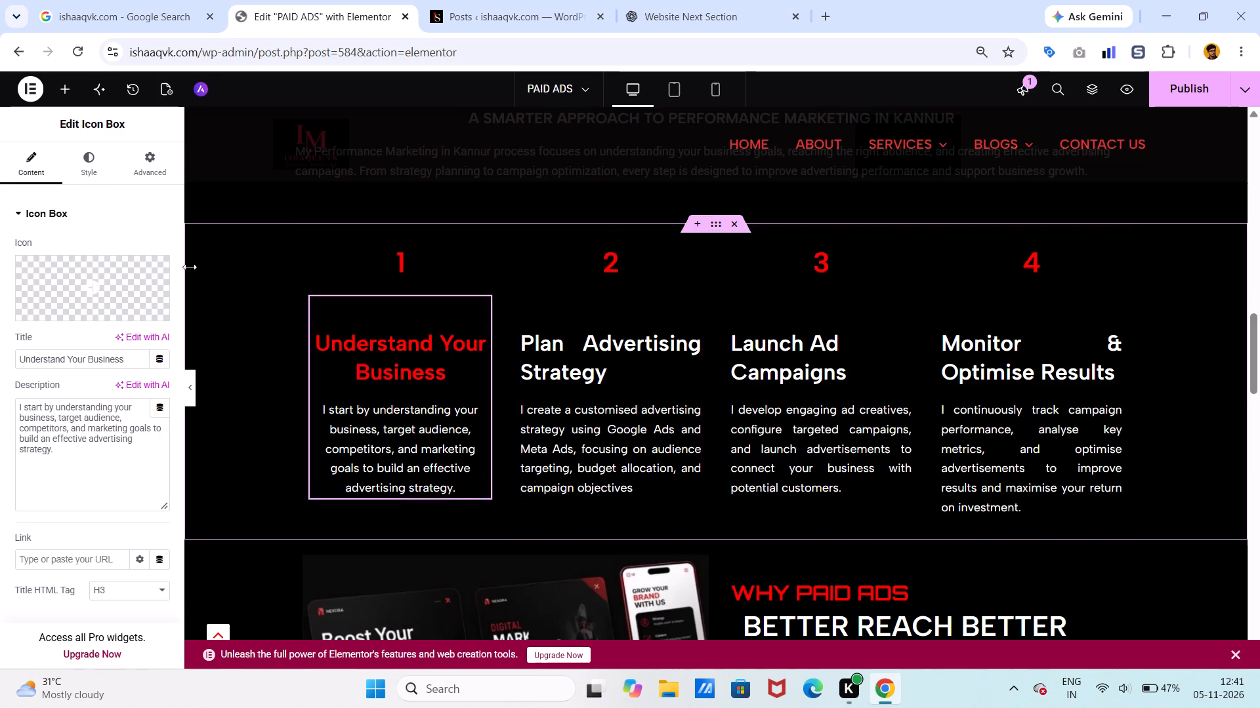
left_click(95, 178)
left_click(161, 246)
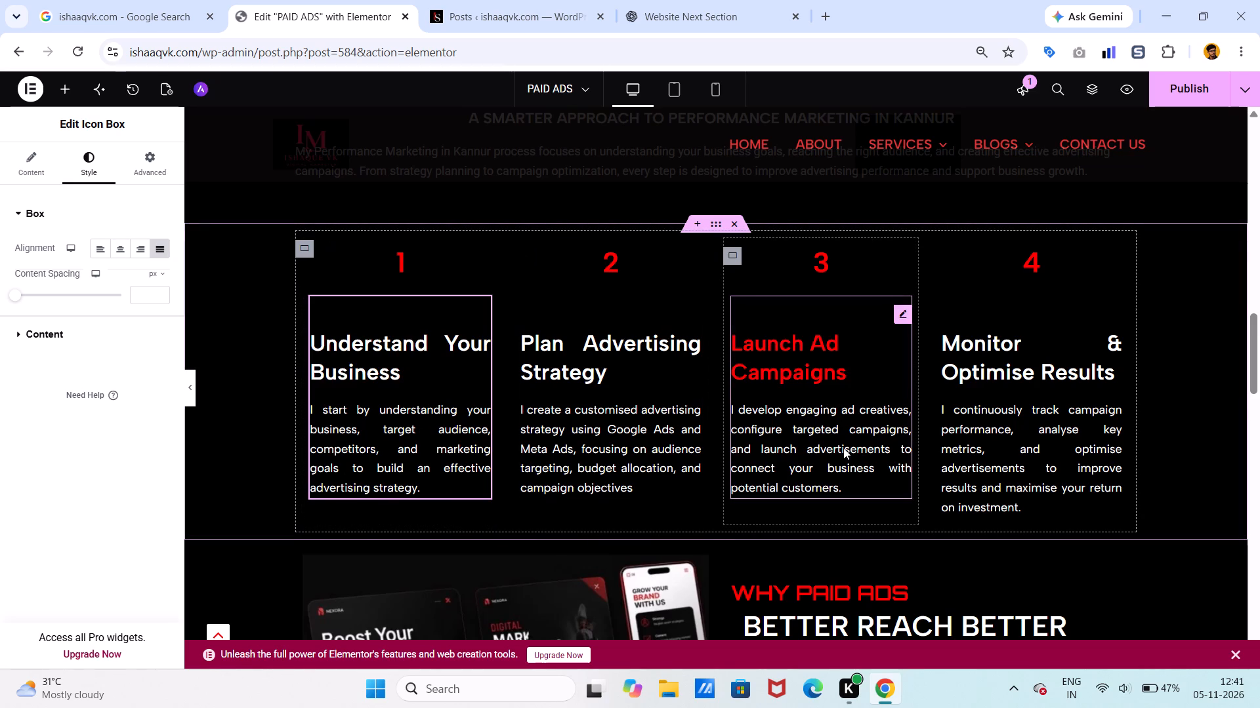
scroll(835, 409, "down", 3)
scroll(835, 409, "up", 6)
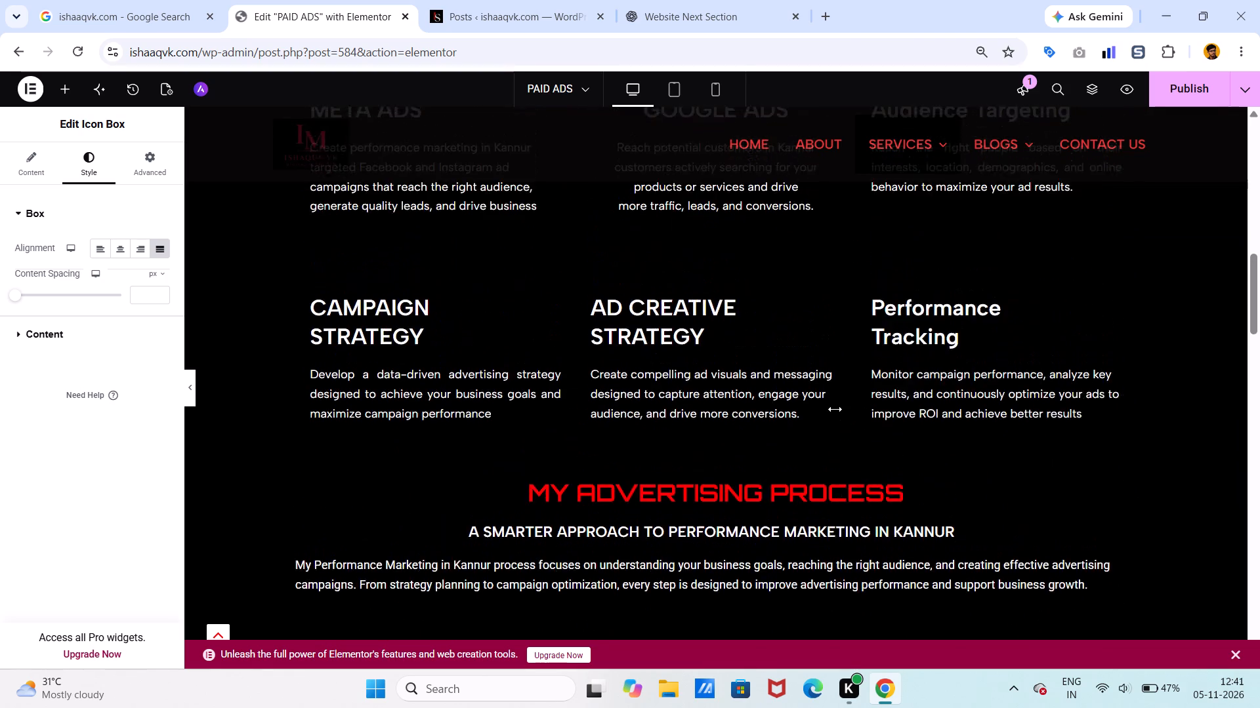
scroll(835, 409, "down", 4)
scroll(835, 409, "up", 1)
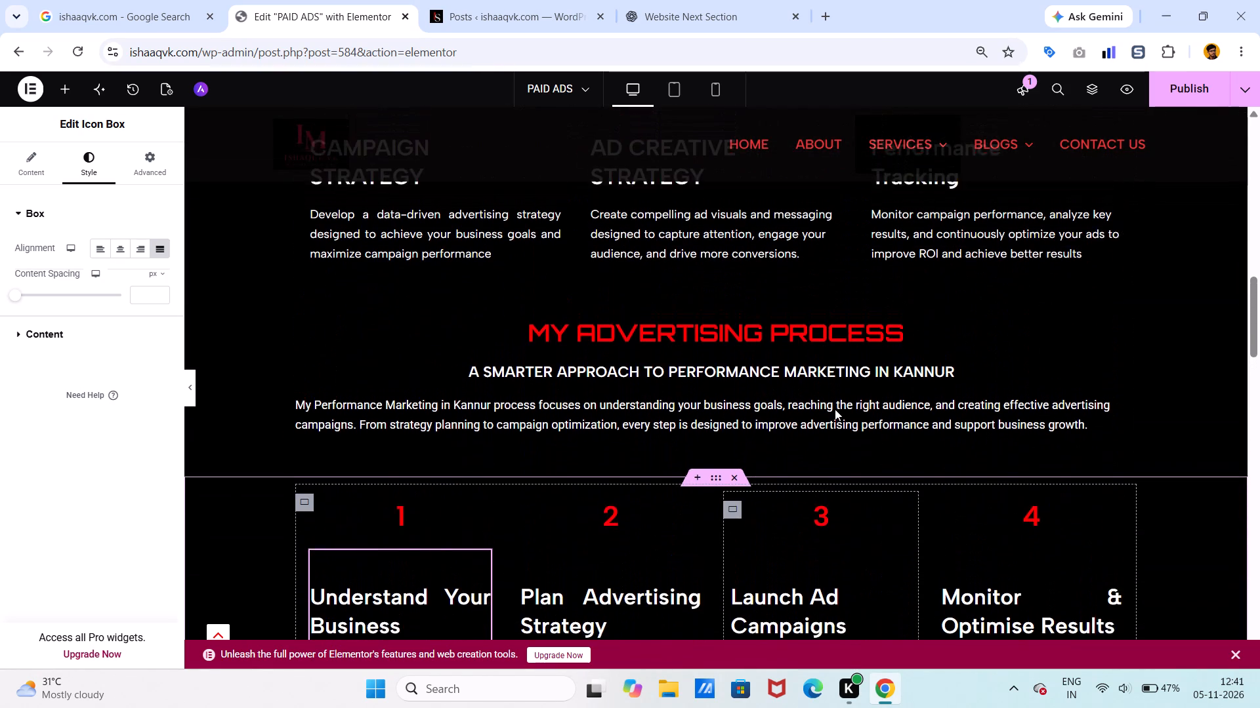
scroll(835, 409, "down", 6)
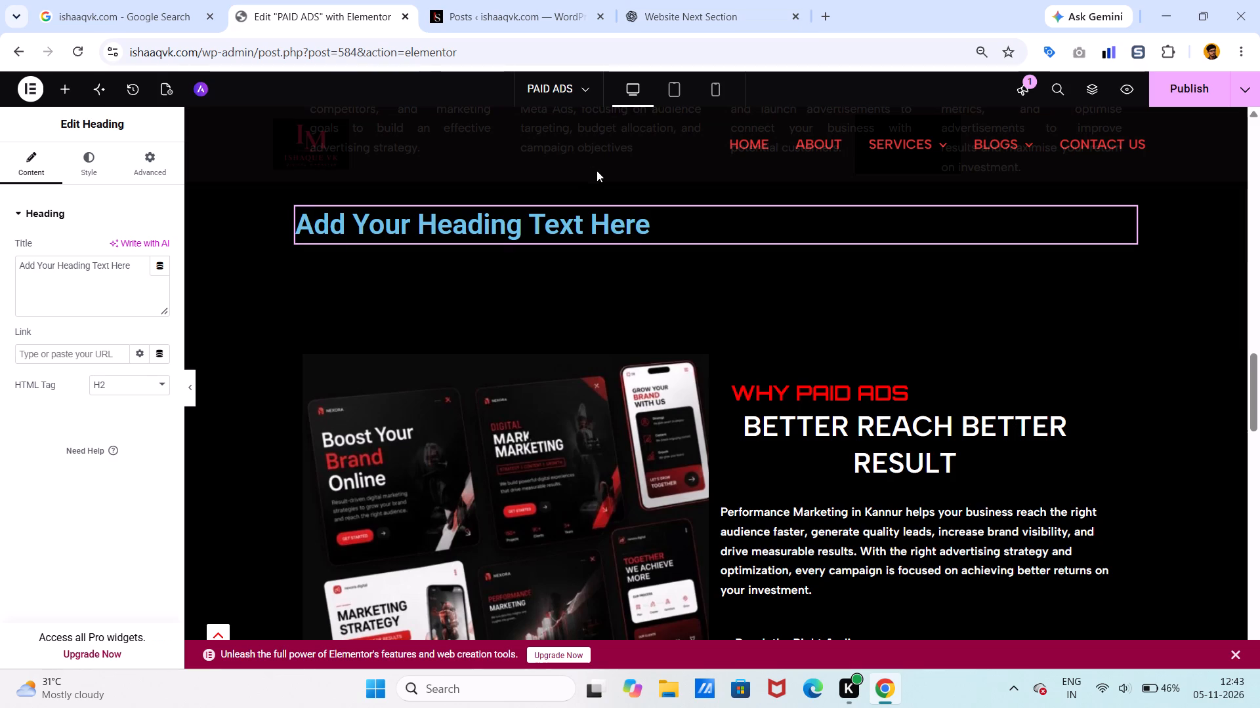
left_click_drag(122, 277, 5, 259)
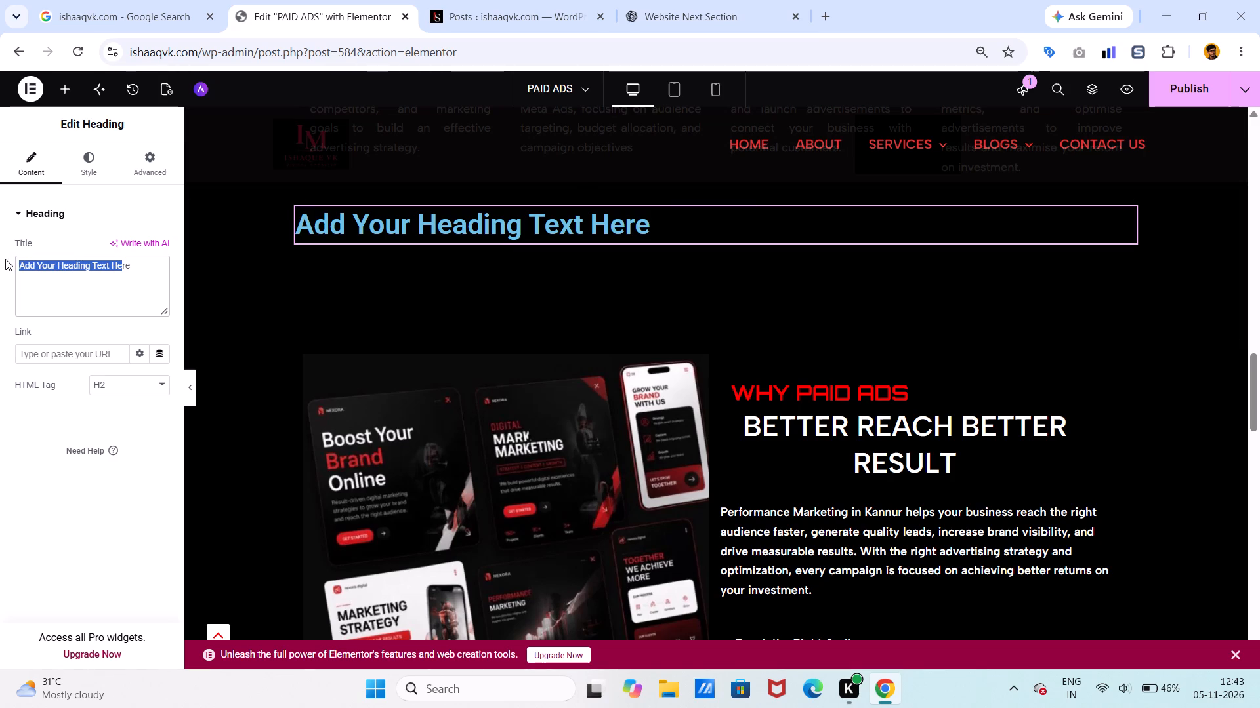
left_click_drag(5, 259, 5, 258)
key("BackSpace")
key("Delete")
key("Delete")
key("ctrl+v")
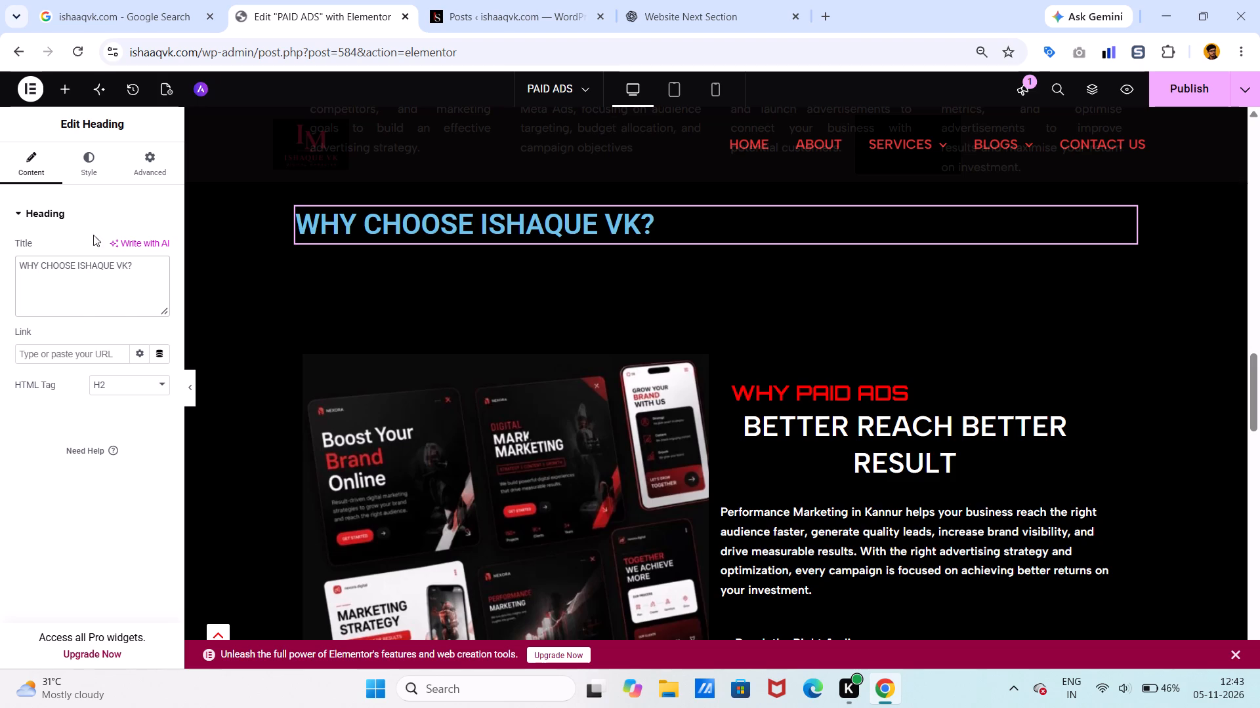
Copy the WHY PAID ADS heading's style and apply it to the new "WHY CHOOSE" heading.
left_click(784, 382)
right_click(784, 382)
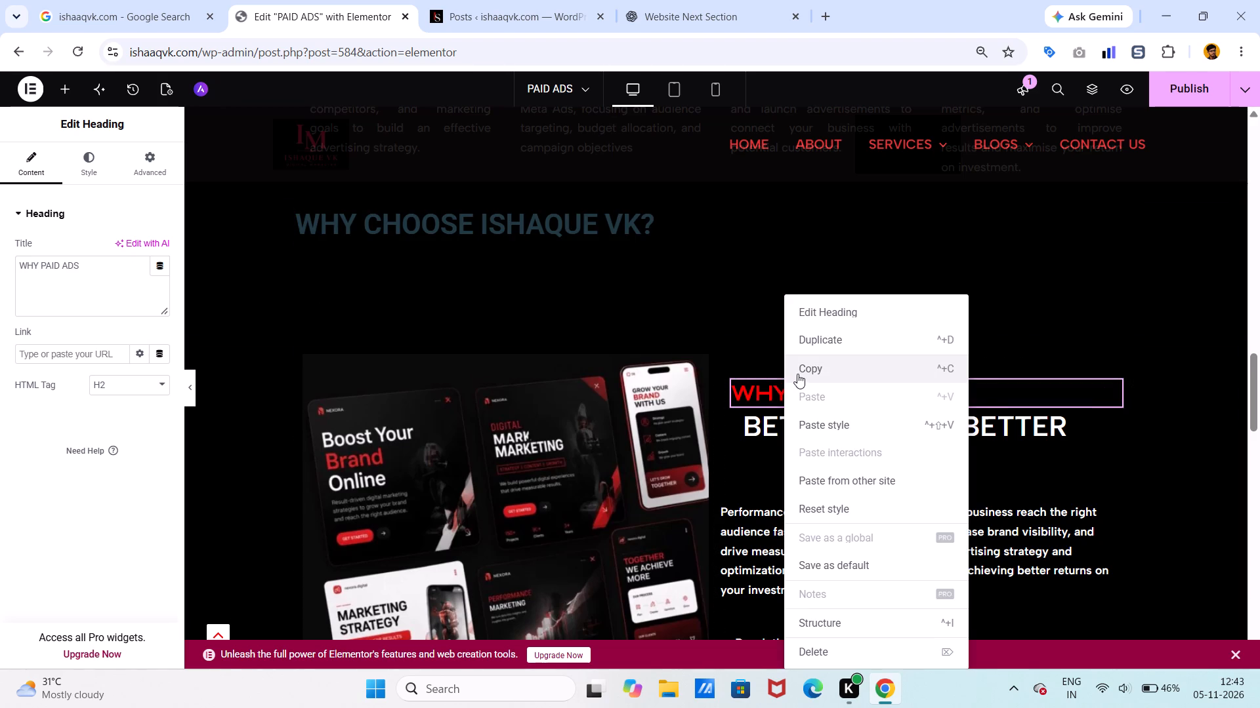
left_click(799, 370)
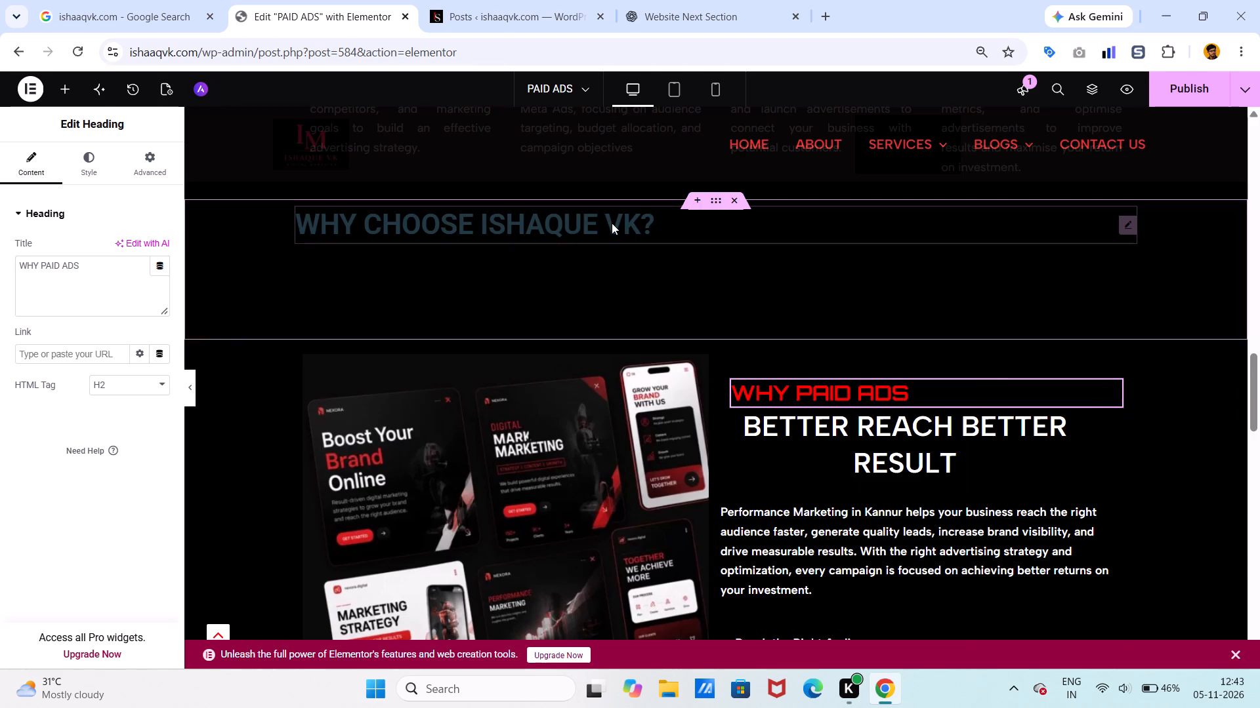
left_click(612, 223)
right_click(612, 223)
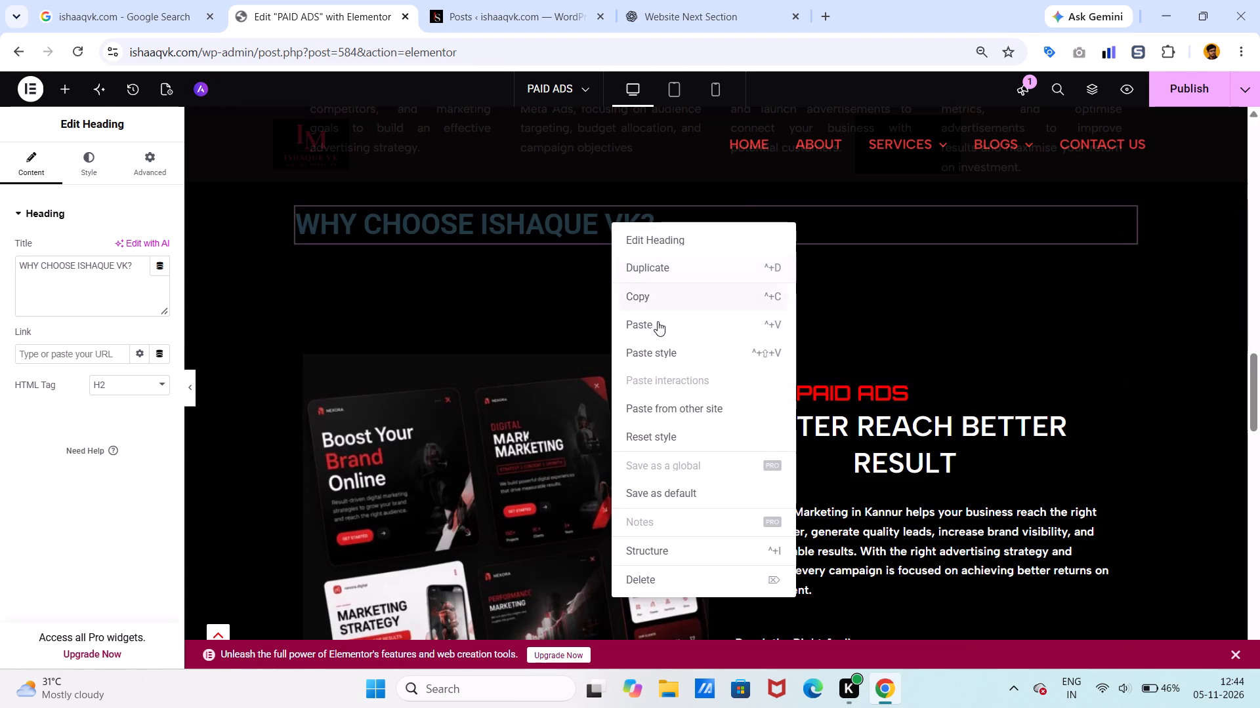
left_click(662, 351)
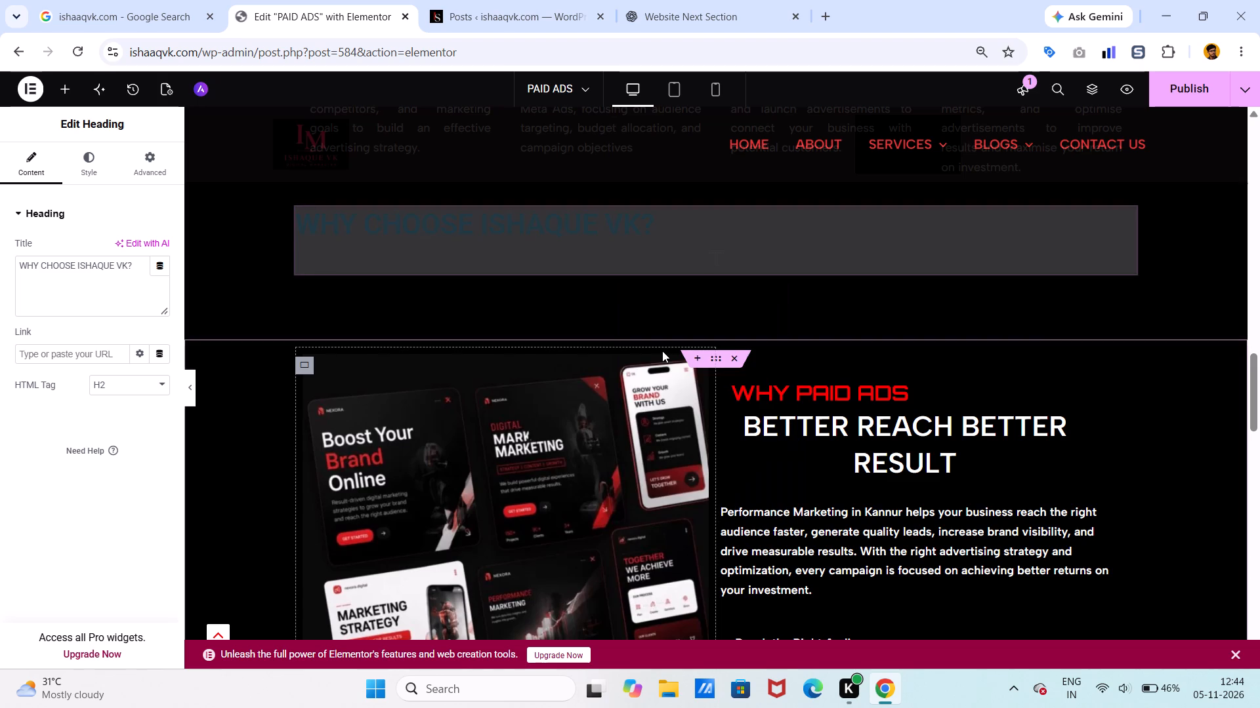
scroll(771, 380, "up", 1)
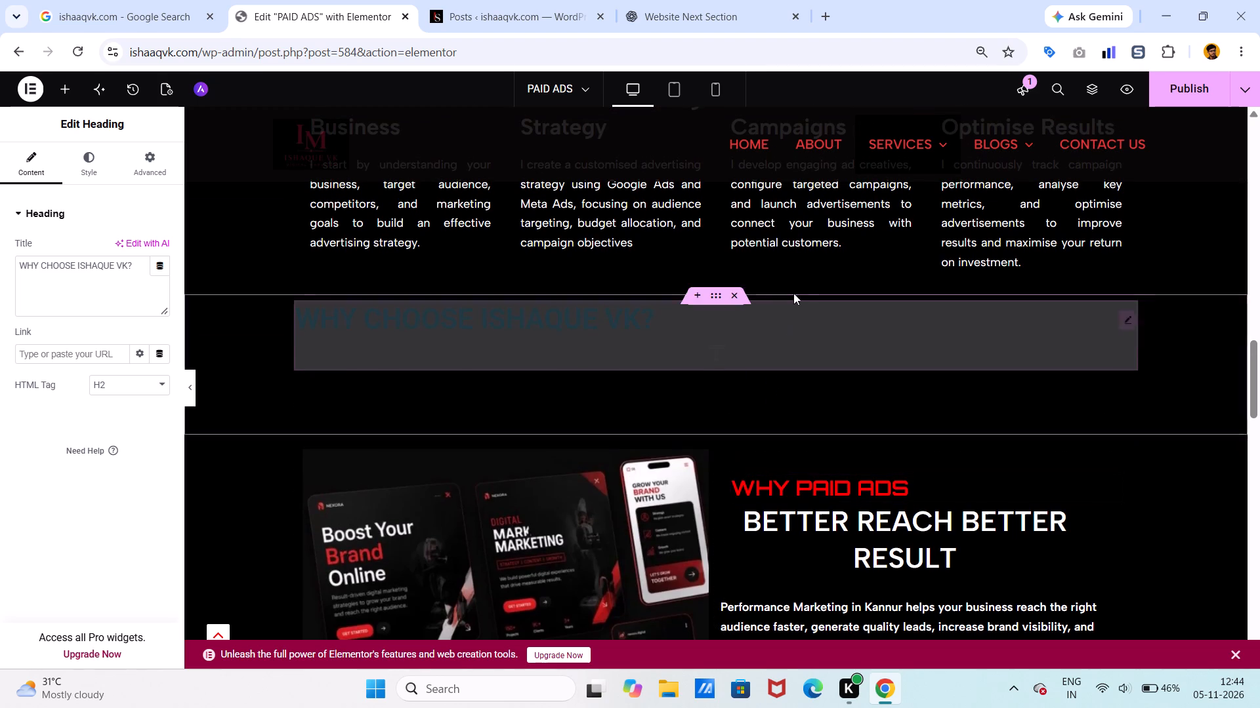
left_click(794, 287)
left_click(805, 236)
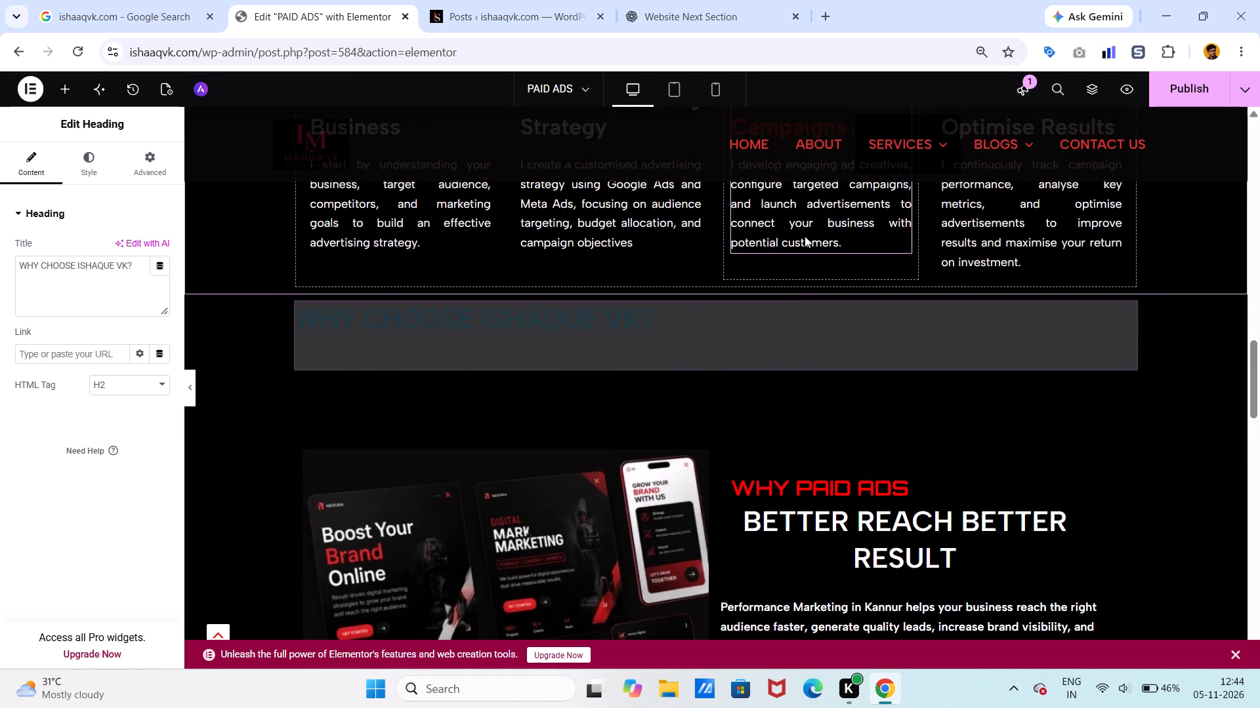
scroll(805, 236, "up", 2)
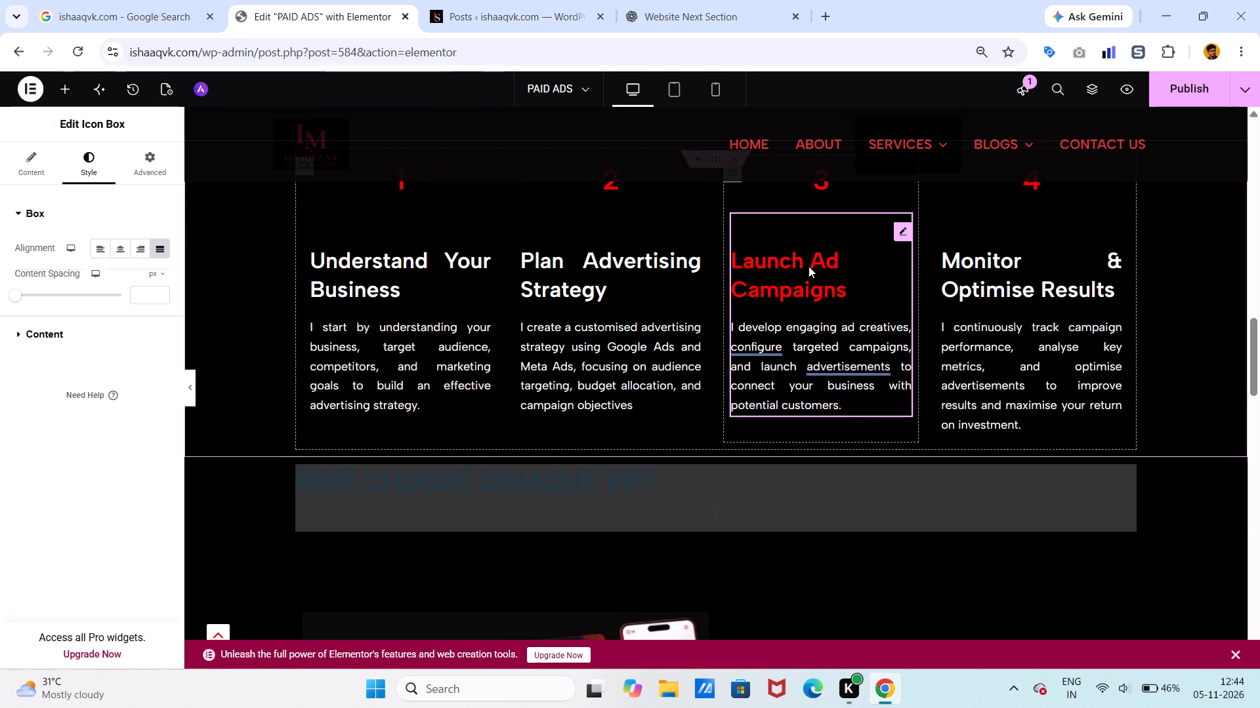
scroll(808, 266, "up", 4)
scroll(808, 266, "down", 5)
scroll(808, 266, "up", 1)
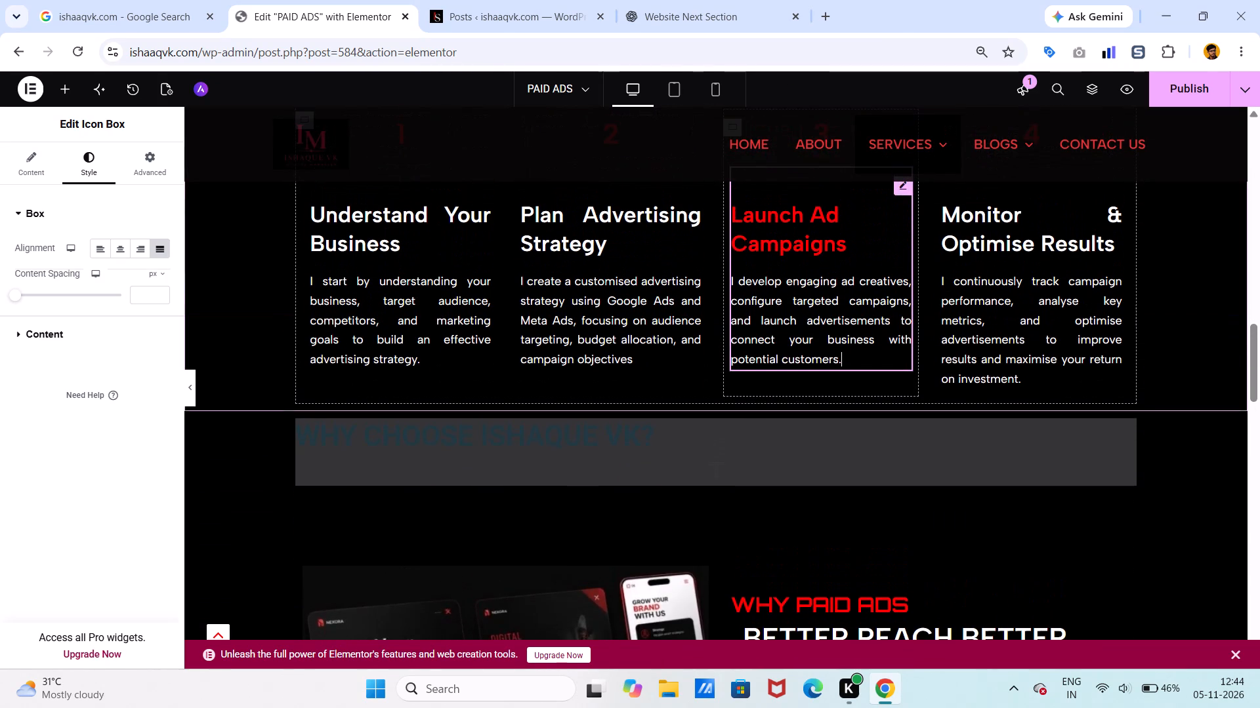
Undo the recent changes to the duplicated section until the WHY CHOOSE heading is removed from its container.
scroll(808, 266, "up", 1)
left_click(713, 443)
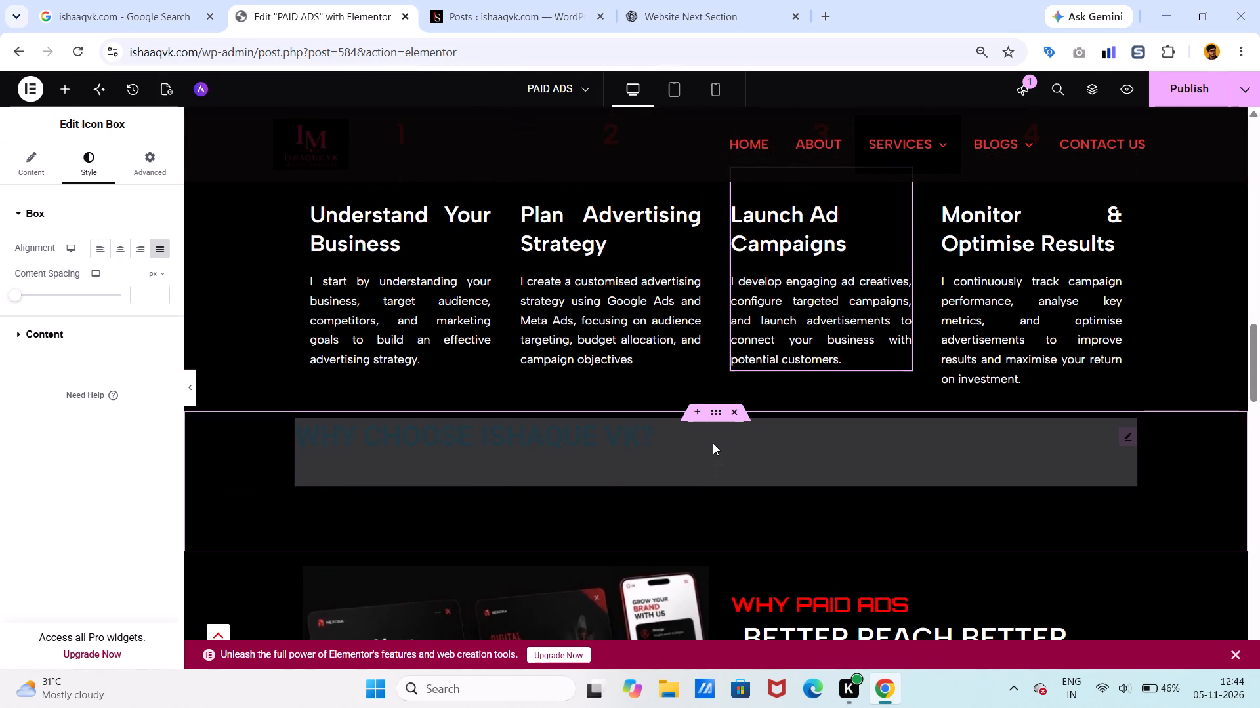
key("ctrl+z")
key("ctrl+z")
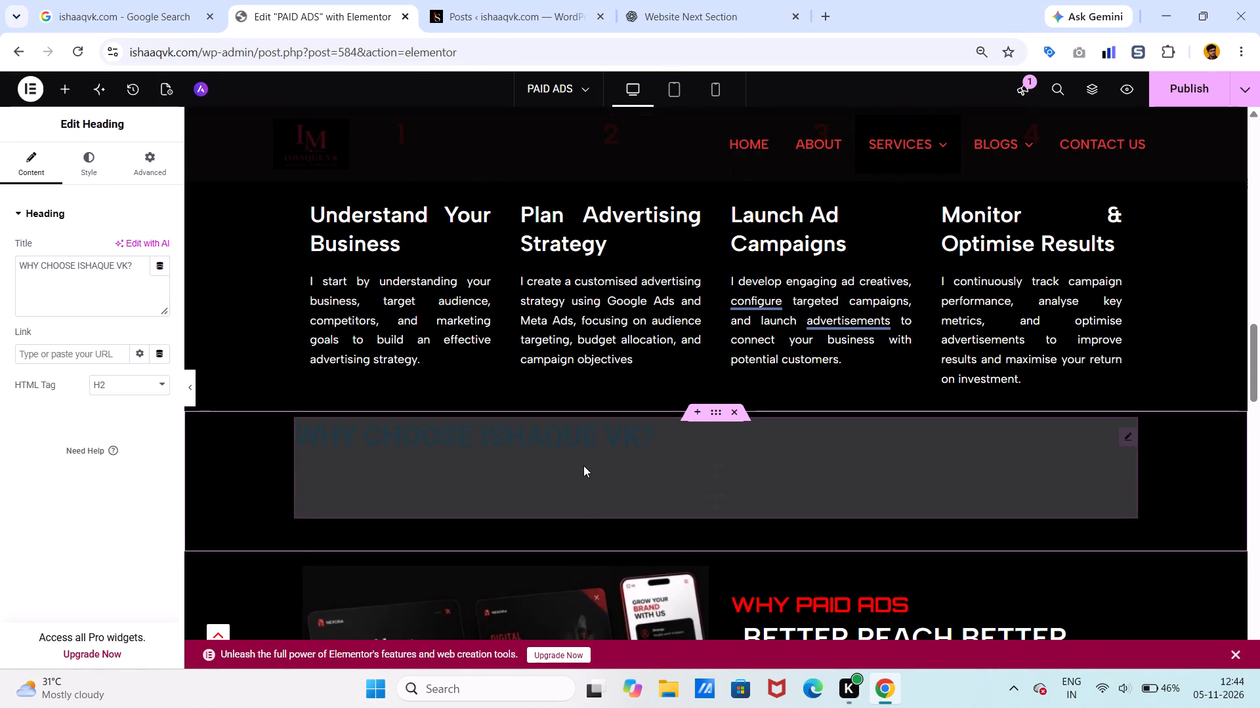
key("ctrl+z")
key("ctrl+z")
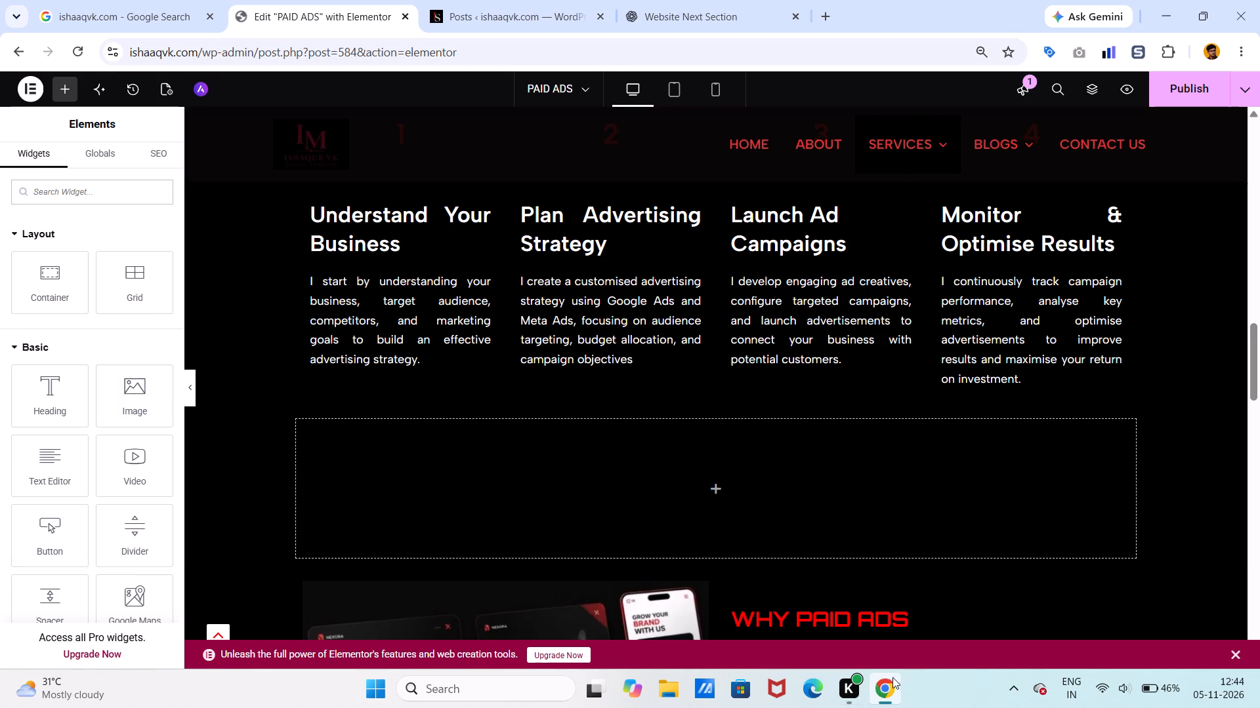
Copy the MY ADVERTISING PROCESS heading and paste it into the empty container below the four numbered cards.
scroll(728, 449, "up", 5)
scroll(728, 449, "down", 4)
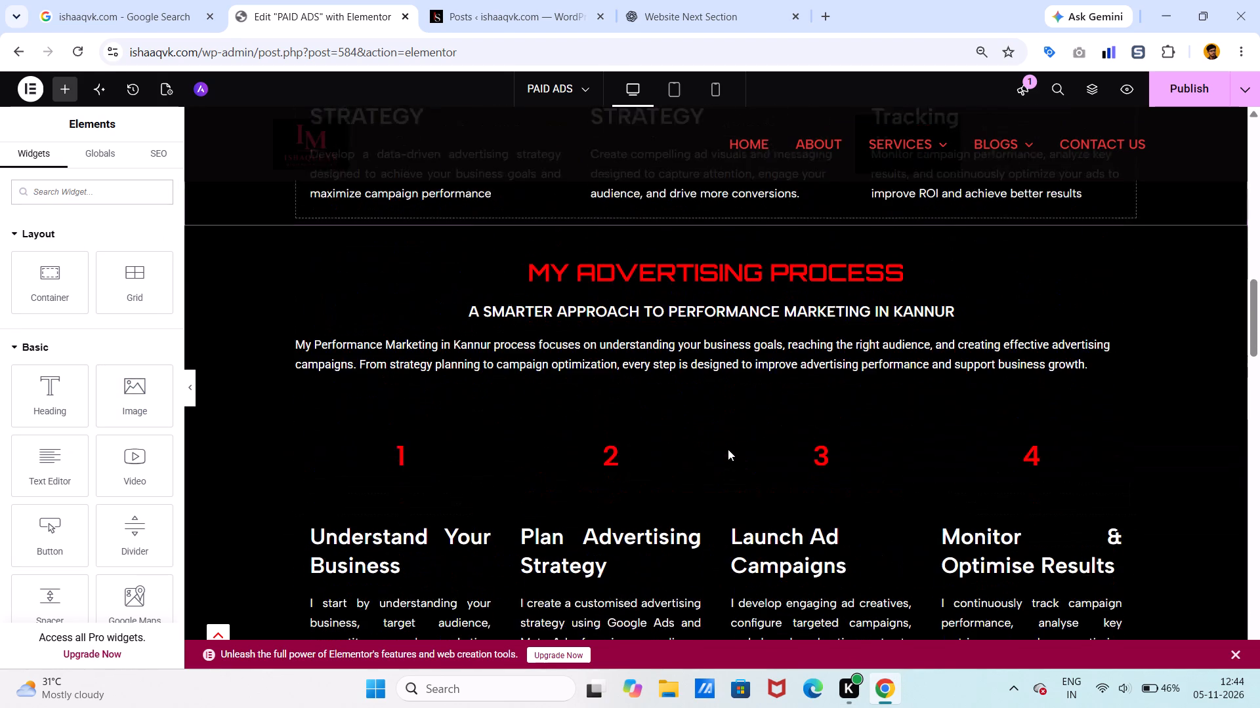
scroll(728, 449, "down", 1)
scroll(728, 449, "up", 4)
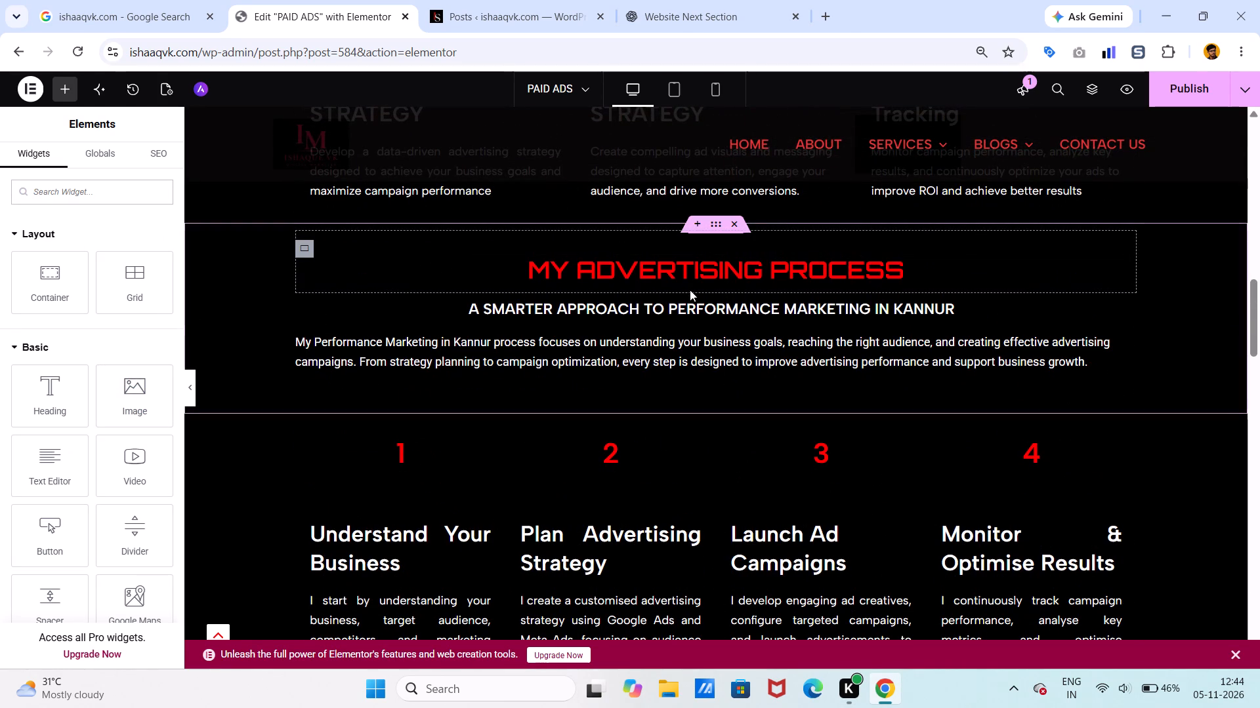
left_click(660, 256)
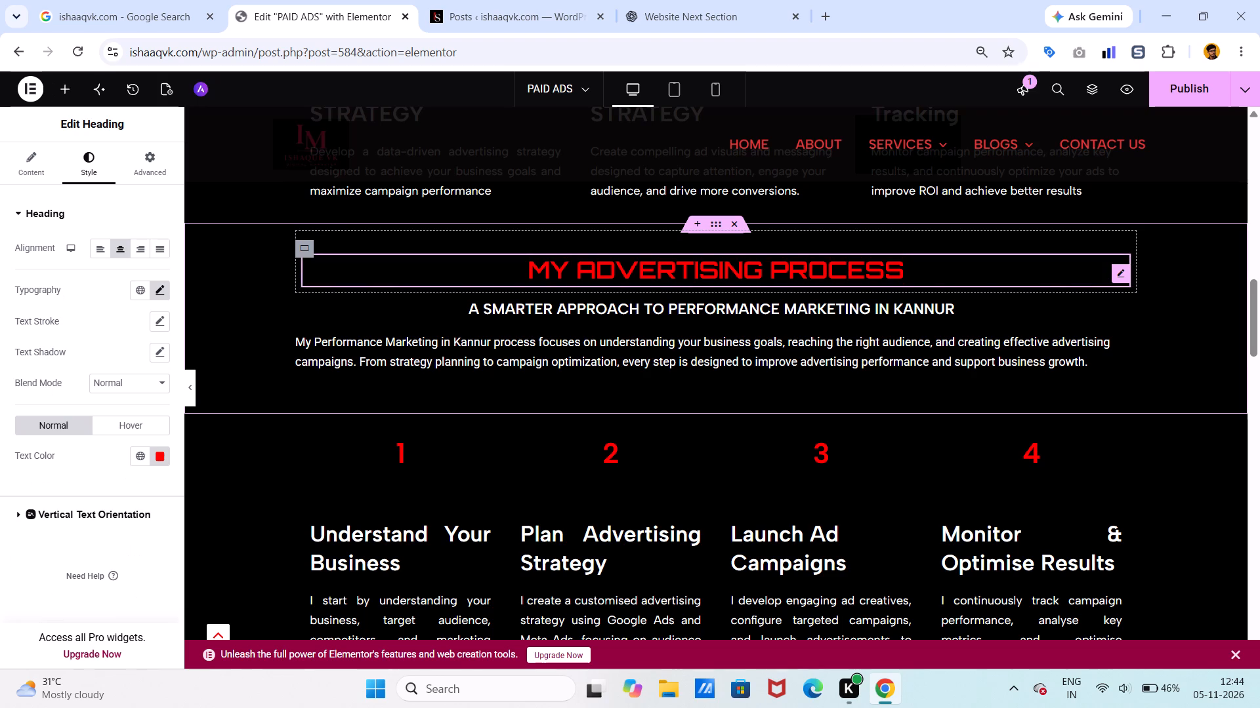
right_click(660, 256)
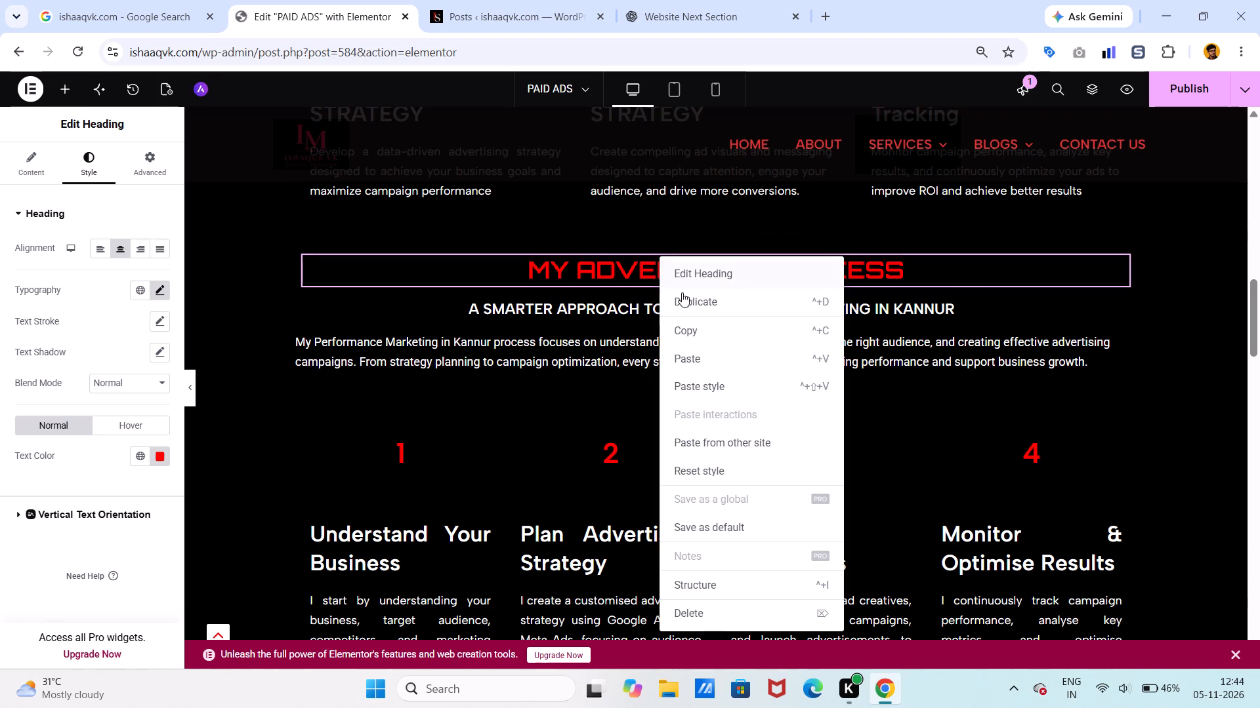
left_click(696, 326)
scroll(671, 441, "down", 2)
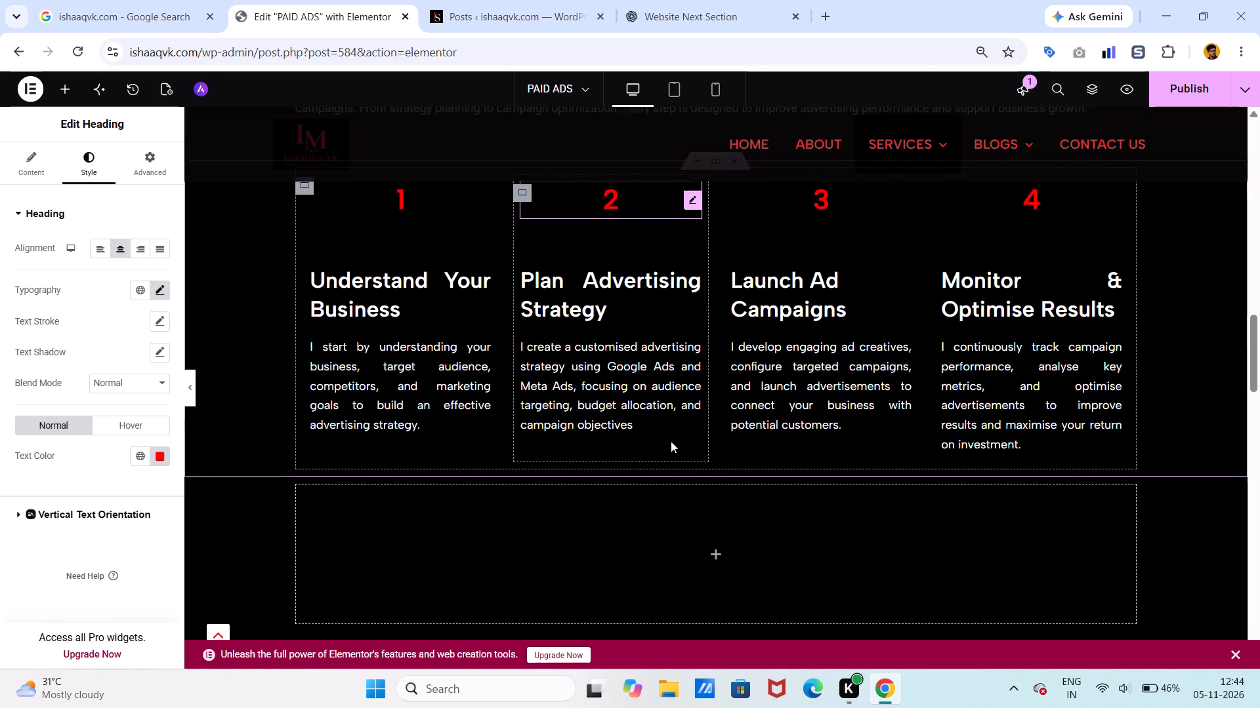
right_click(681, 509)
left_click(702, 372)
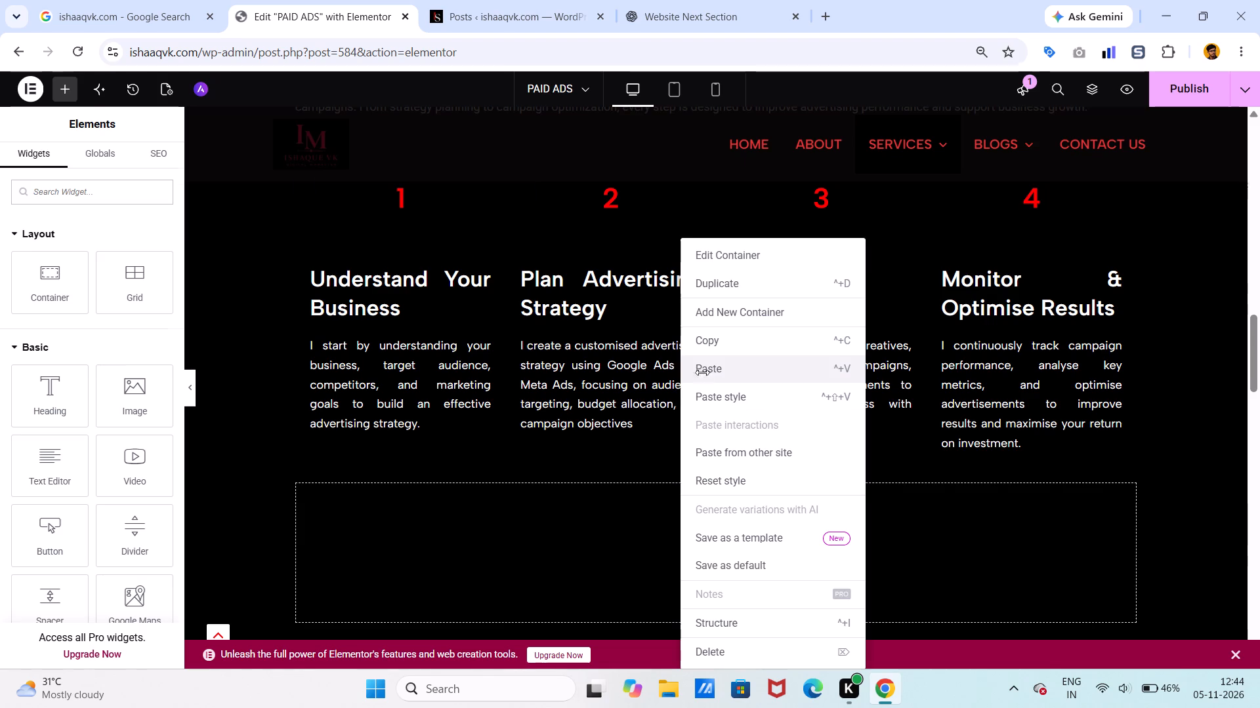
Set the direction of the container holding the pasted heading to vertical column.
left_click(716, 470)
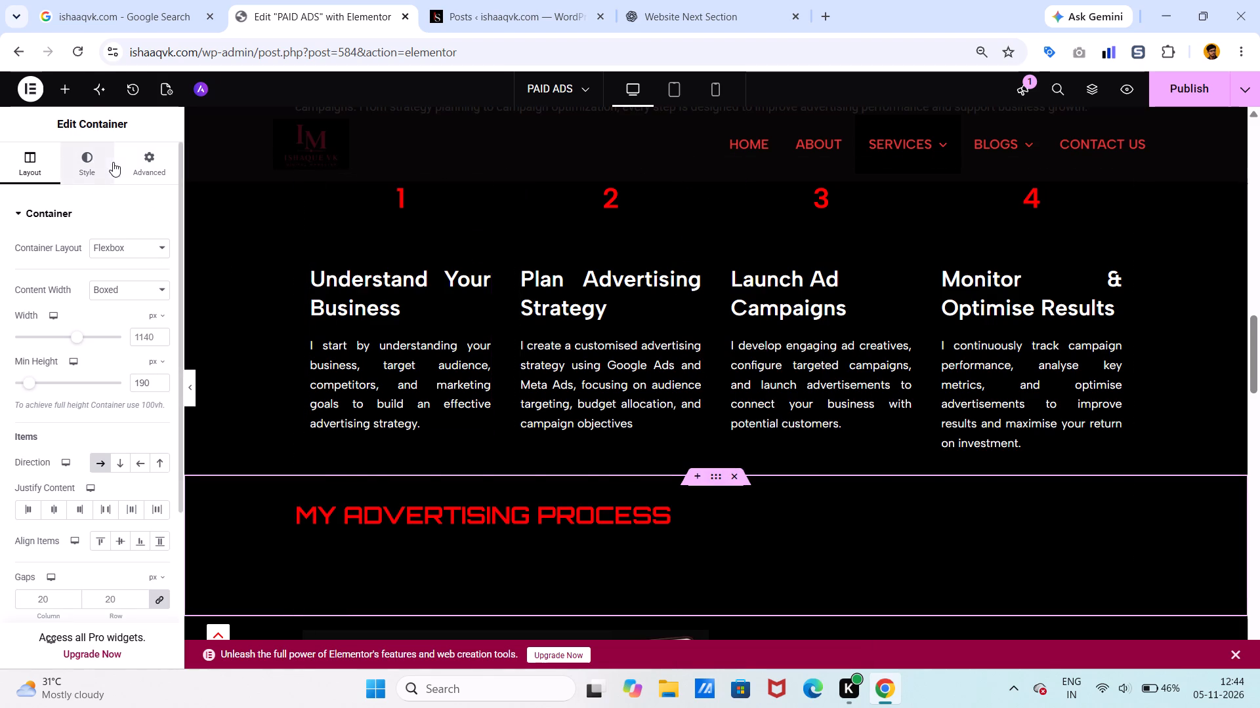
left_click(123, 461)
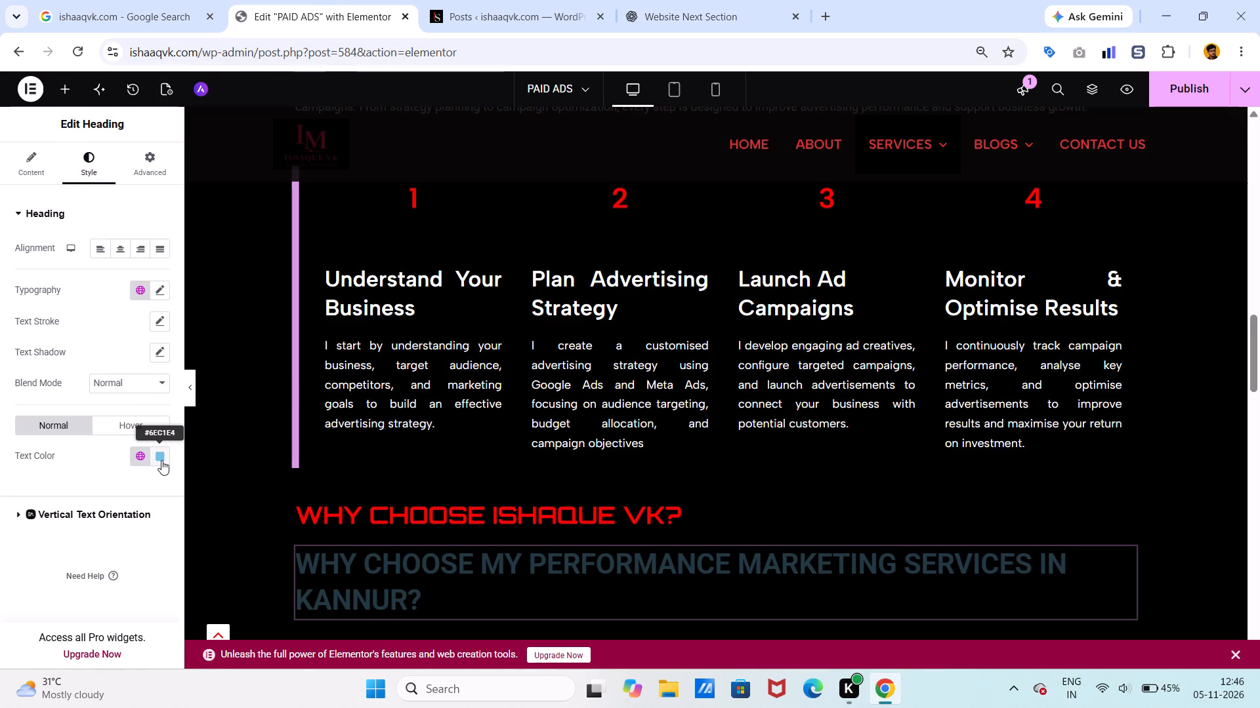
left_click(161, 459)
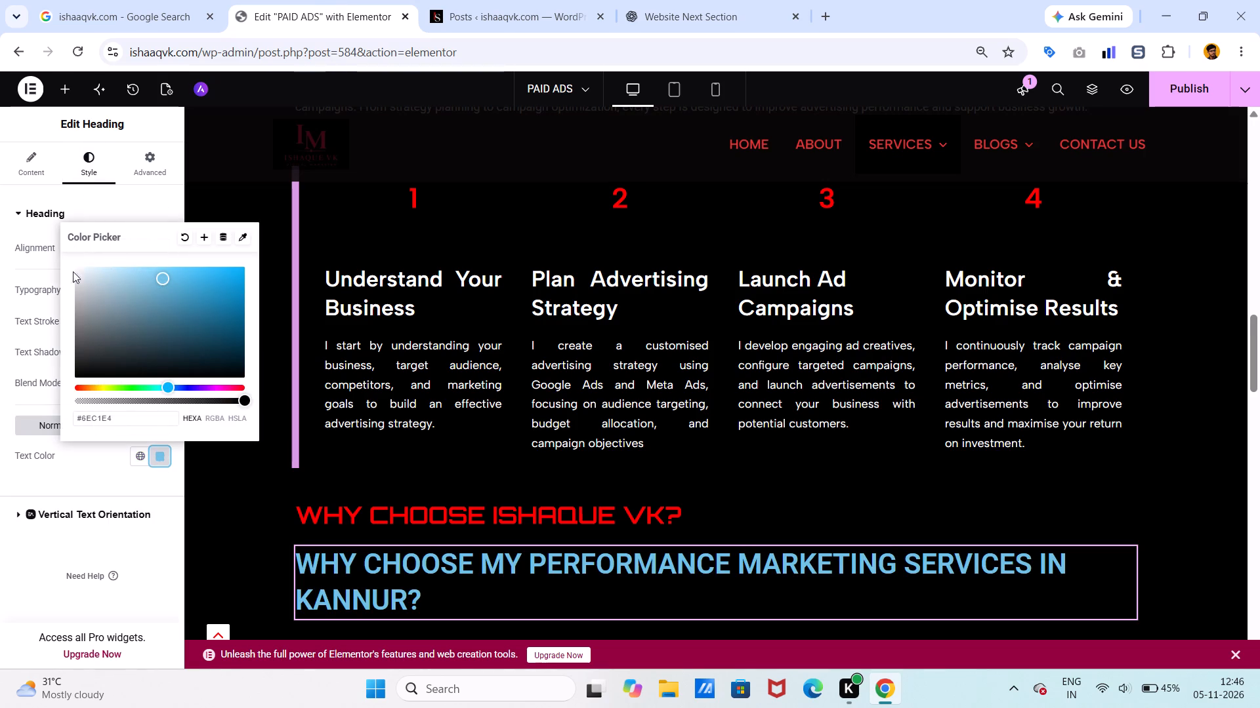
left_click_drag(98, 275, 47, 248)
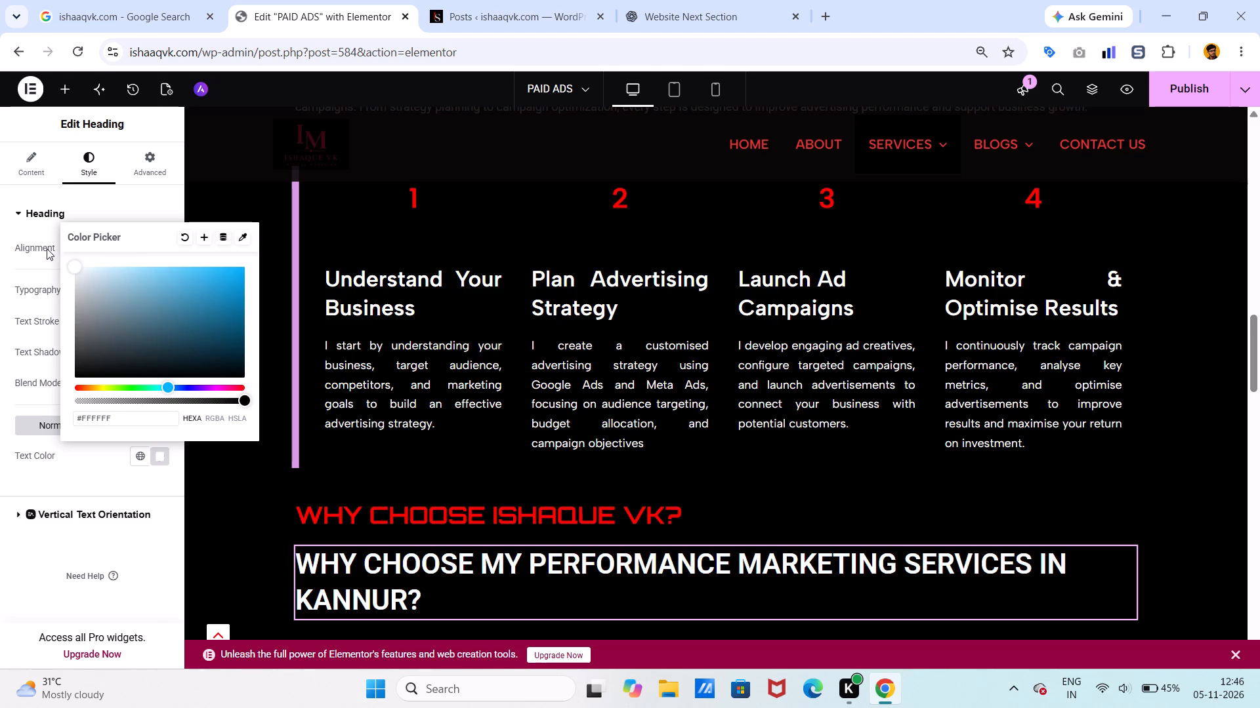
left_click(138, 197)
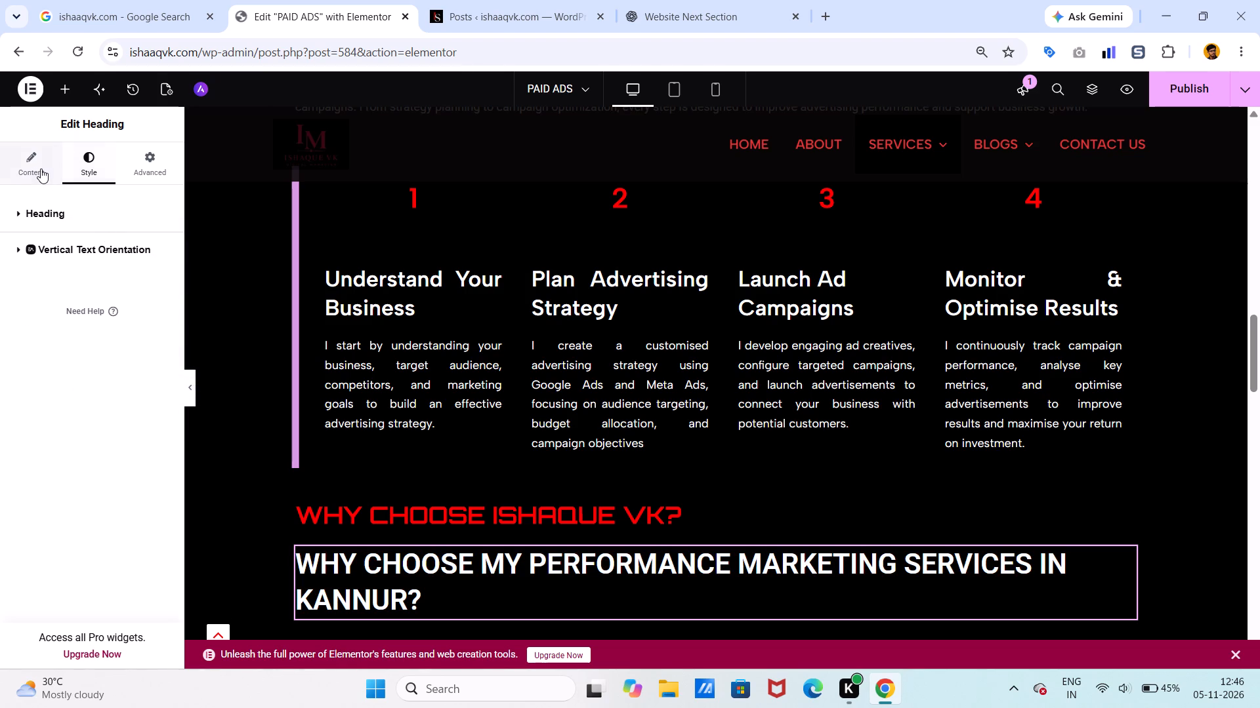
Set the new heading's typography to the Albert Sans family at a size of 29 px.
left_click(59, 206)
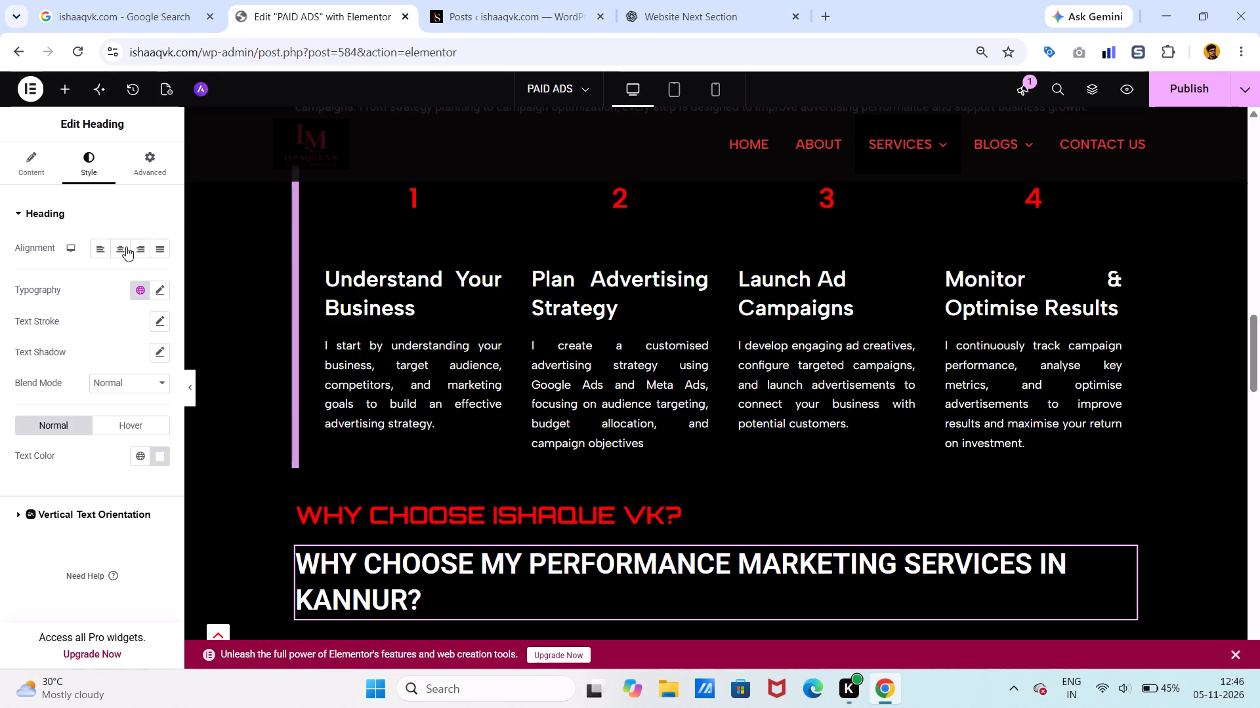
left_click(161, 286)
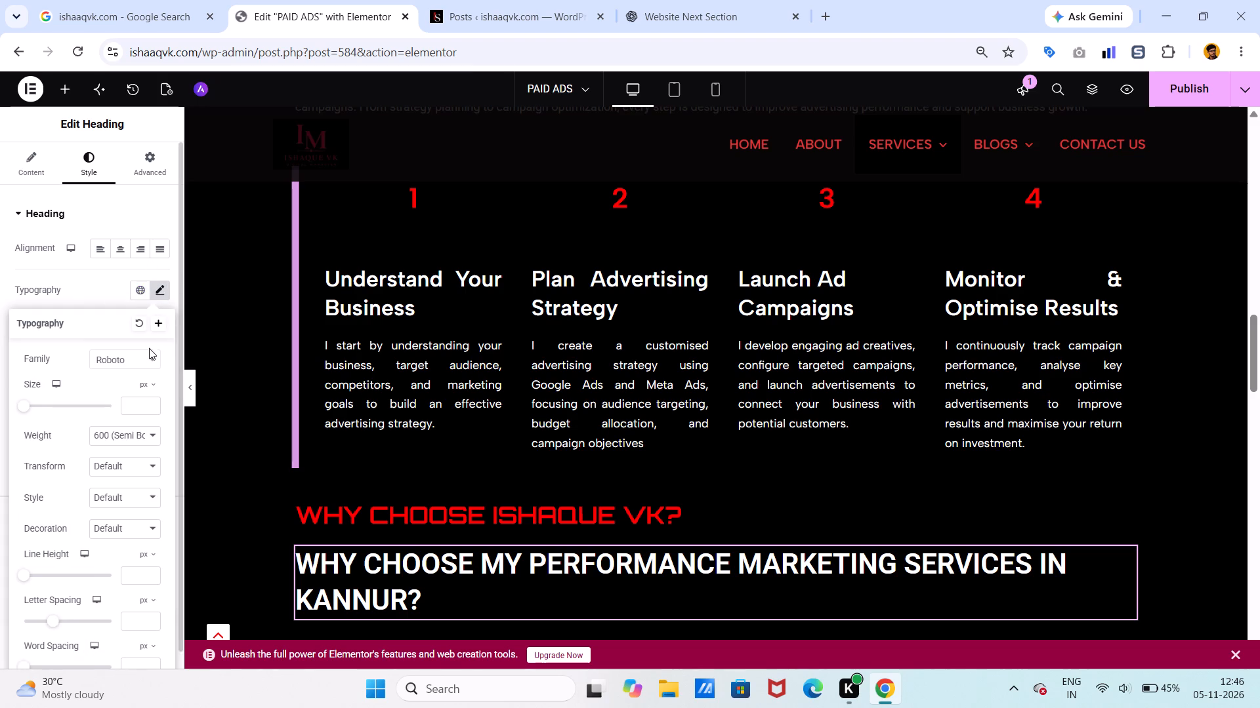
left_click(141, 355)
type("ALBE")
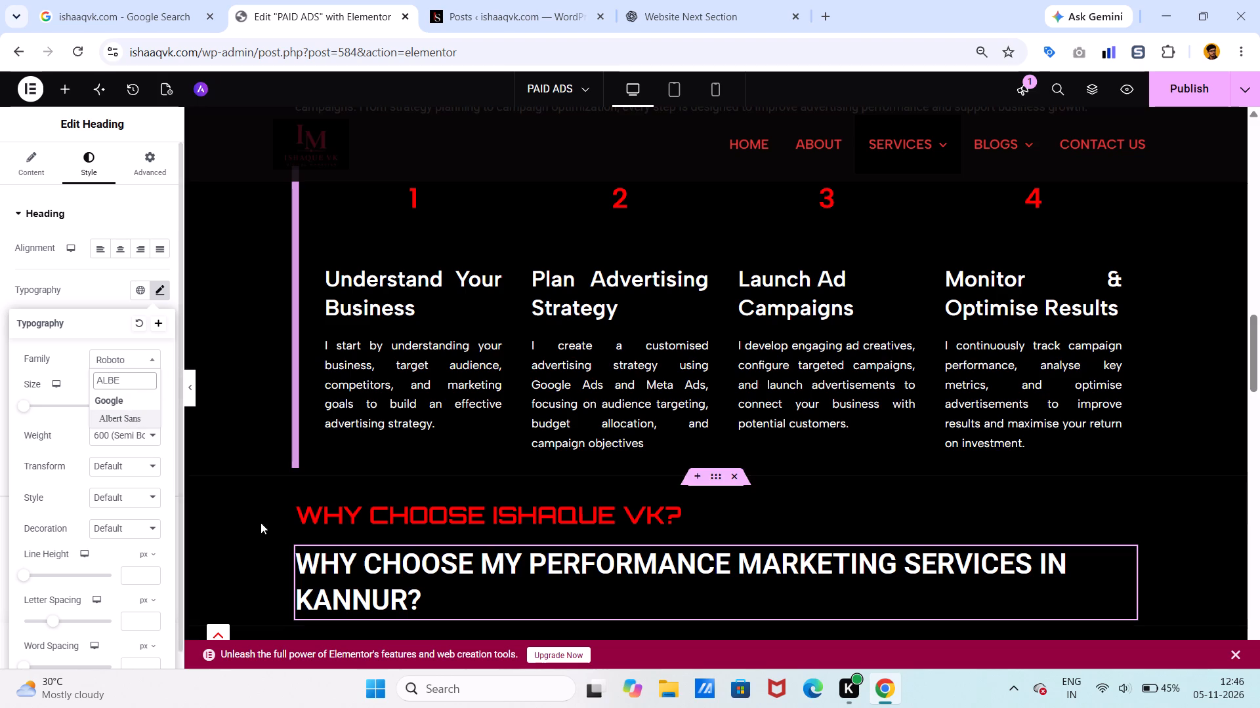
triple_click(135, 416)
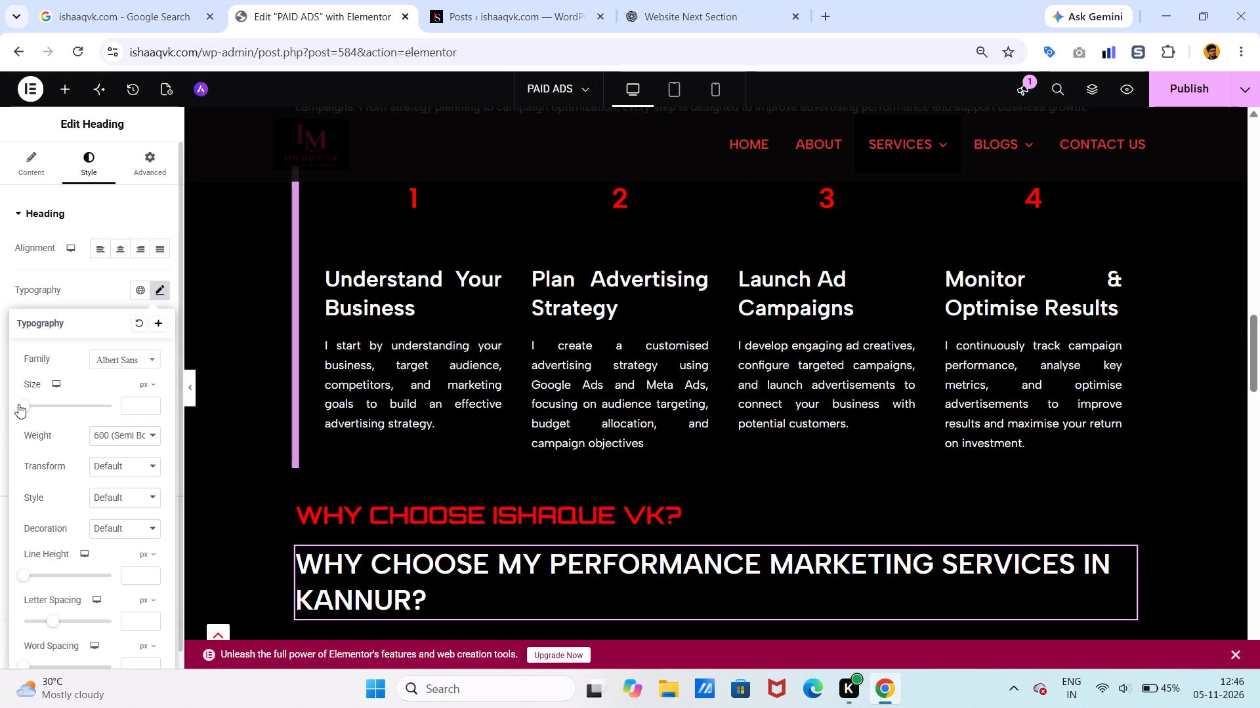
left_click_drag(18, 404, 30, 401)
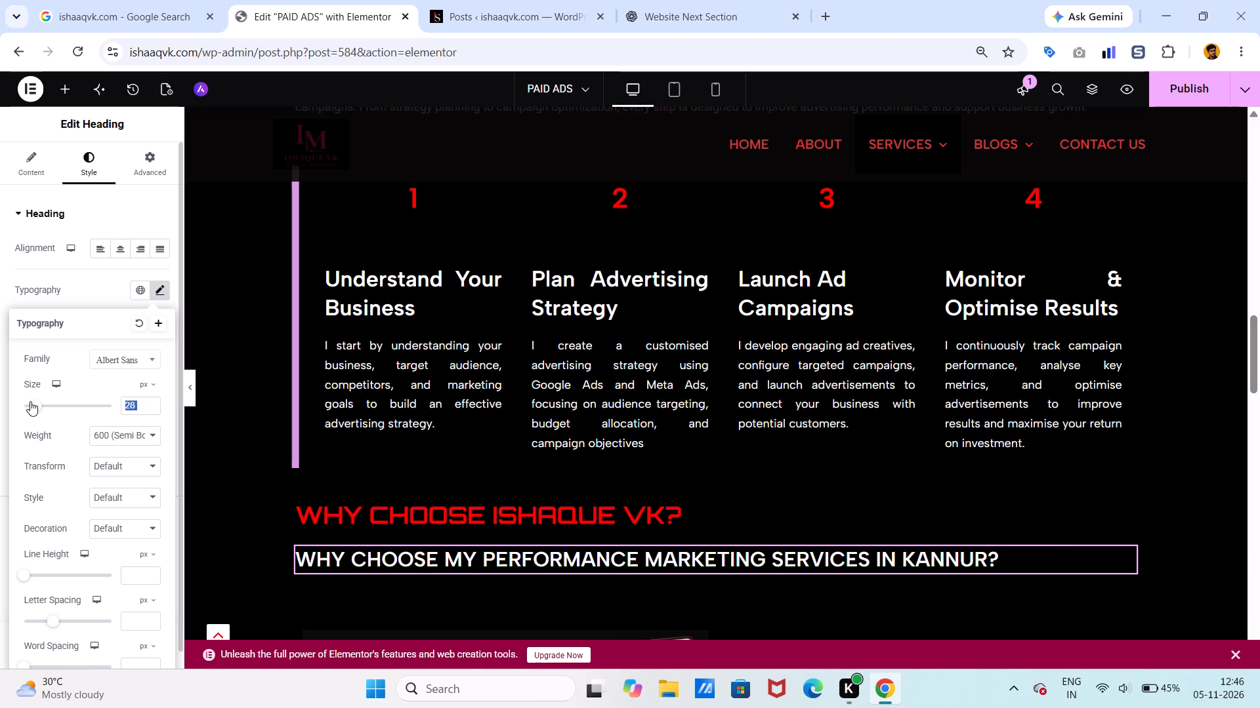
left_click_drag(30, 401, 31, 400)
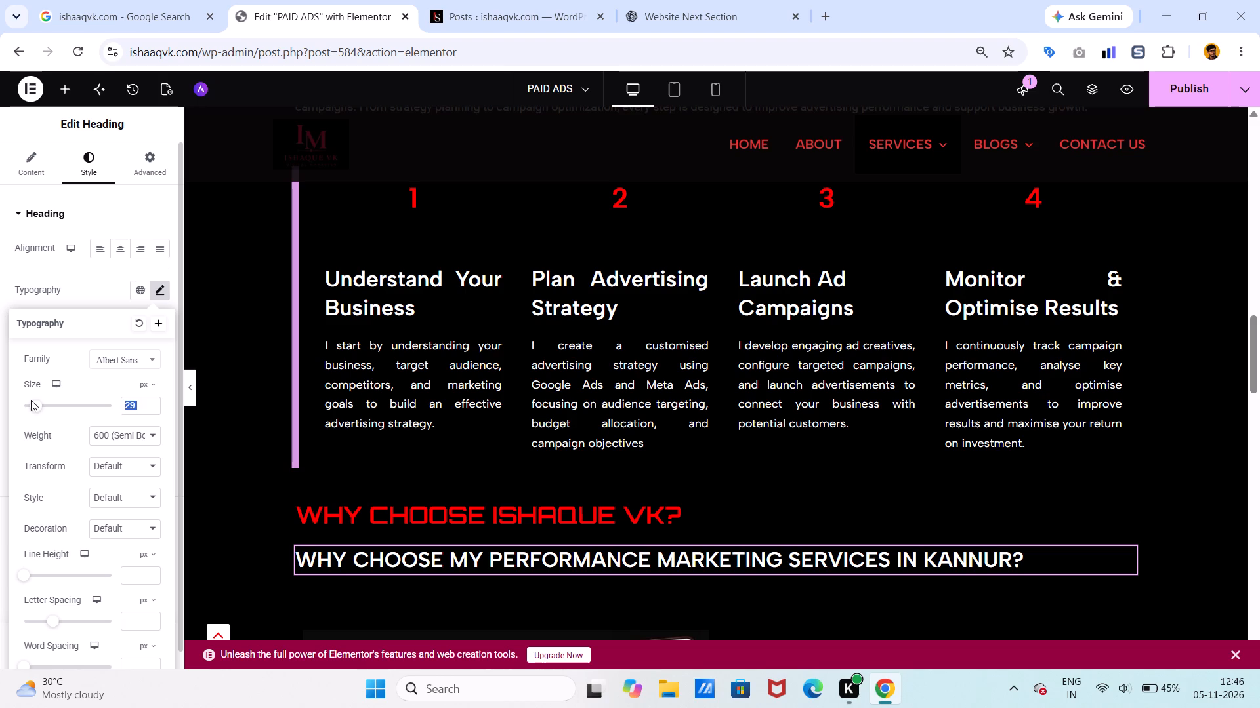
scroll(439, 398, "up", 5)
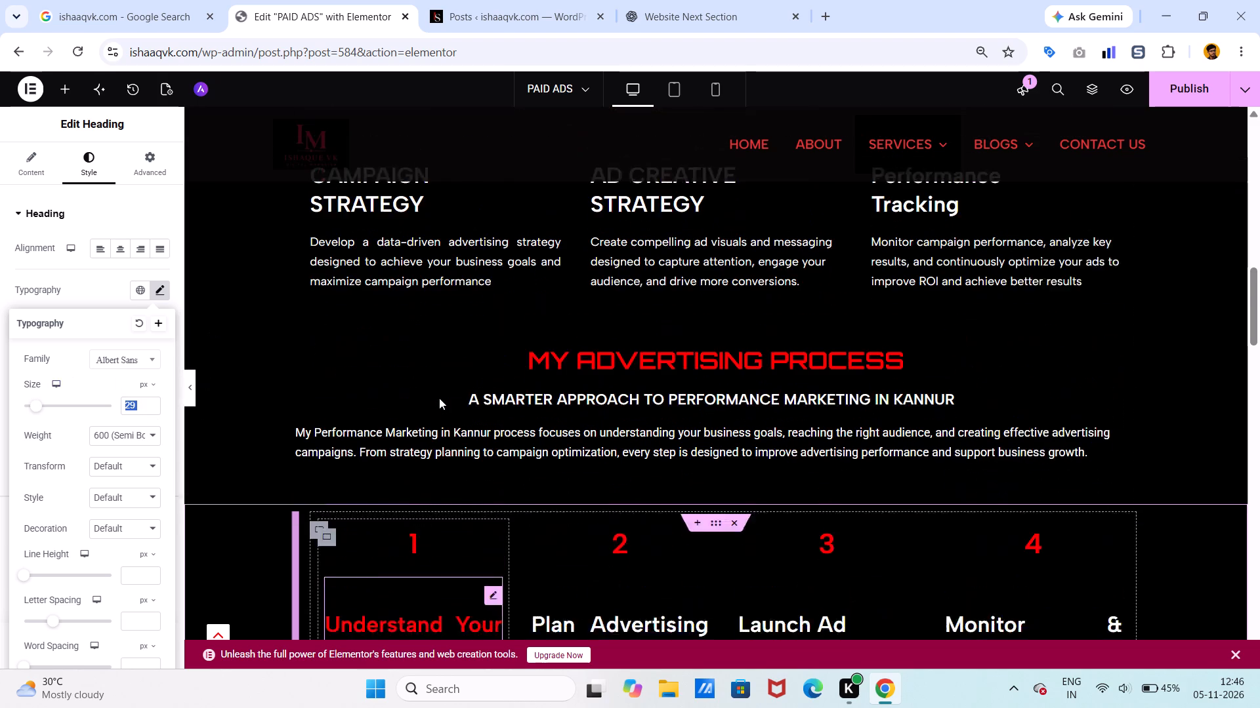
scroll(439, 398, "up", 5)
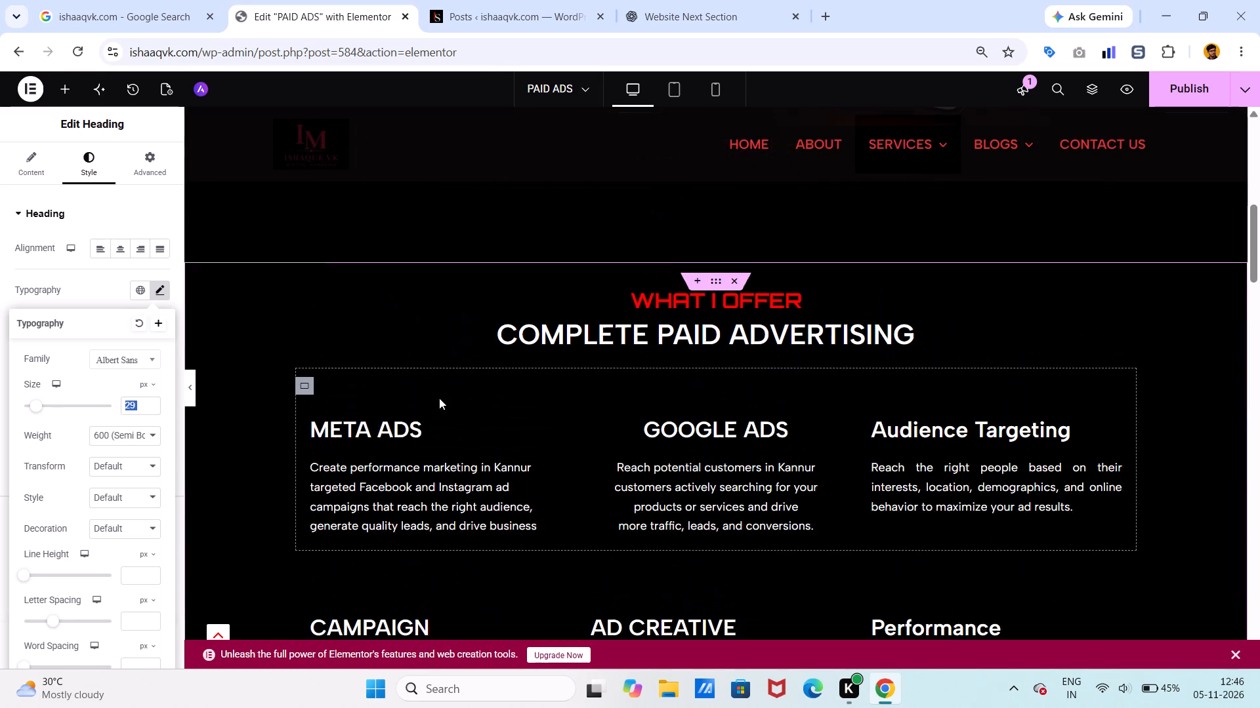
scroll(439, 398, "down", 8)
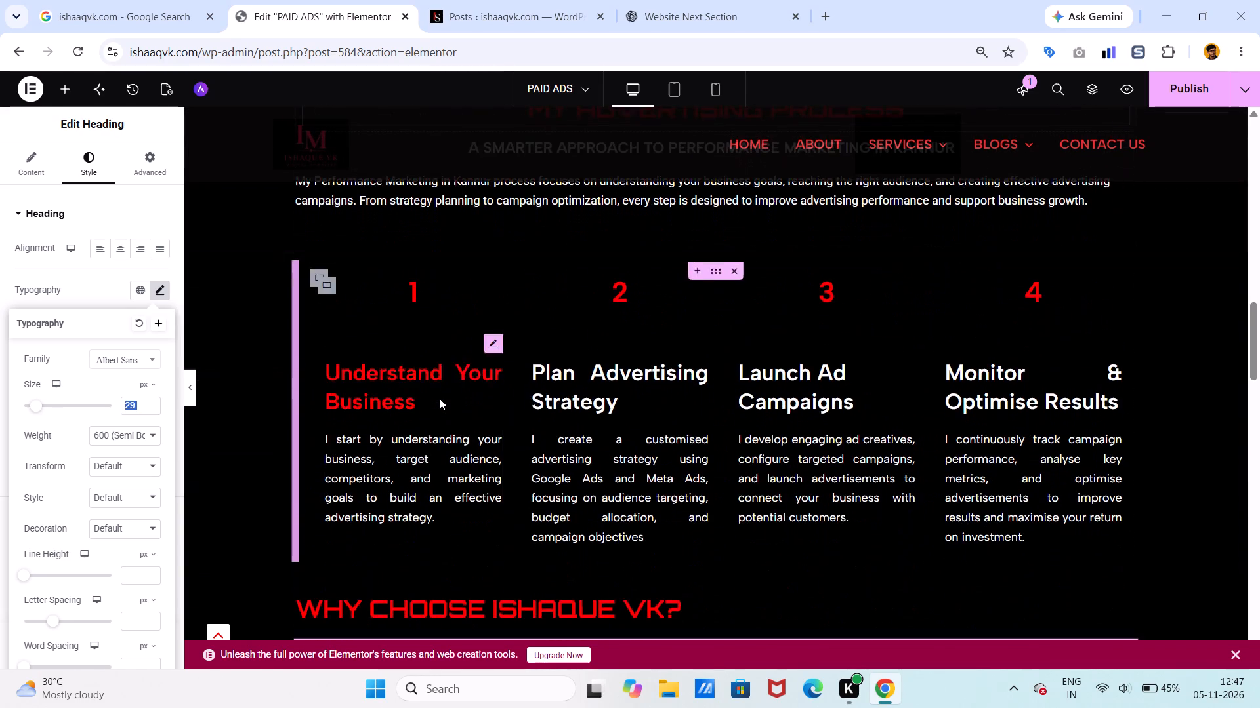
scroll(439, 398, "up", 1)
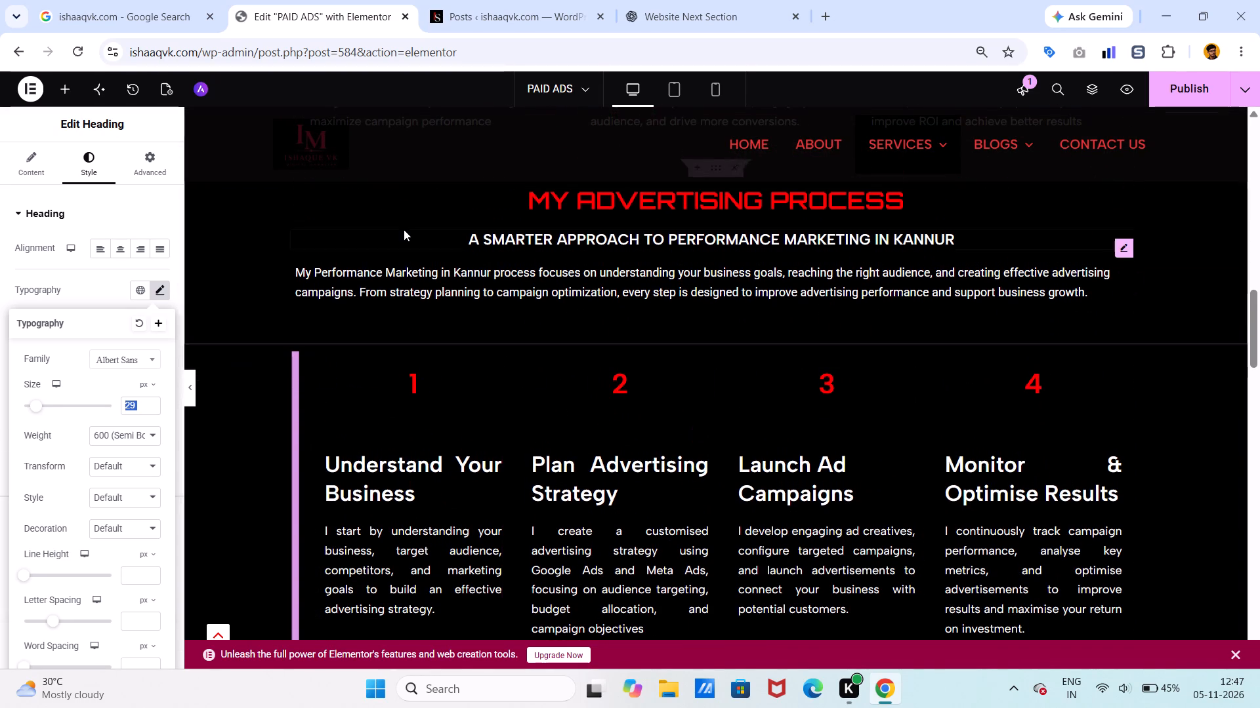
scroll(404, 229, "up", 8)
scroll(404, 229, "down", 6)
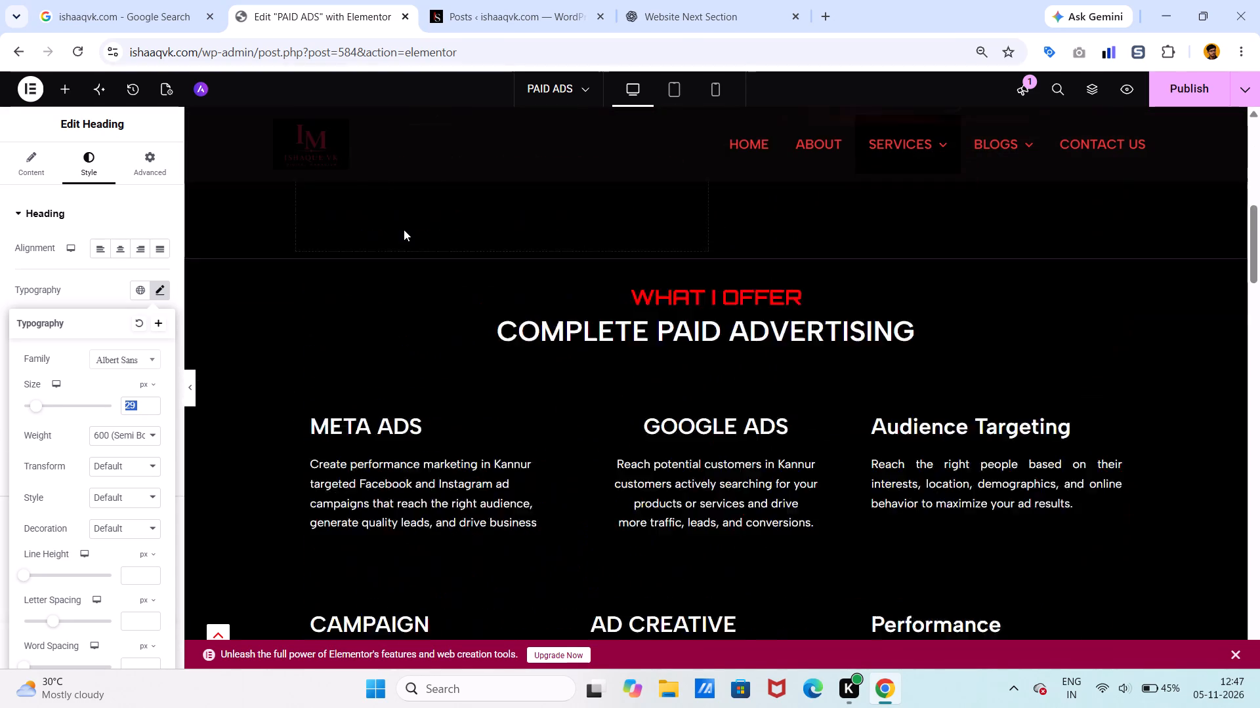
scroll(404, 229, "up", 9)
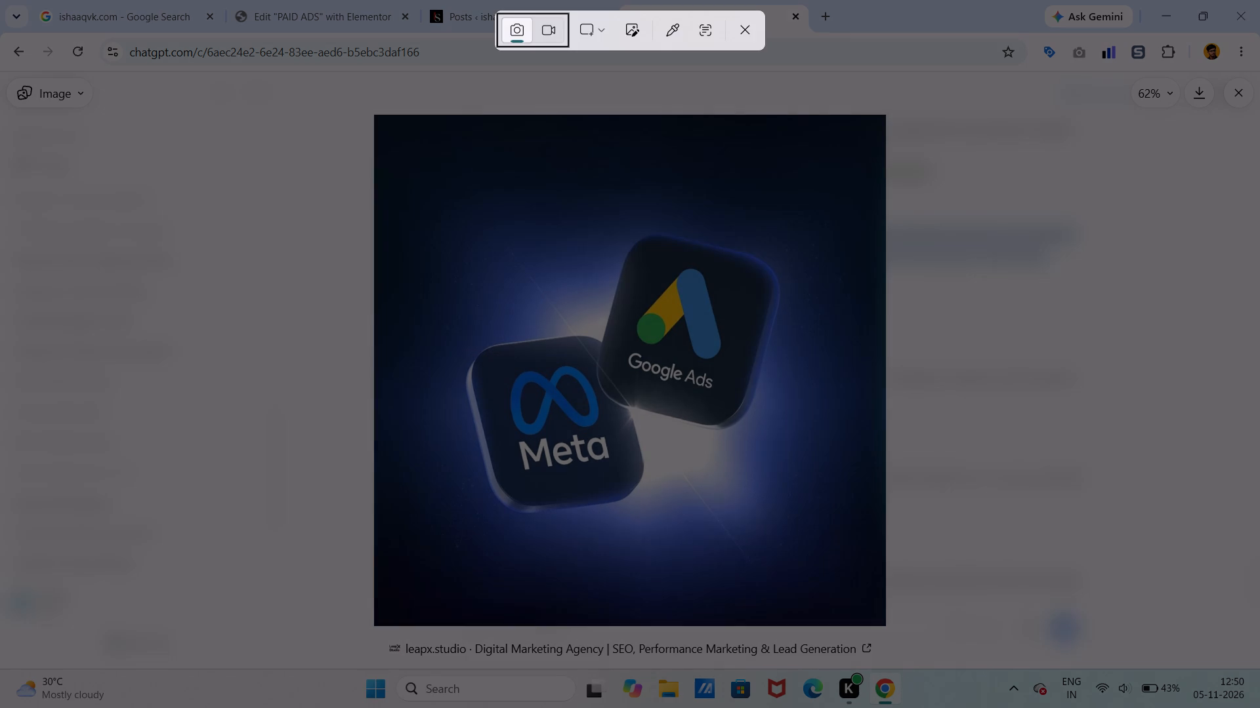
left_click_drag(380, 121, 757, 203)
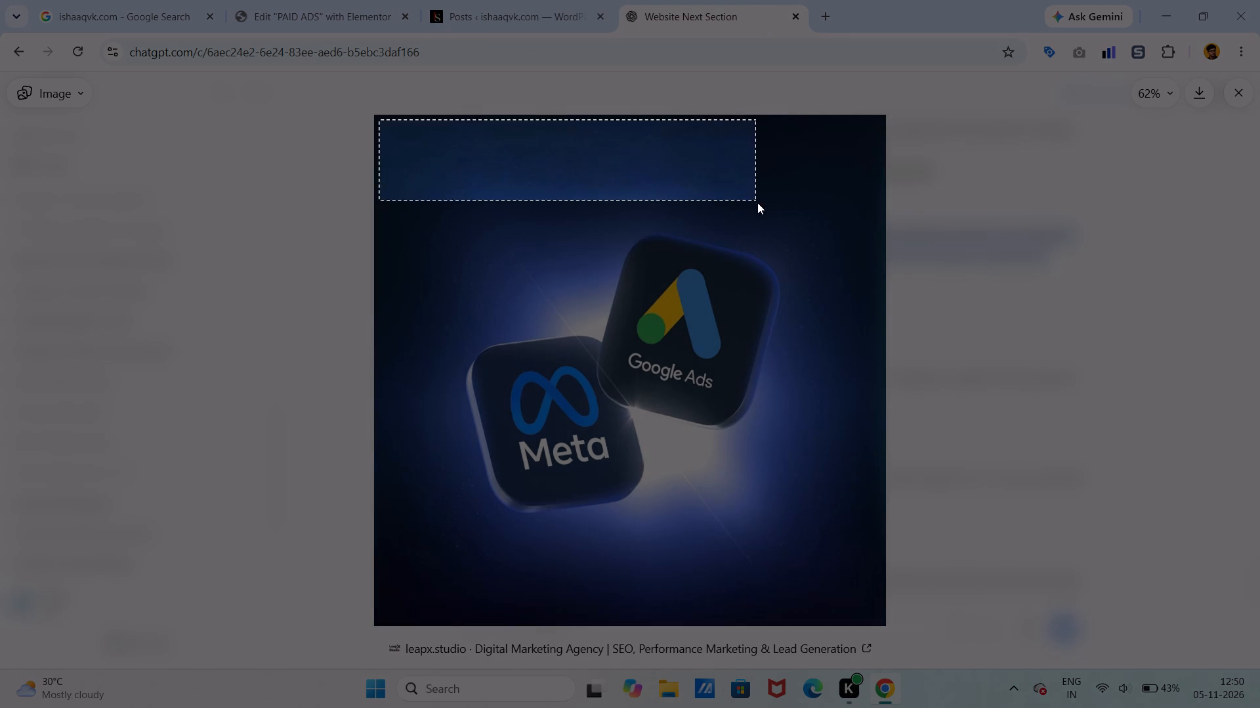
left_click_drag(757, 203, 887, 582)
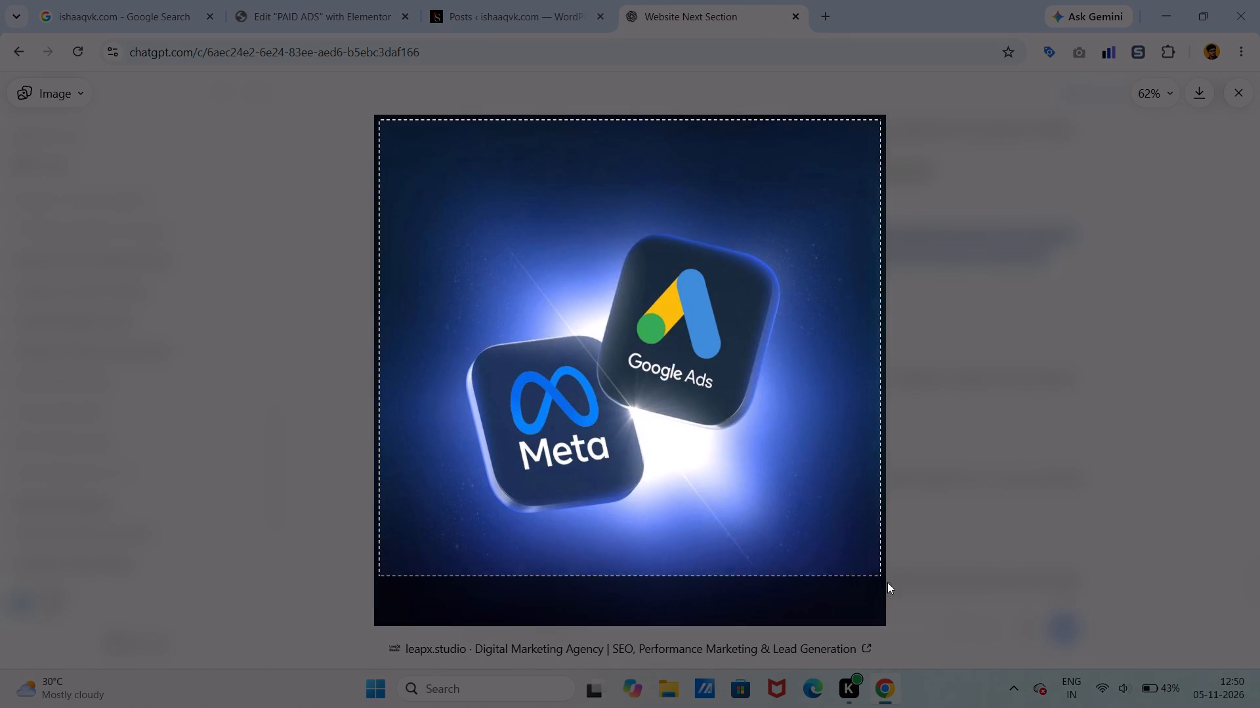
left_click_drag(887, 582, 883, 623)
left_click(1238, 92)
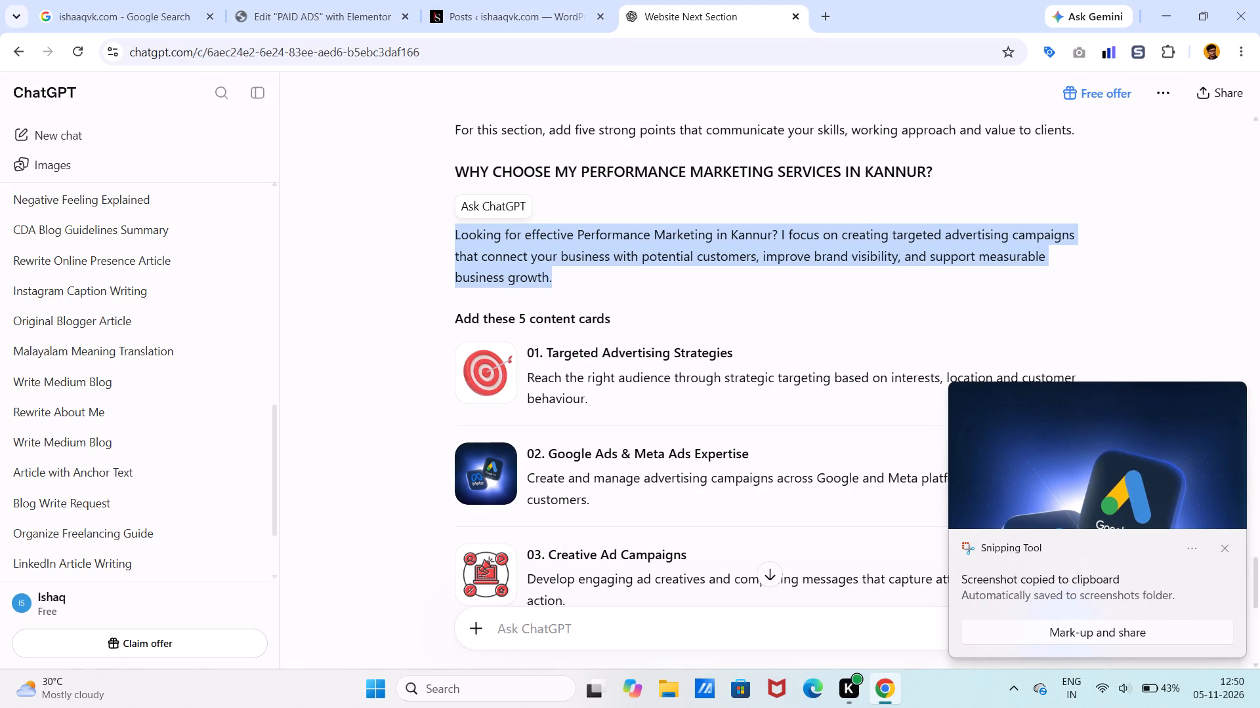
scroll(559, 547, "down", 1)
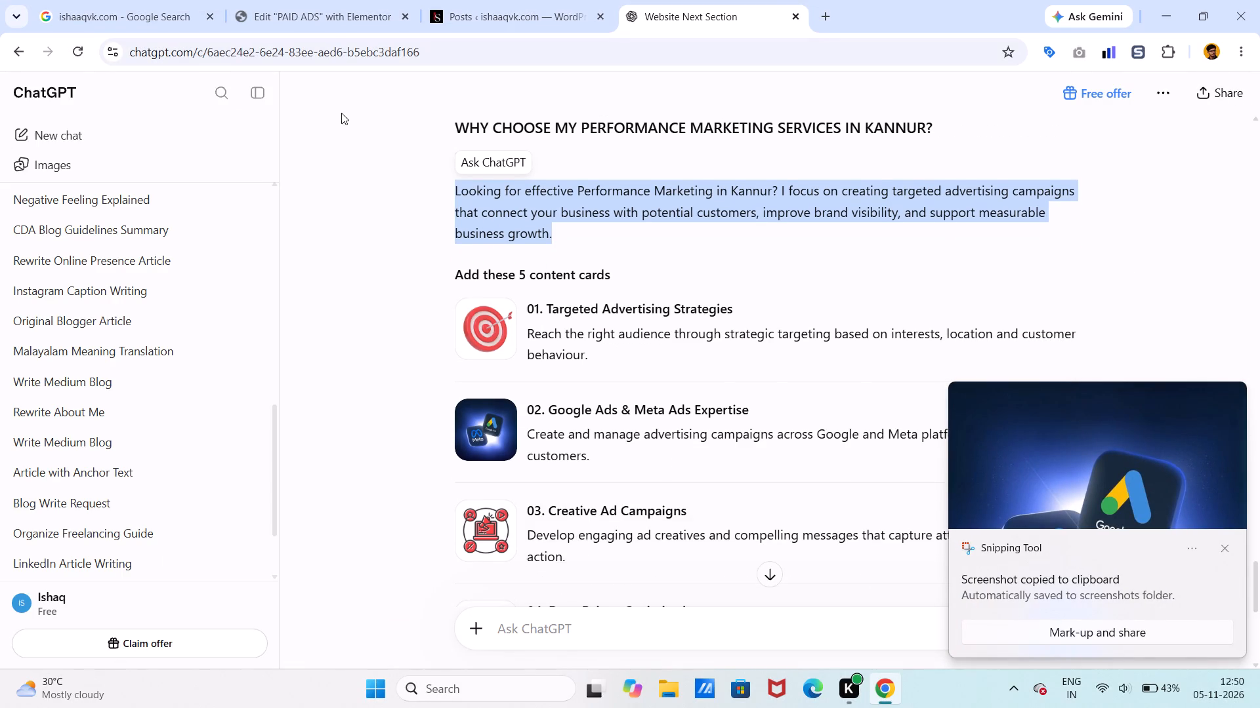
Open Squoosh in a new browser tab and load the red target screenshot from the Screenshots folder.
left_click(331, 1)
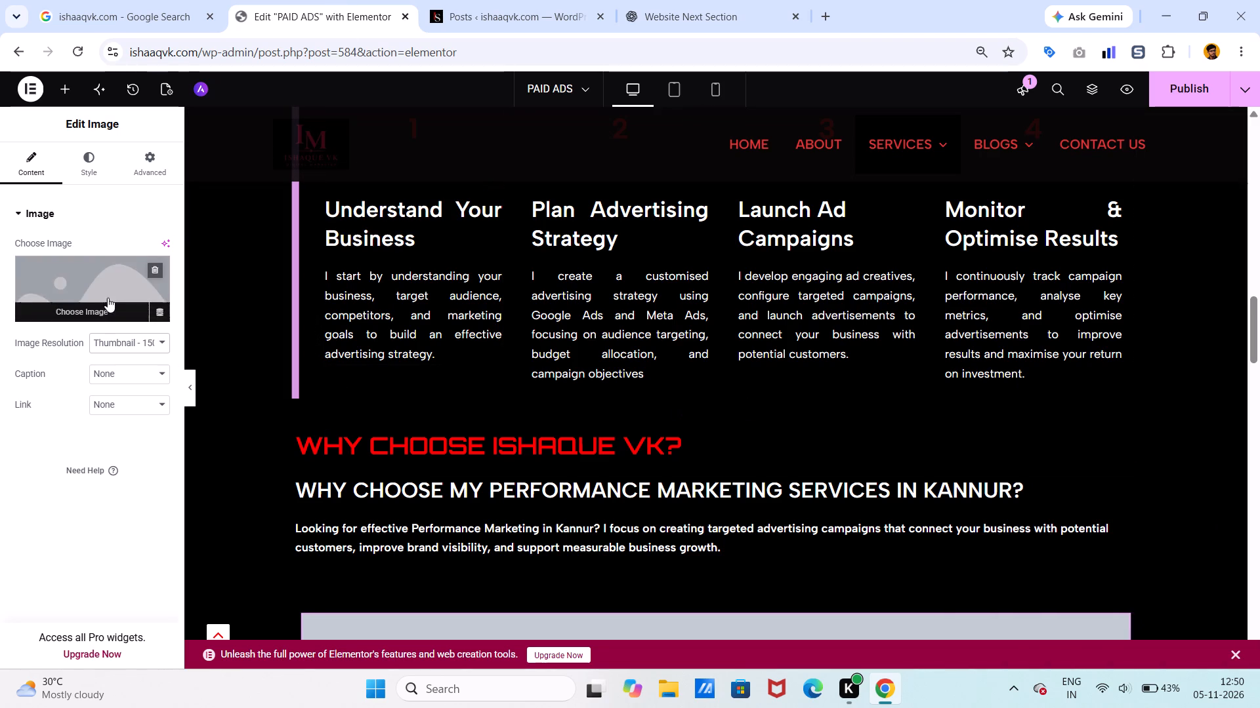
left_click(837, 16)
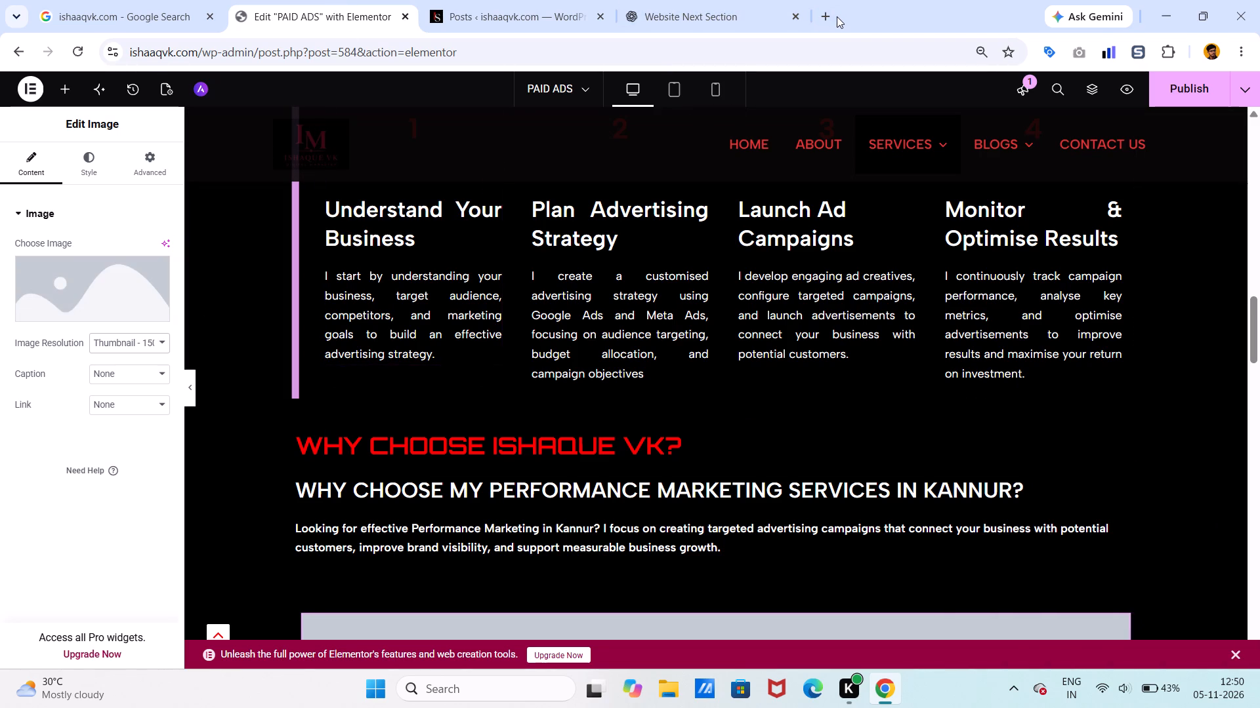
left_click(835, 18)
type("SQ")
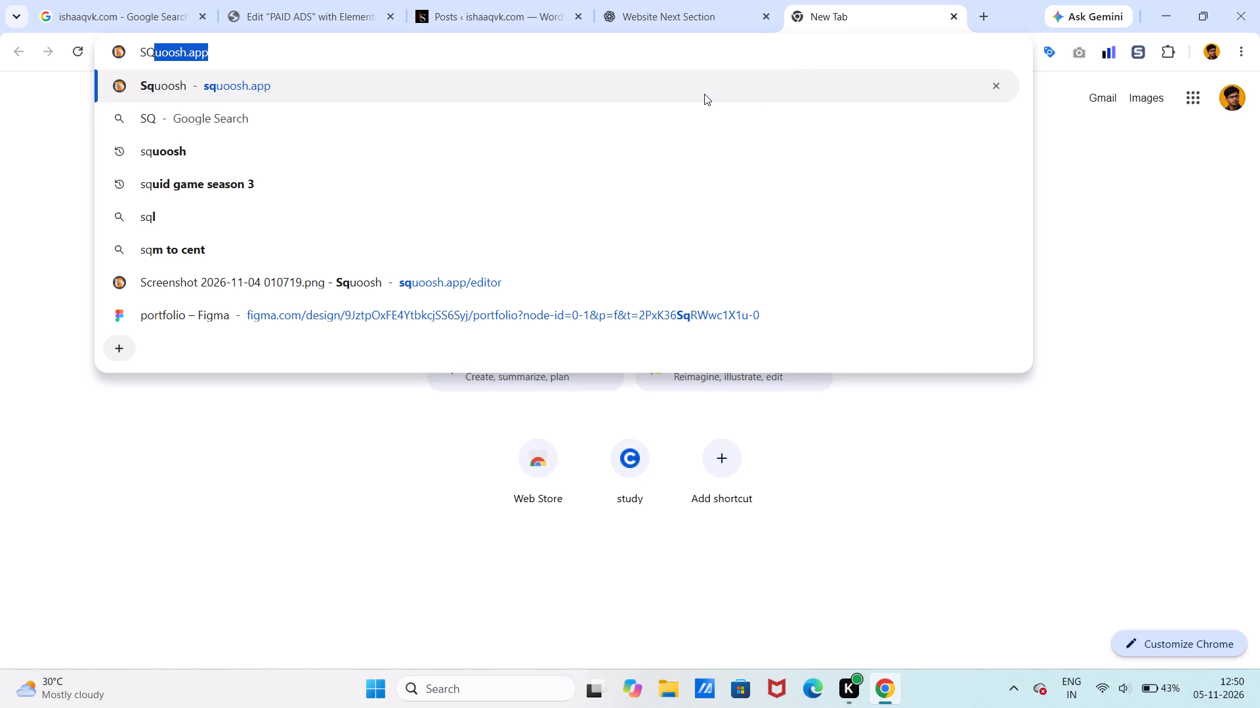
key("Return")
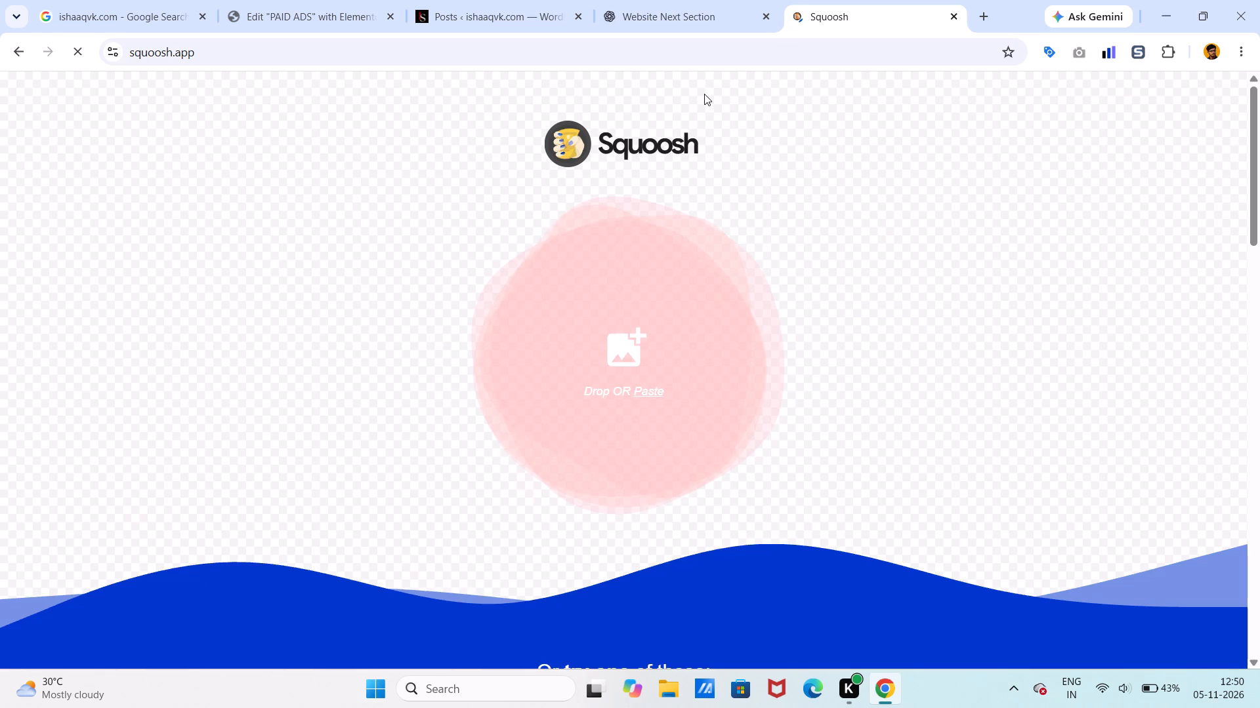
left_click(644, 307)
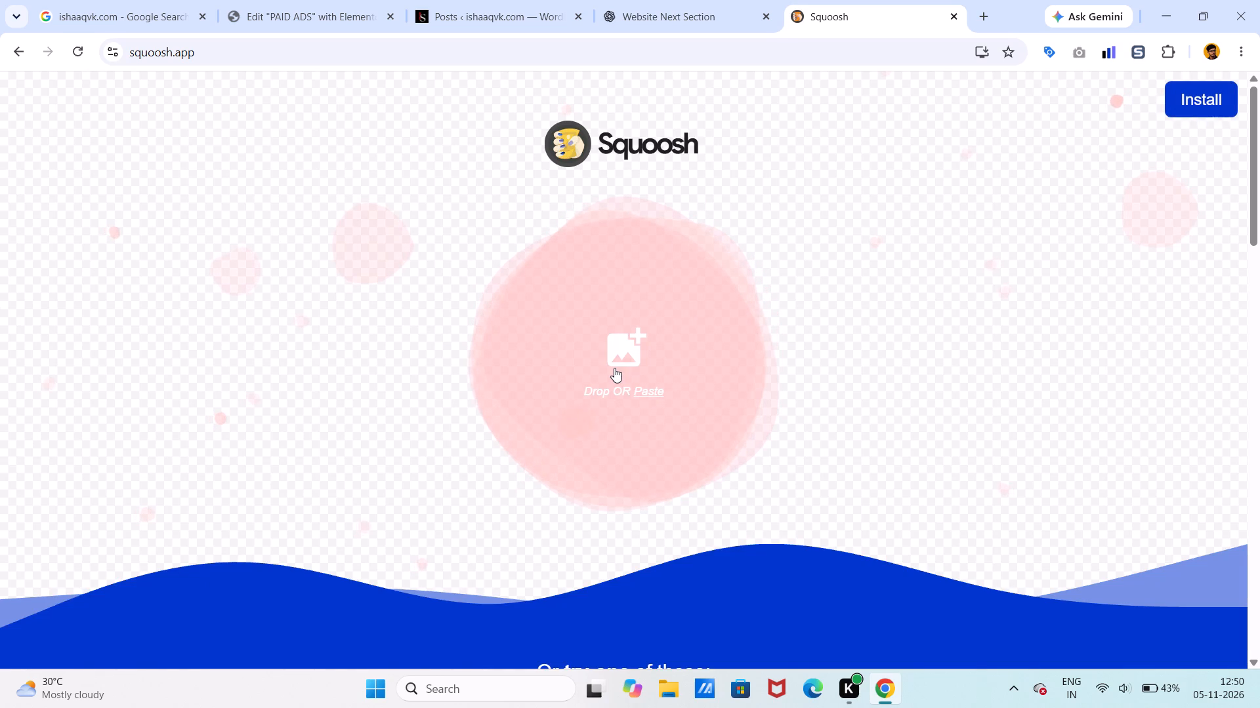
left_click(614, 368)
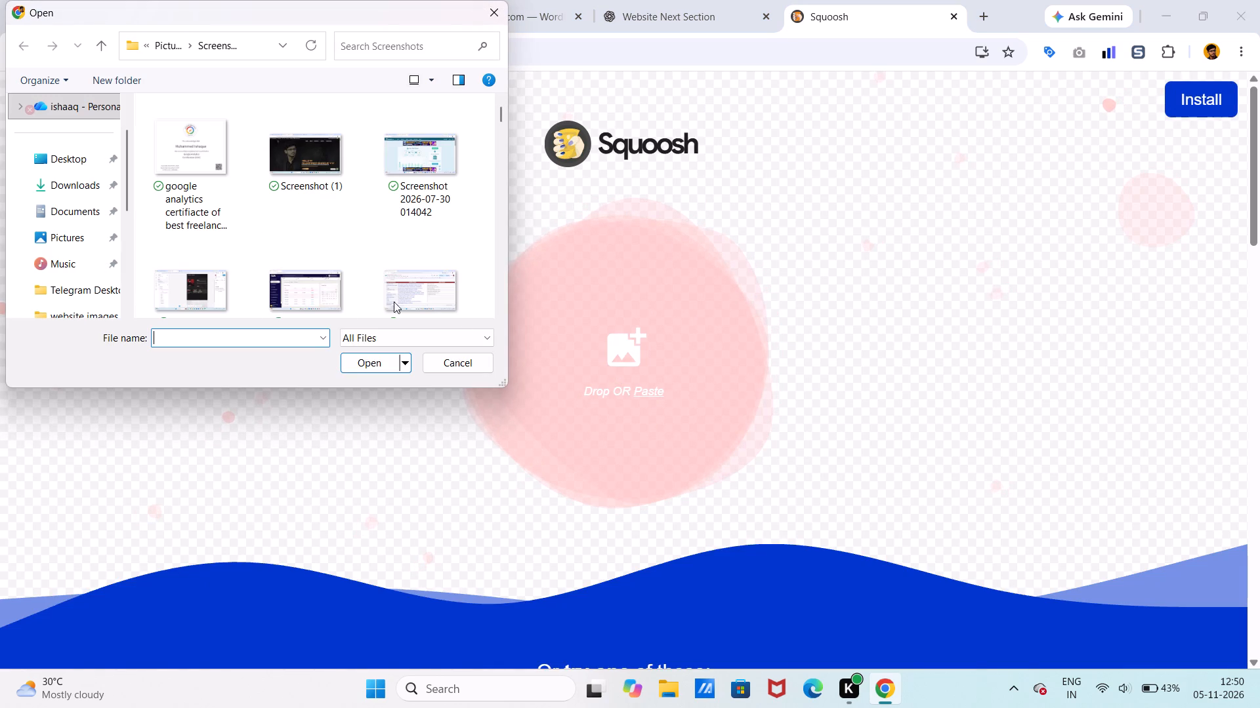
scroll(335, 248, "down", 9)
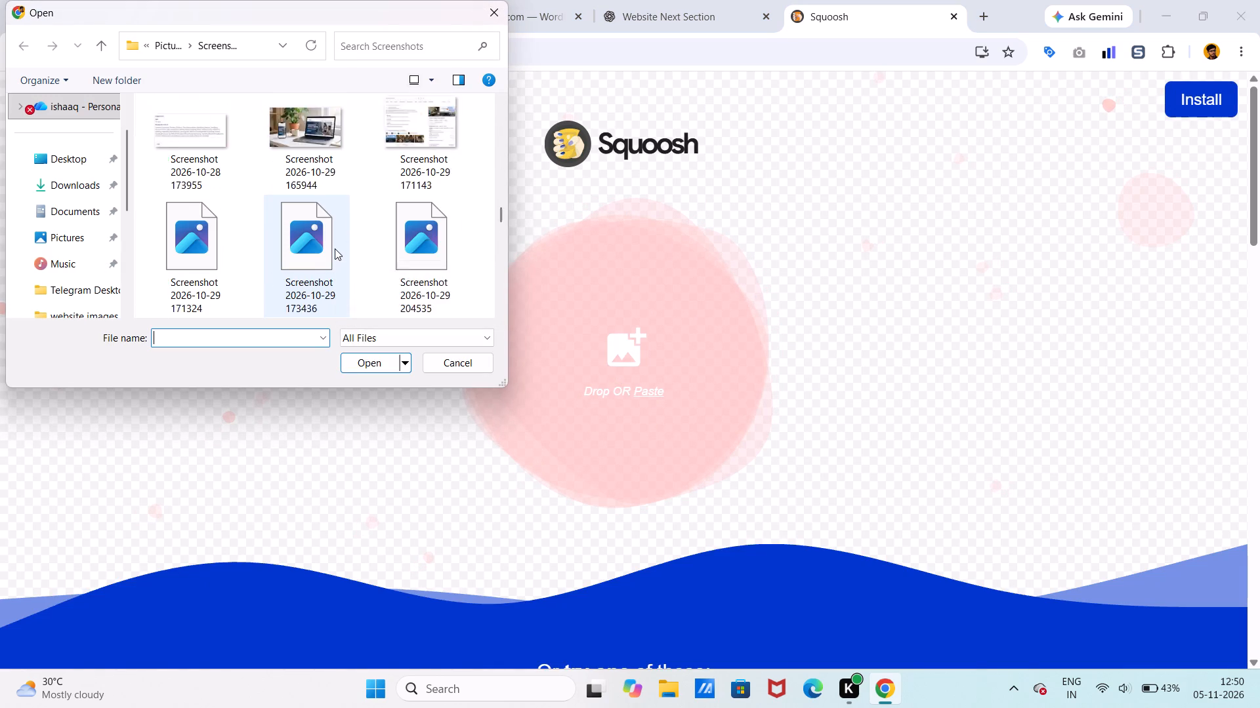
scroll(335, 248, "down", 6)
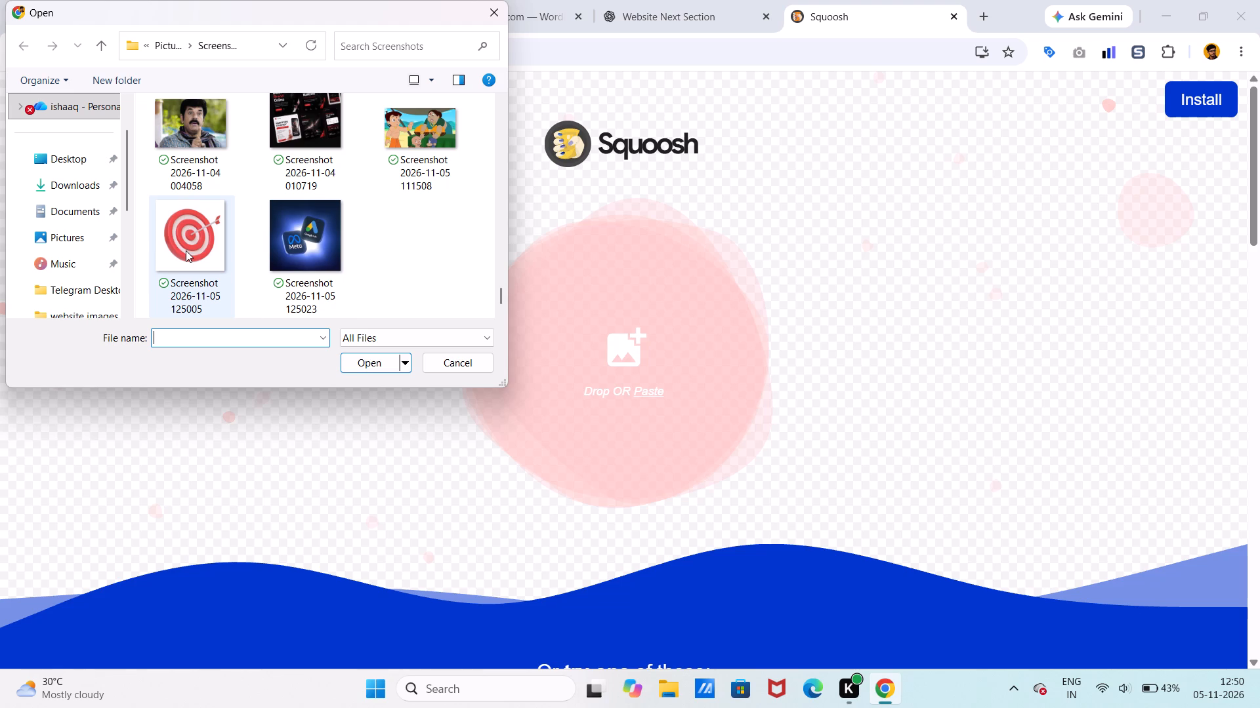
left_click(186, 250)
left_click(373, 365)
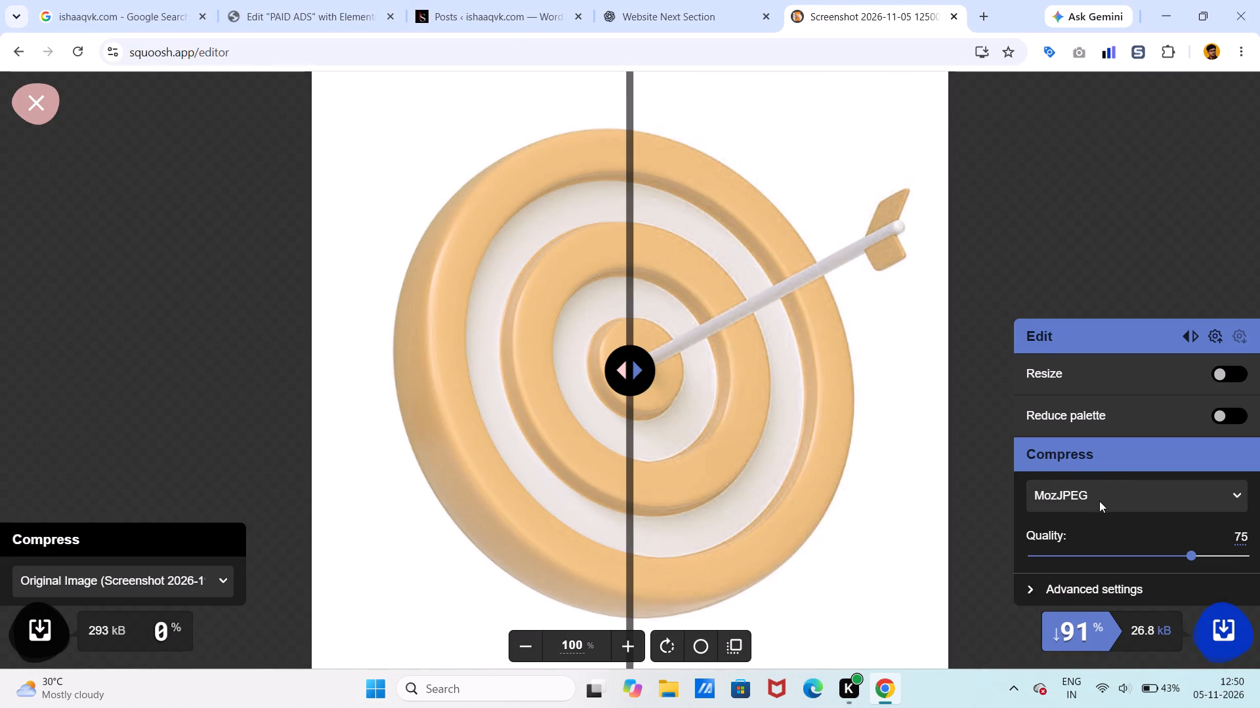
Convert the target image to WebP compression and download the compressed file.
left_click(1099, 501)
left_click(1052, 440)
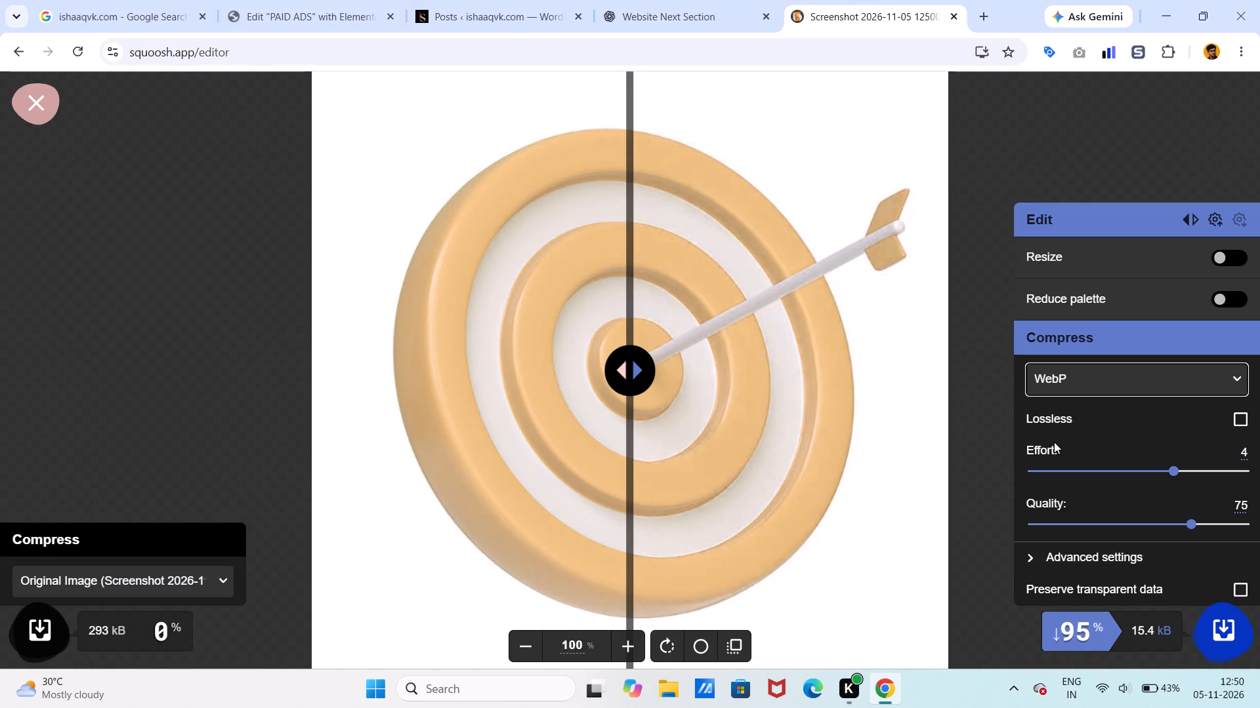
left_click(1223, 629)
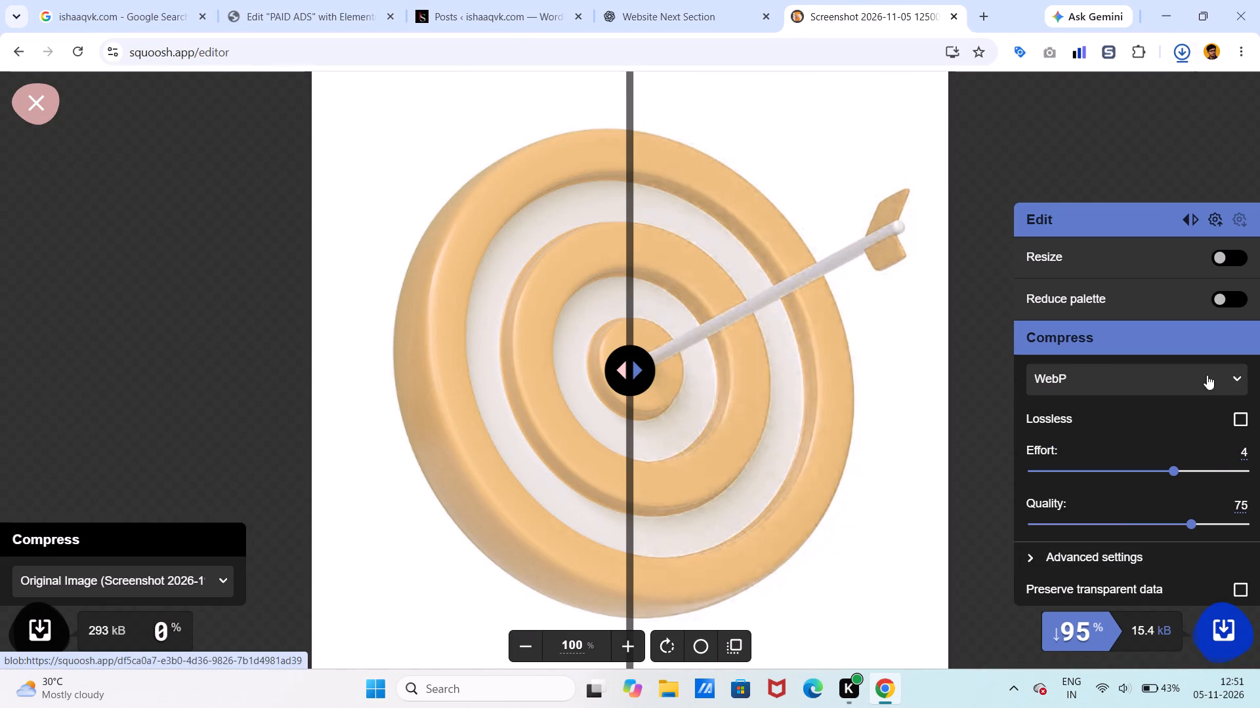
left_click(1199, 172)
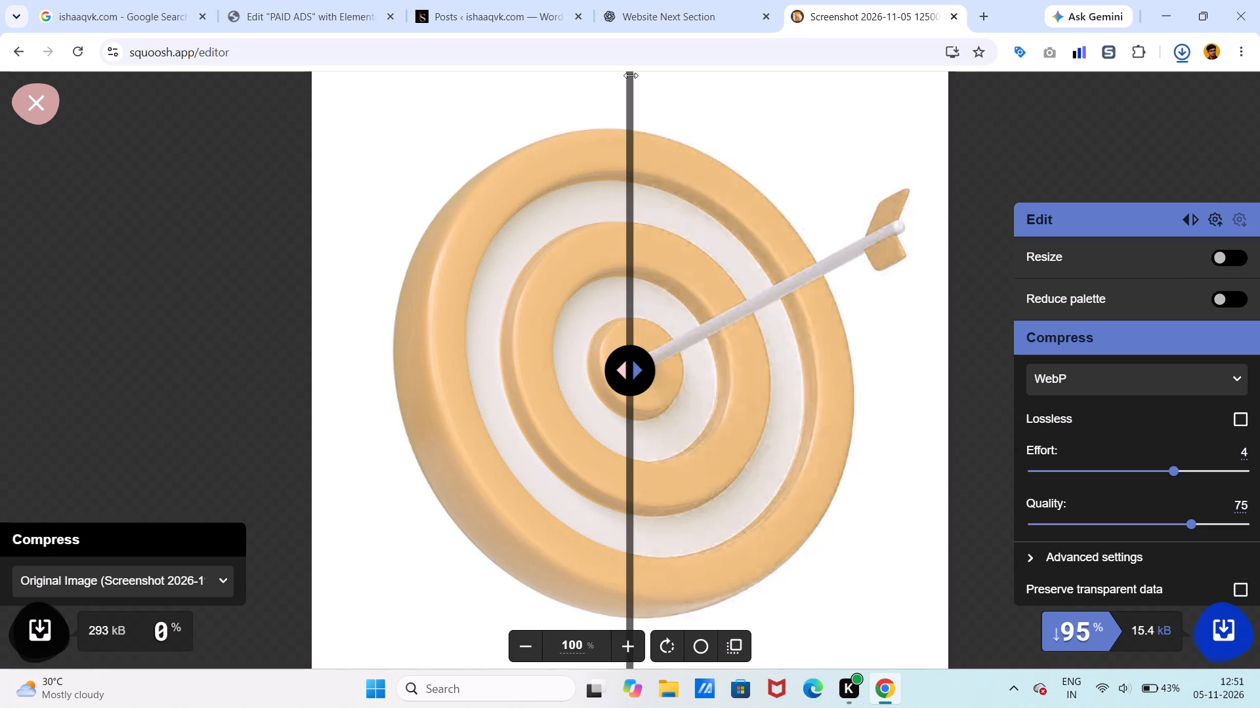
left_click(329, 12)
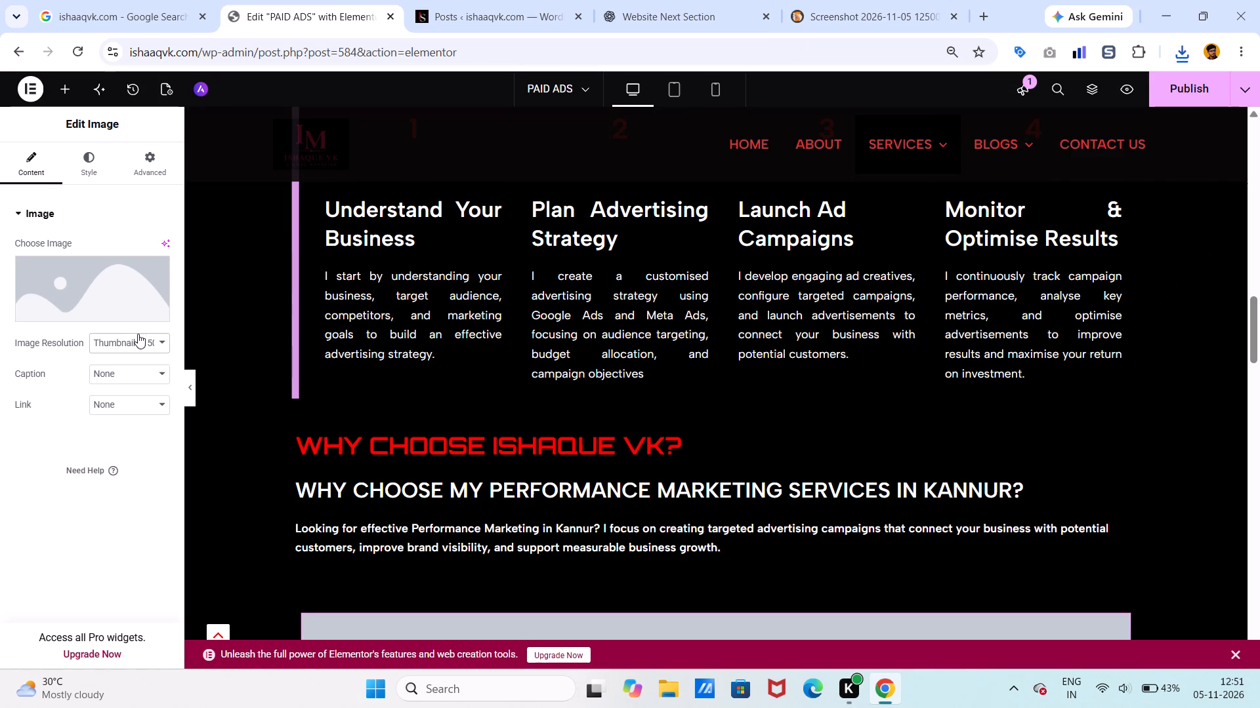
left_click(116, 313)
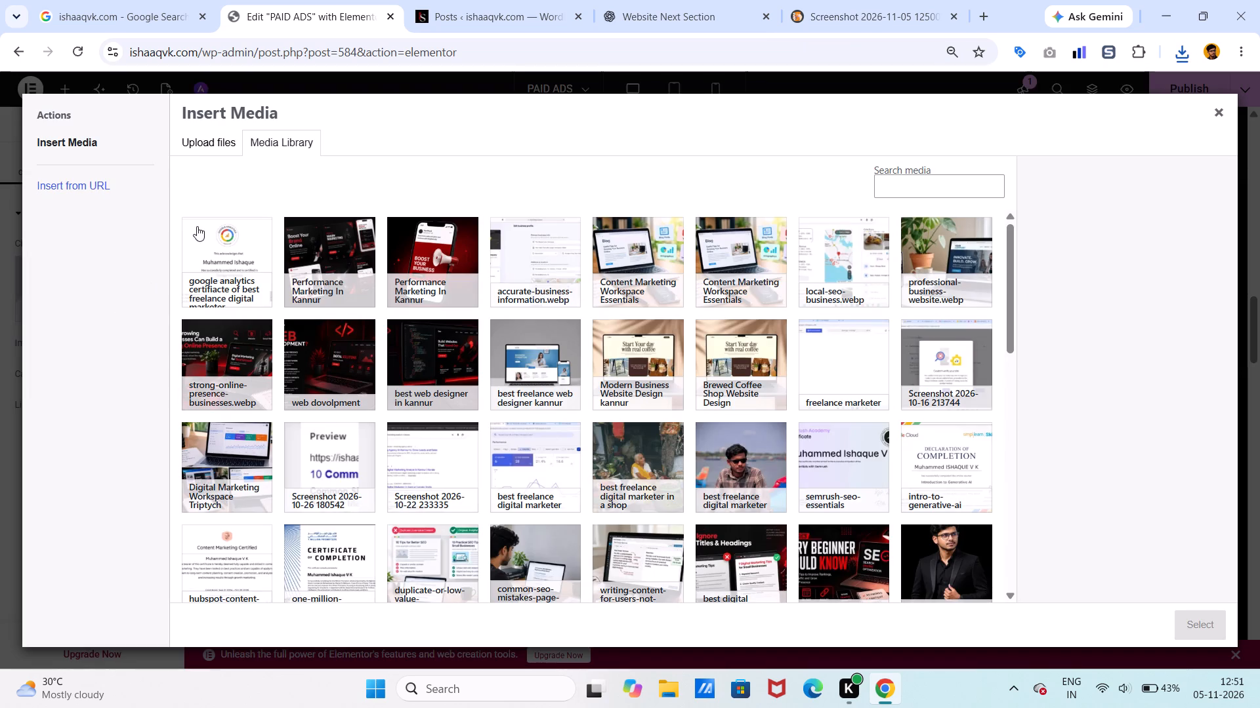
left_click(222, 150)
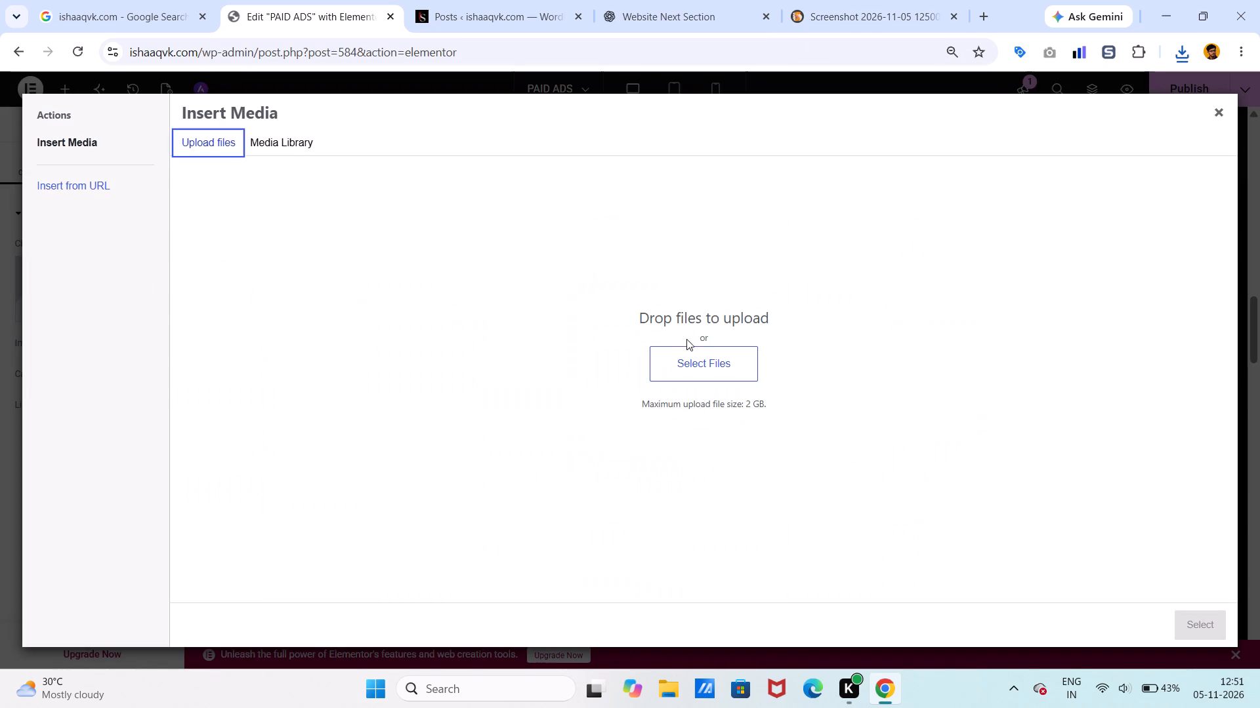
left_click(703, 354)
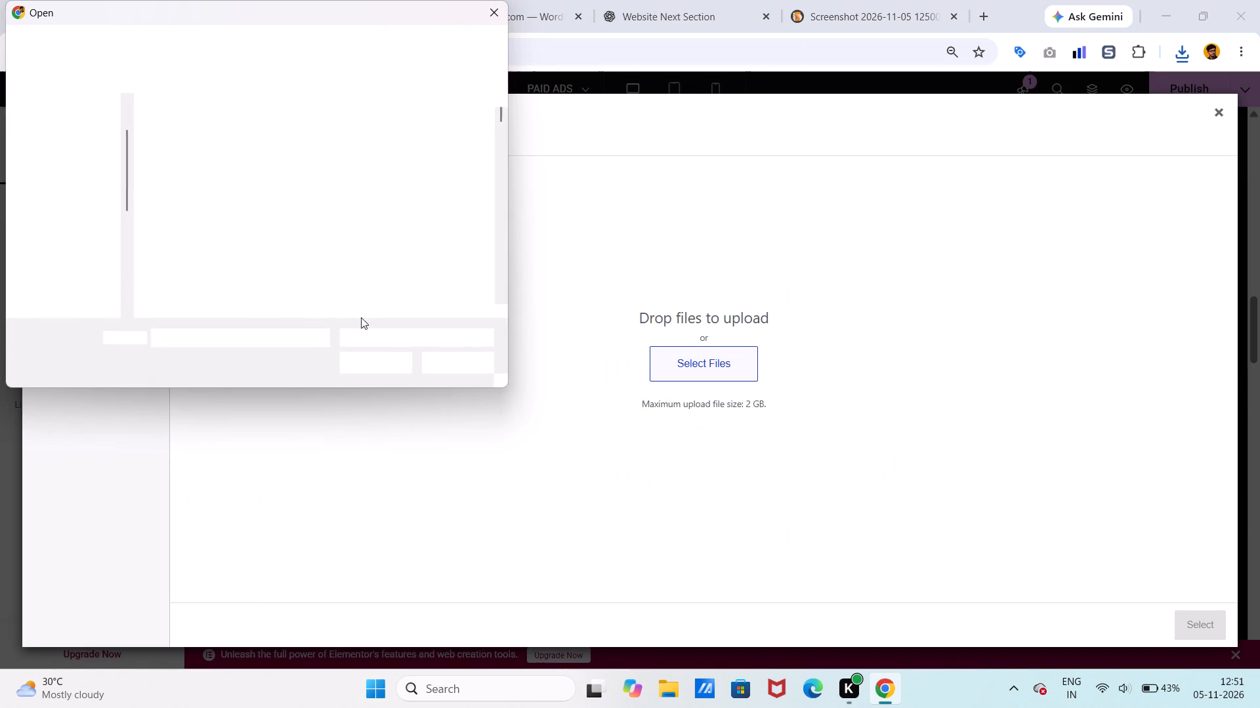
scroll(251, 246, "down", 20)
scroll(251, 246, "down", 11)
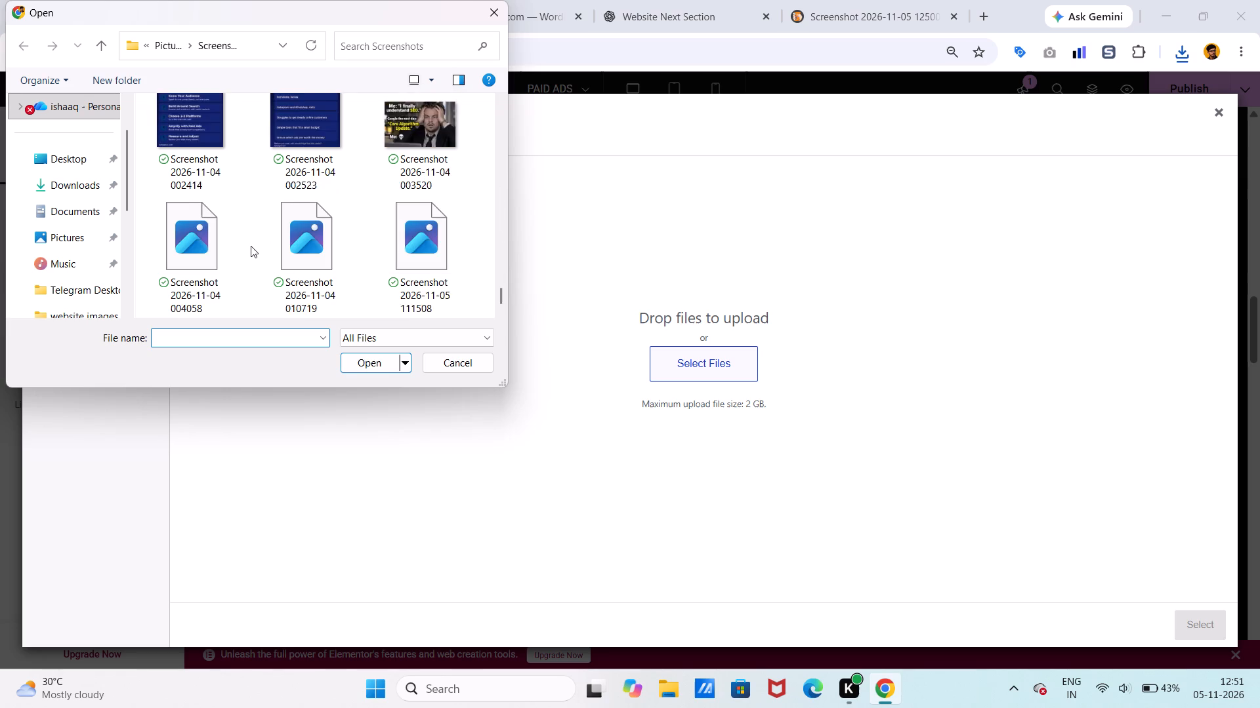
left_click(58, 182)
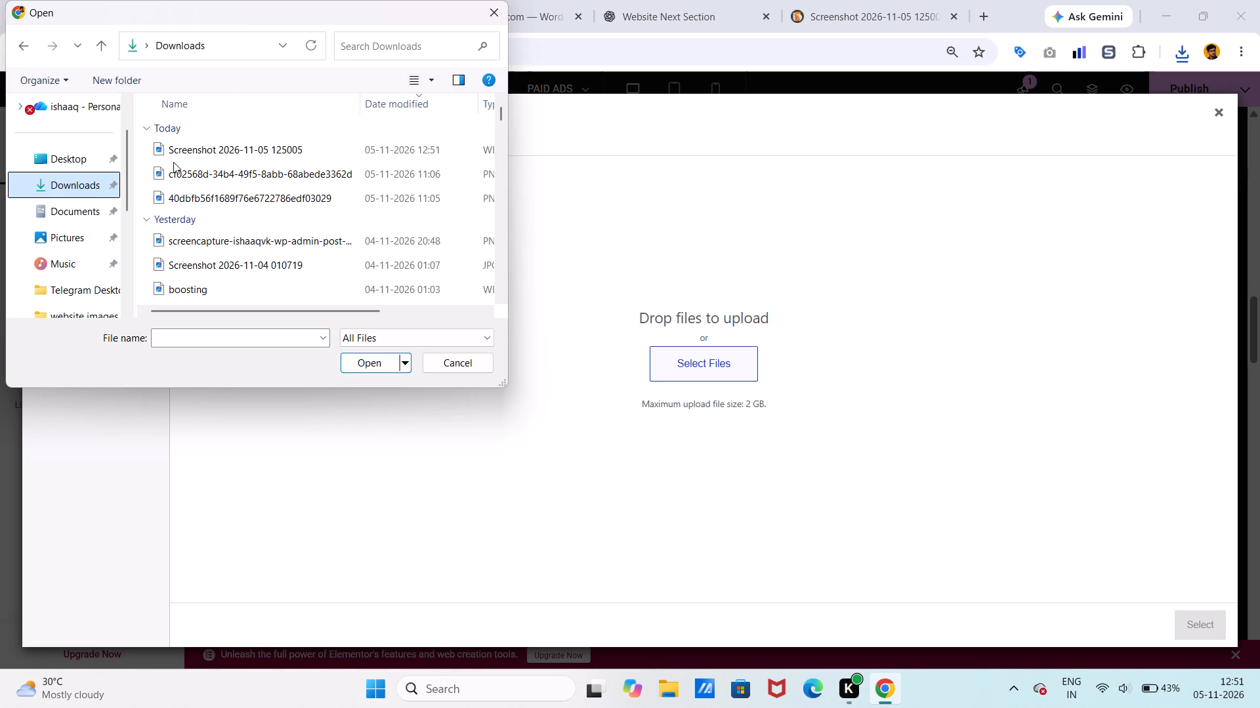
left_click(219, 142)
left_click(375, 366)
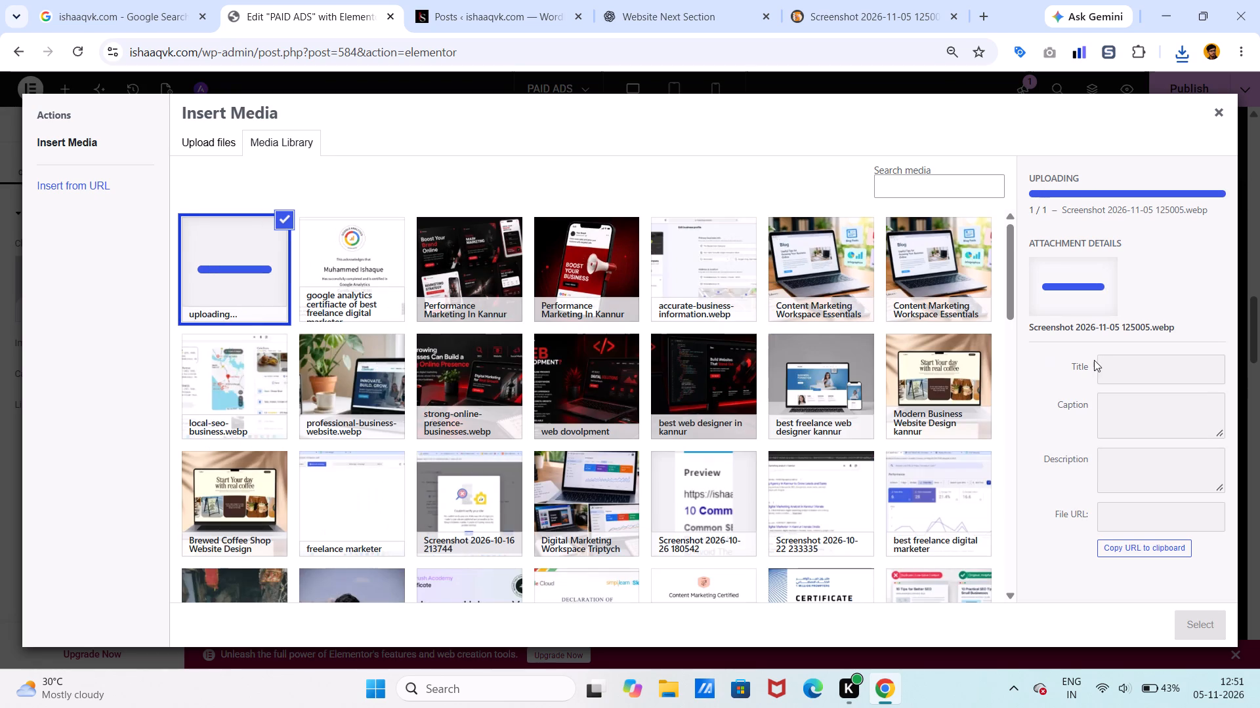
Give the uploaded target image the alt text "Performance Marketing In Kannur" and insert it into the image widget.
left_click(1110, 367)
type("er")
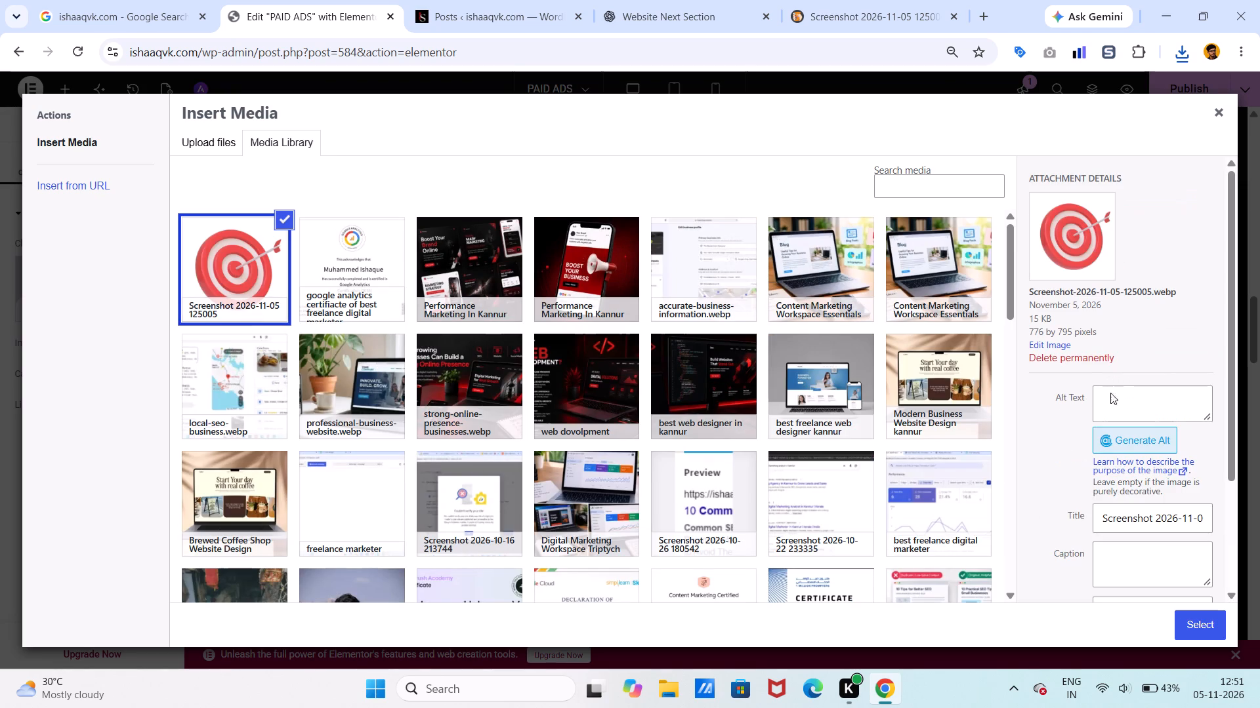
left_click(1109, 408)
type("erformance")
key("space")
type("arketing")
key("space")
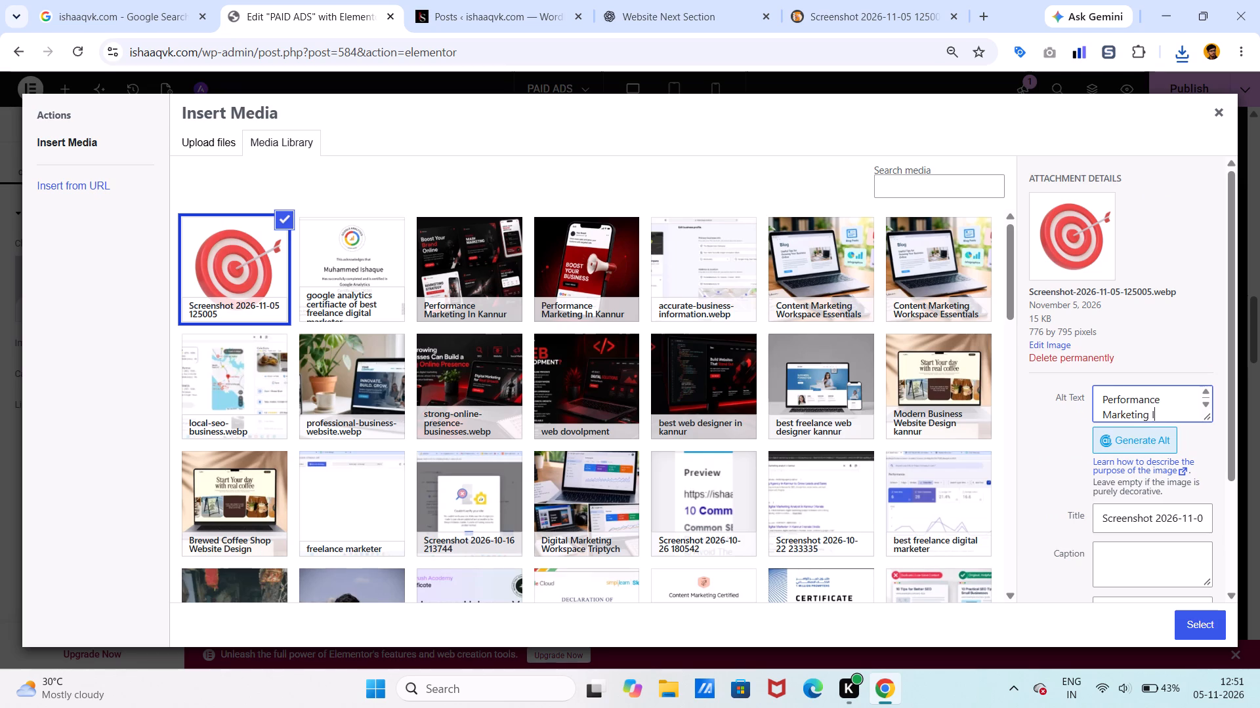
type("annur")
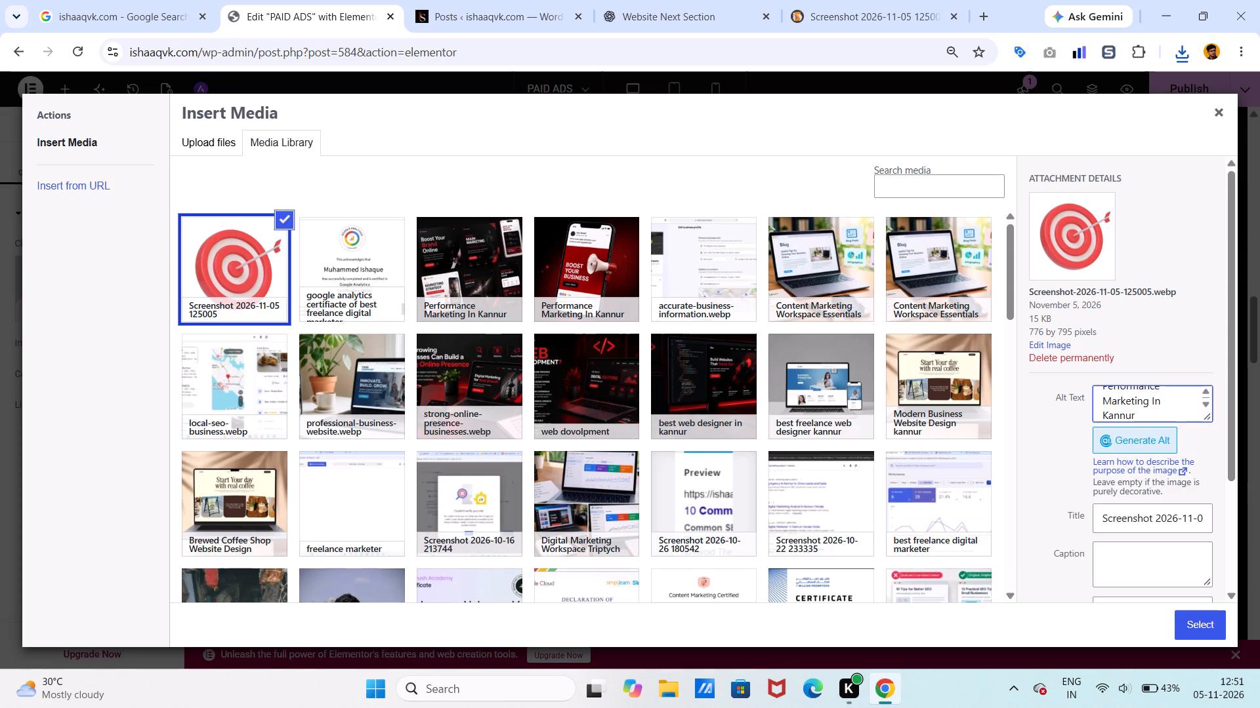
left_click(1203, 625)
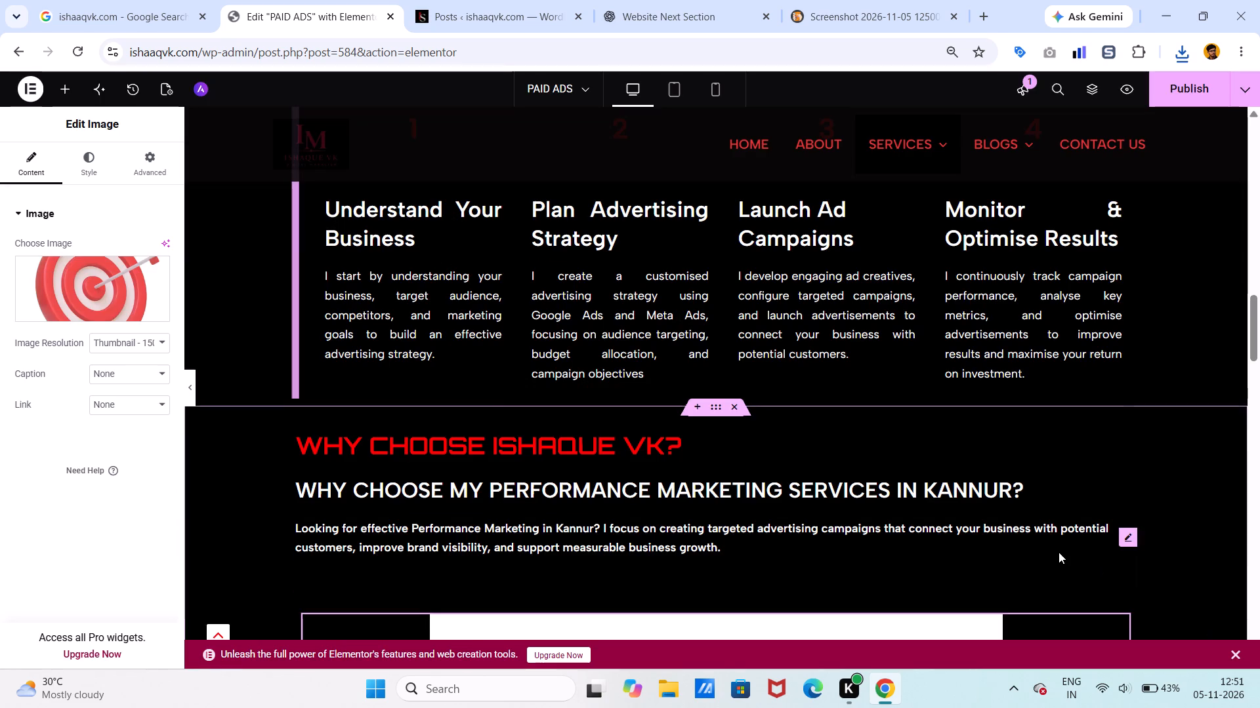
Set the direction of the container holding the target image to a horizontal row.
scroll(1059, 552, "down", 2)
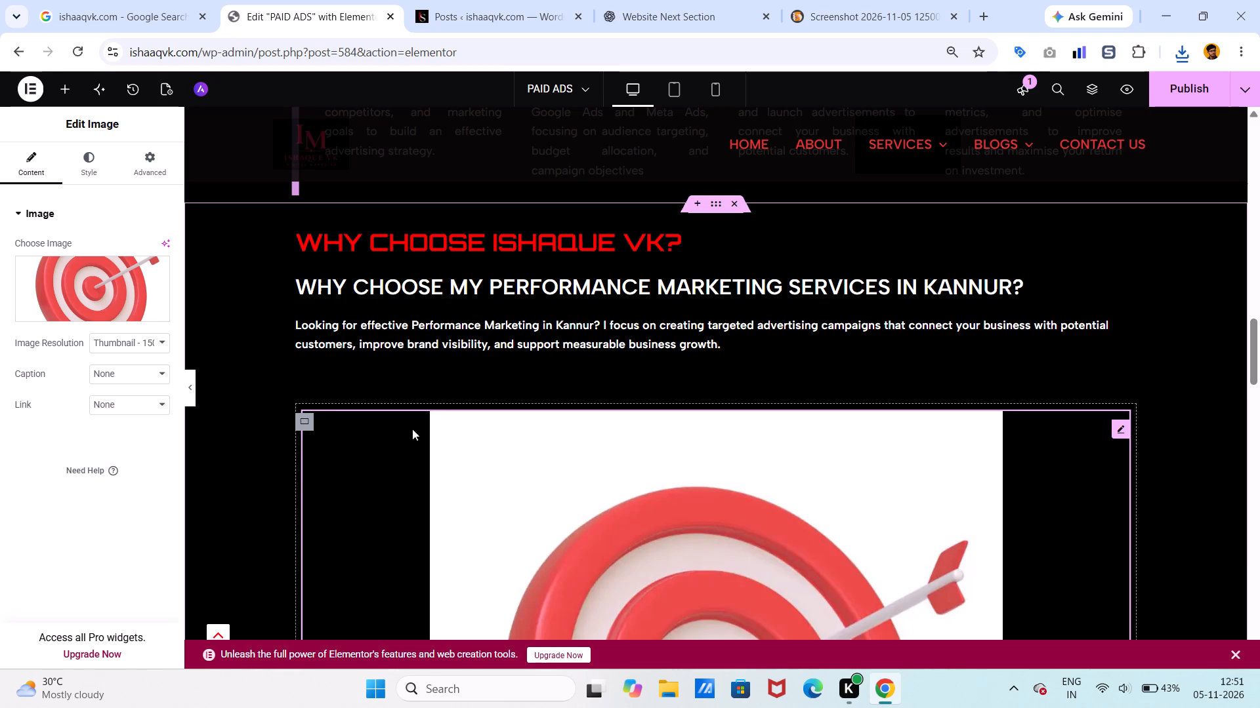
scroll(555, 471, "down", 1)
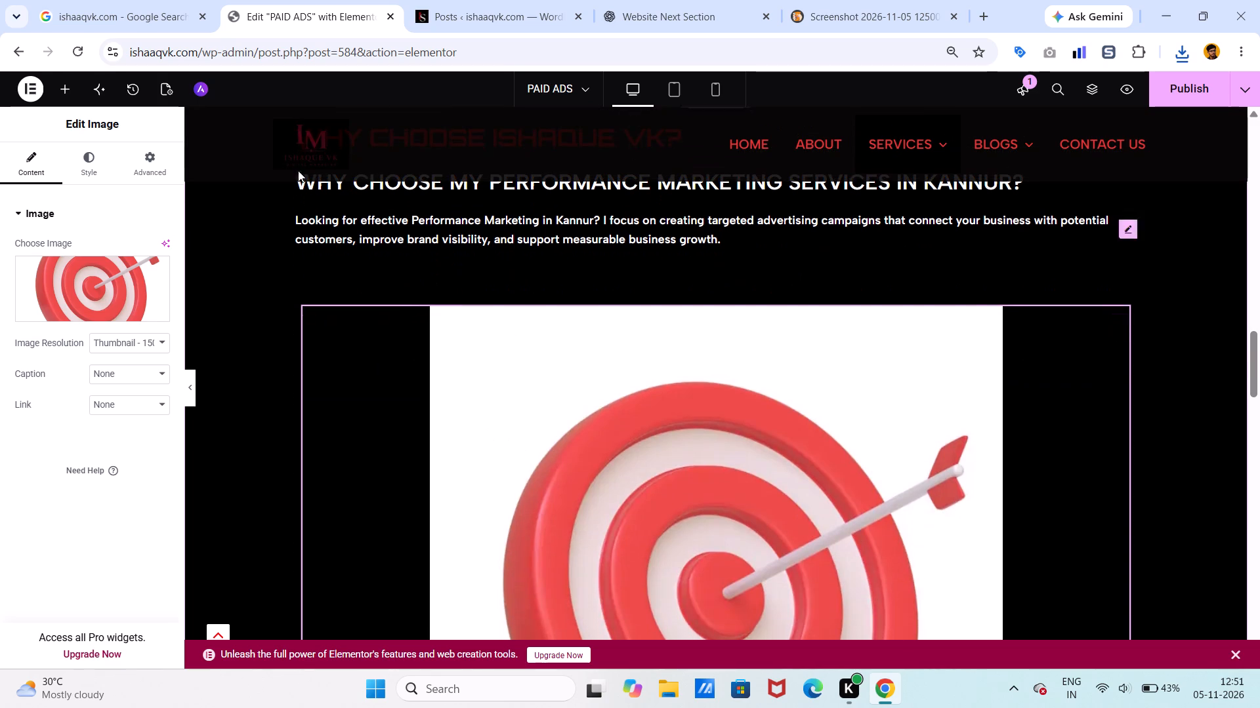
left_click(64, 81)
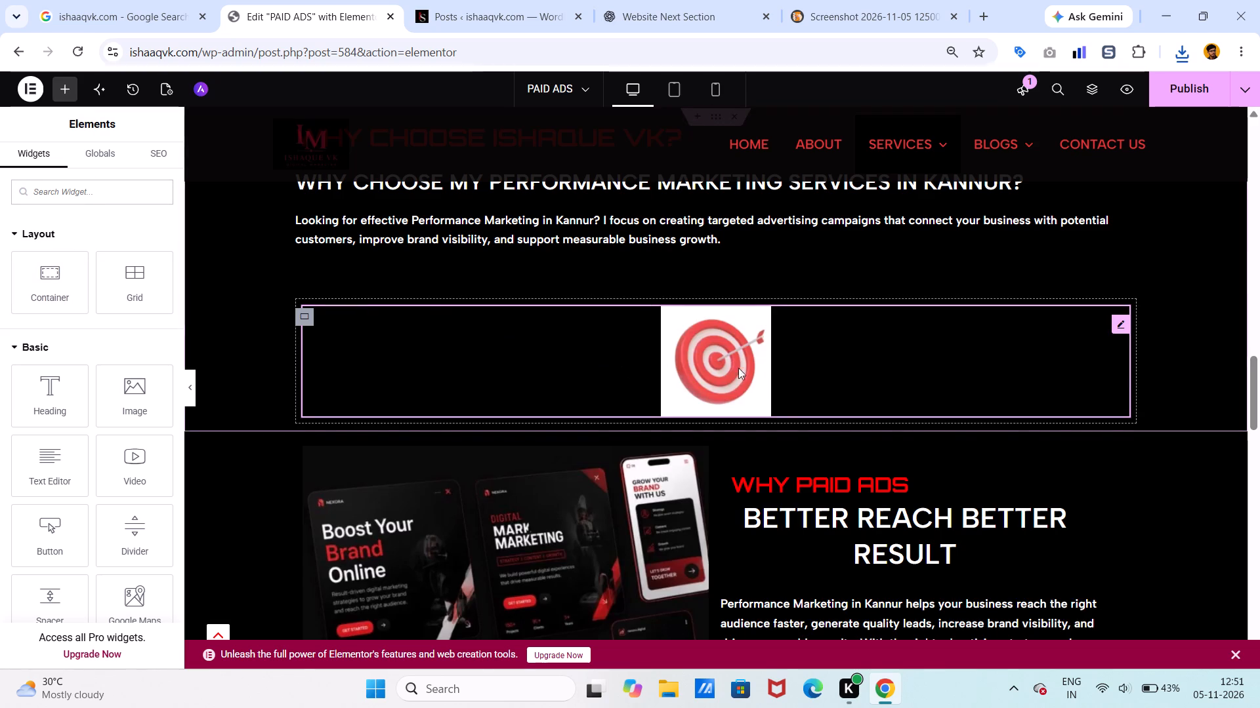
left_click(299, 308)
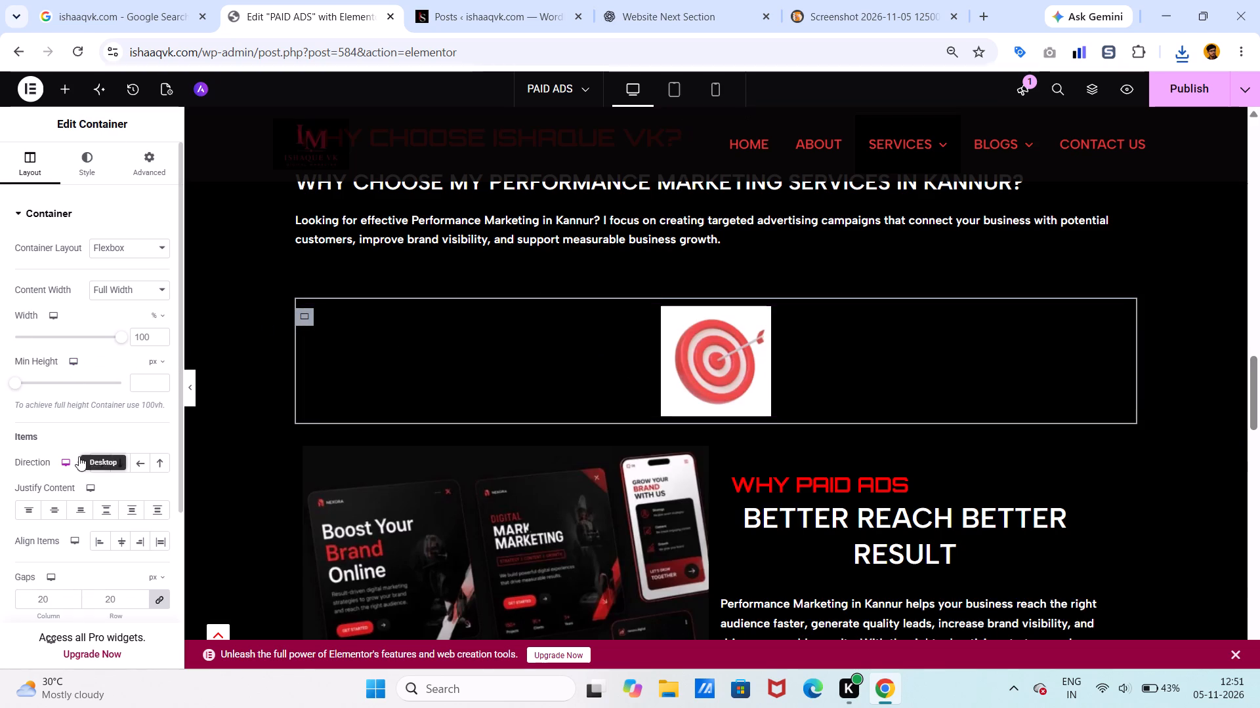
left_click(102, 460)
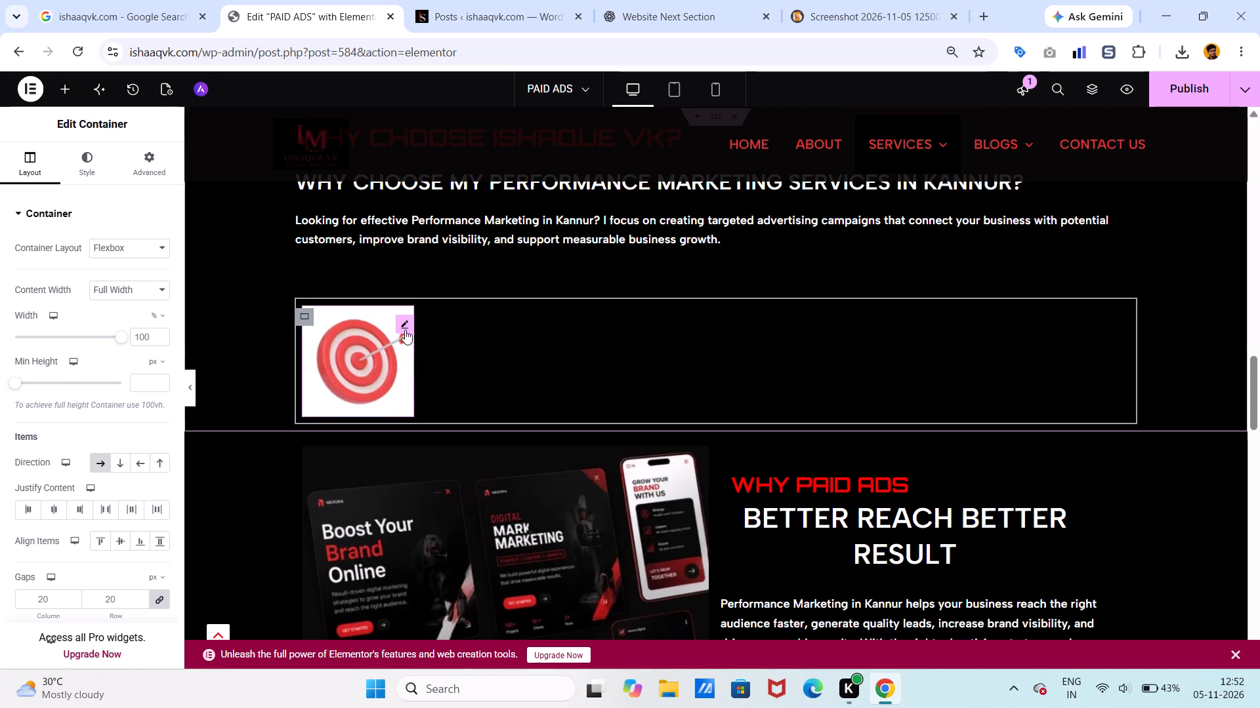
Choose the Thumbnail - 150 x 150 resolution for the target image and set its width to 75%.
left_click(408, 325)
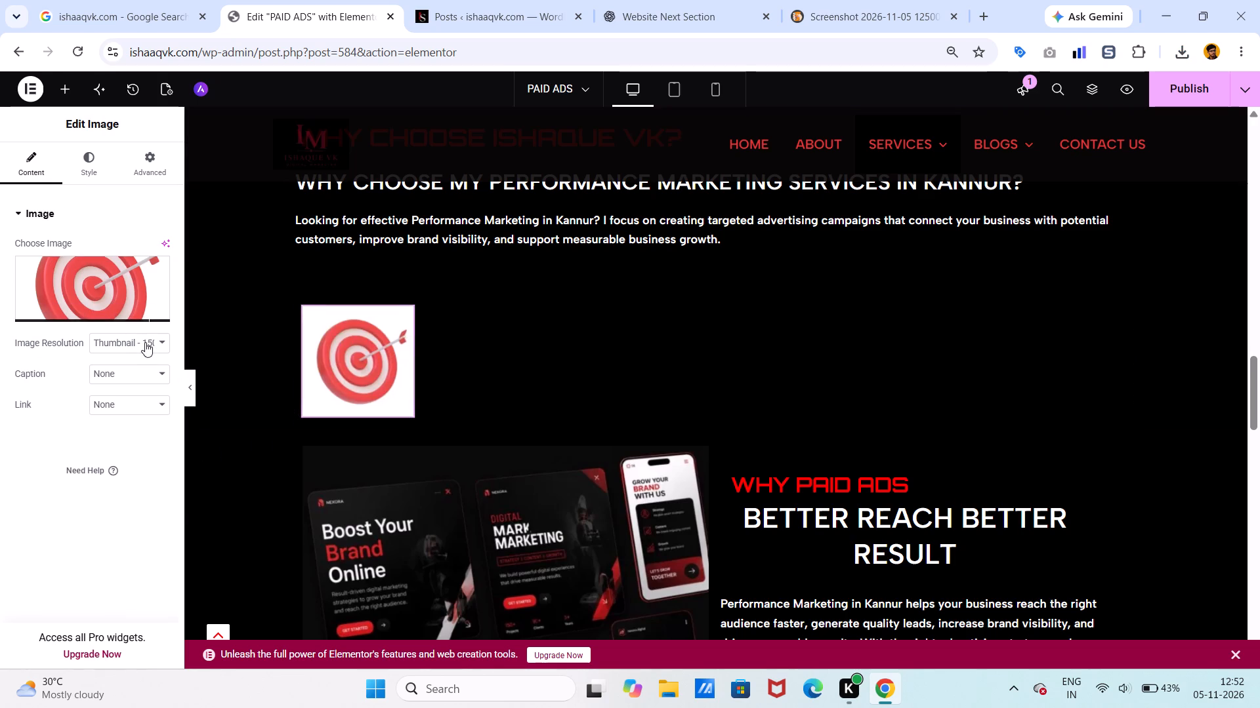
left_click(145, 342)
left_click(148, 361)
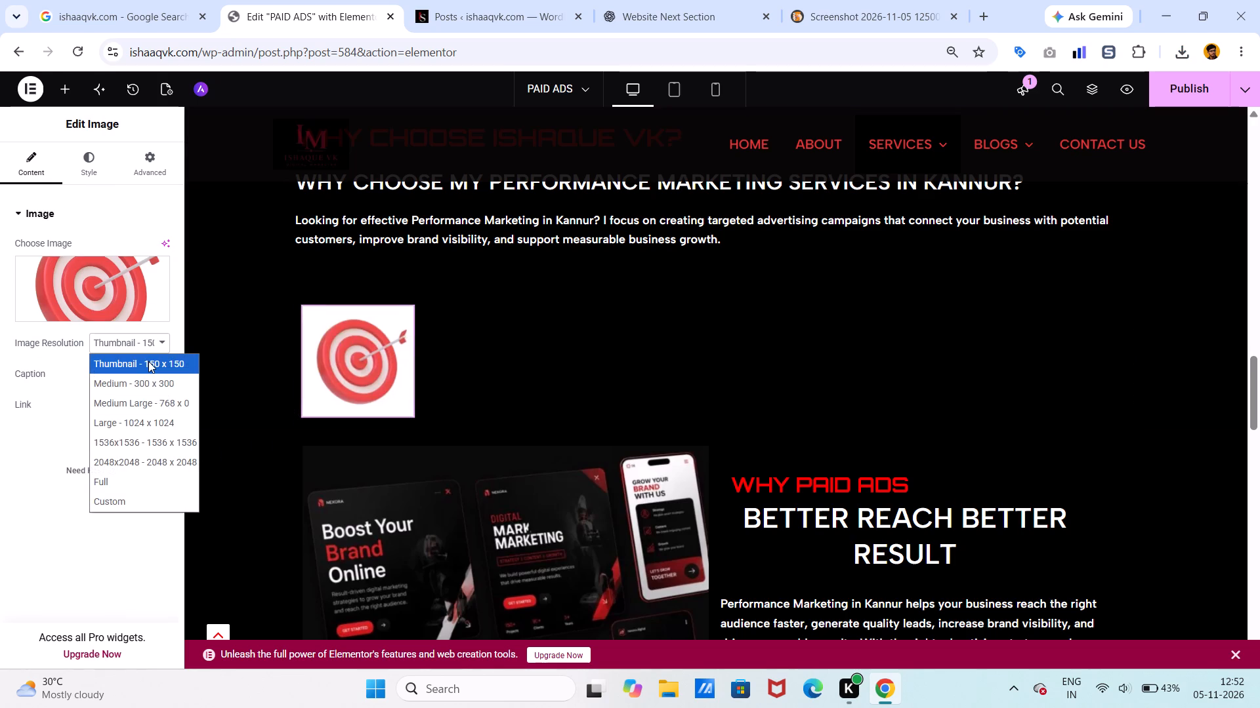
left_click(90, 180)
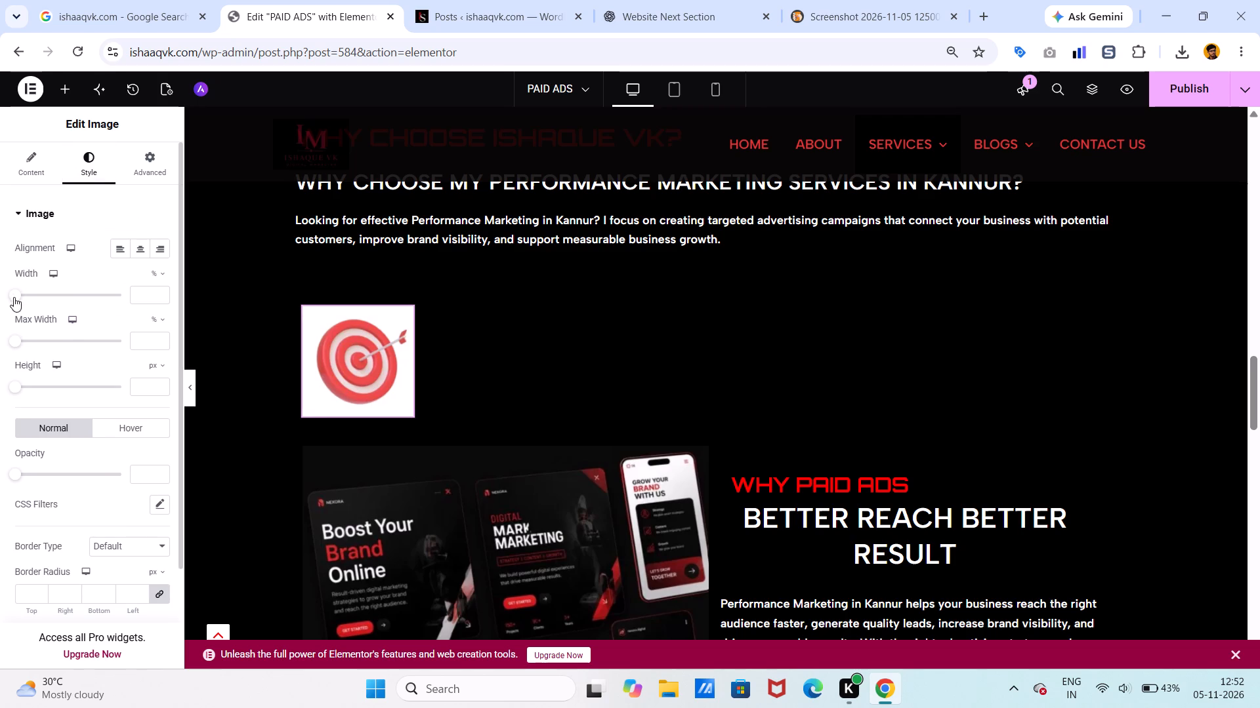
left_click_drag(10, 287, 17, 292)
left_click_drag(17, 292, 59, 294)
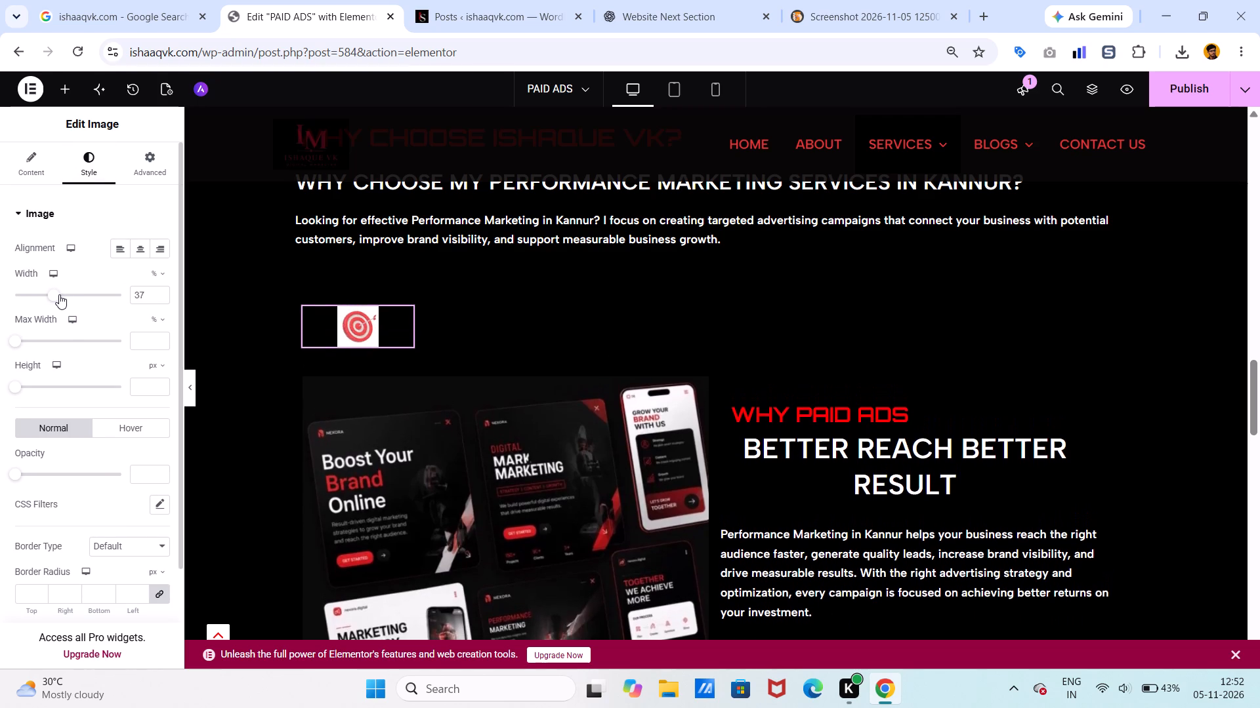
left_click_drag(59, 294, 93, 292)
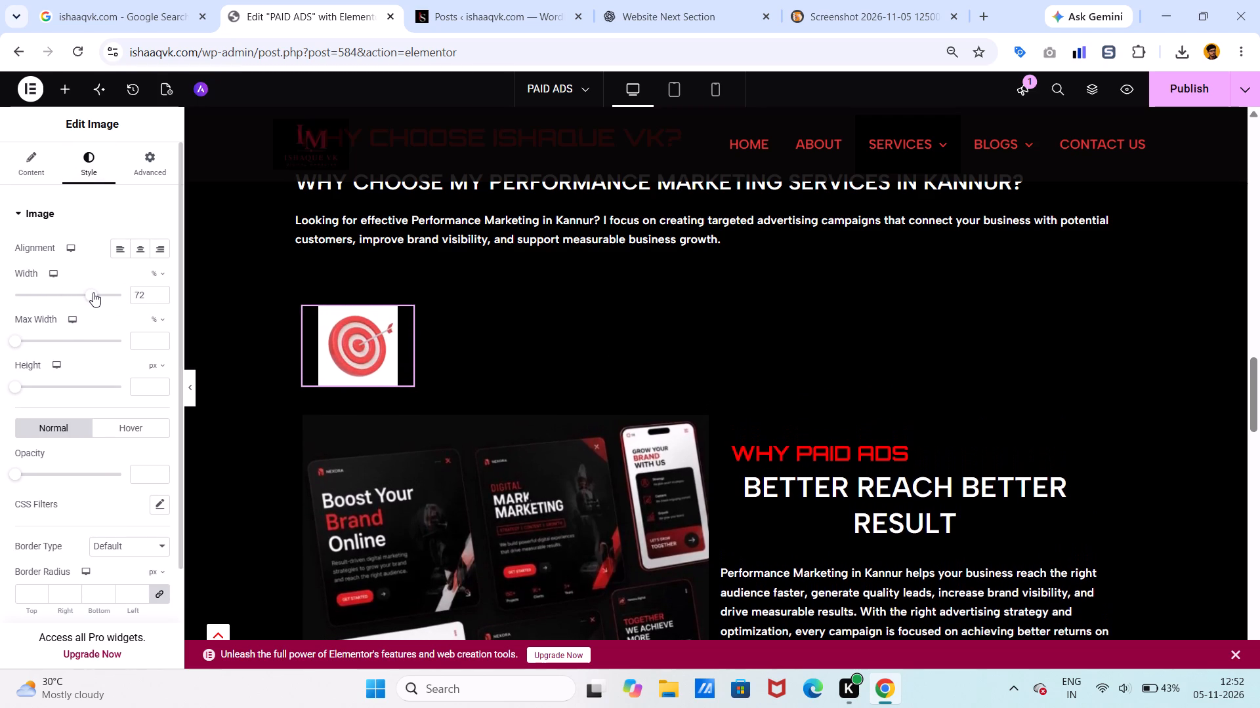
left_click_drag(93, 292, 96, 292)
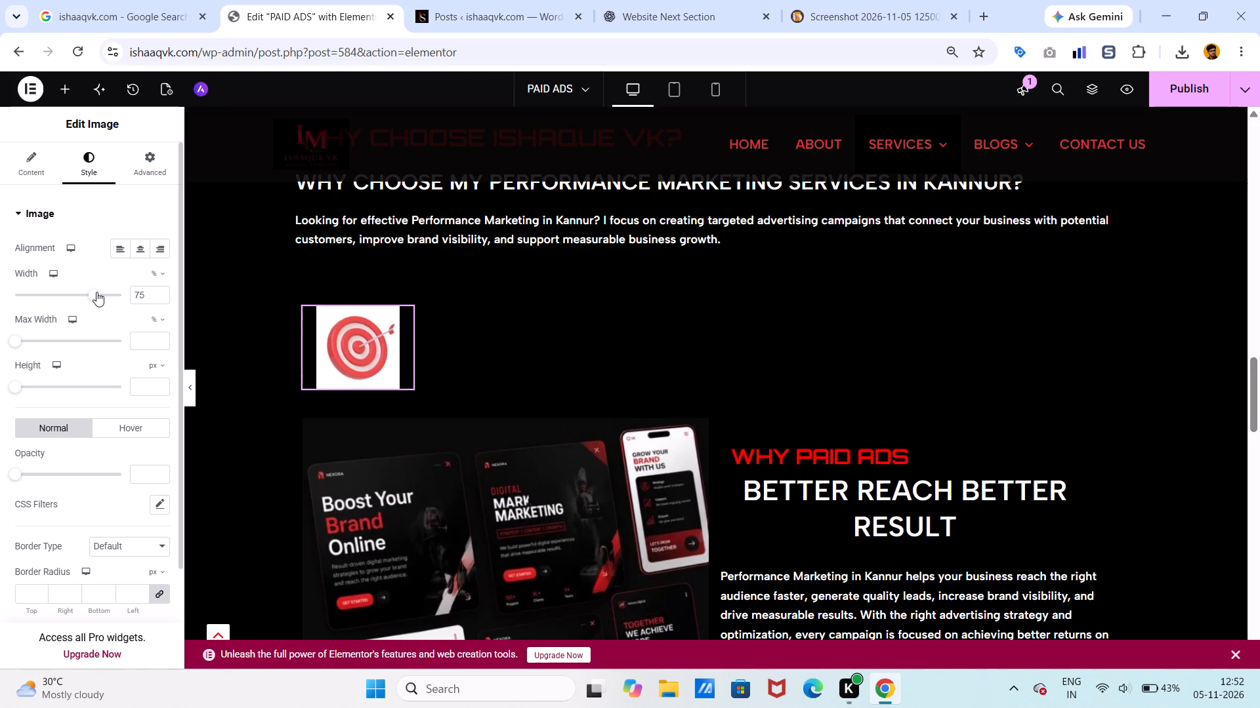
left_click(496, 326)
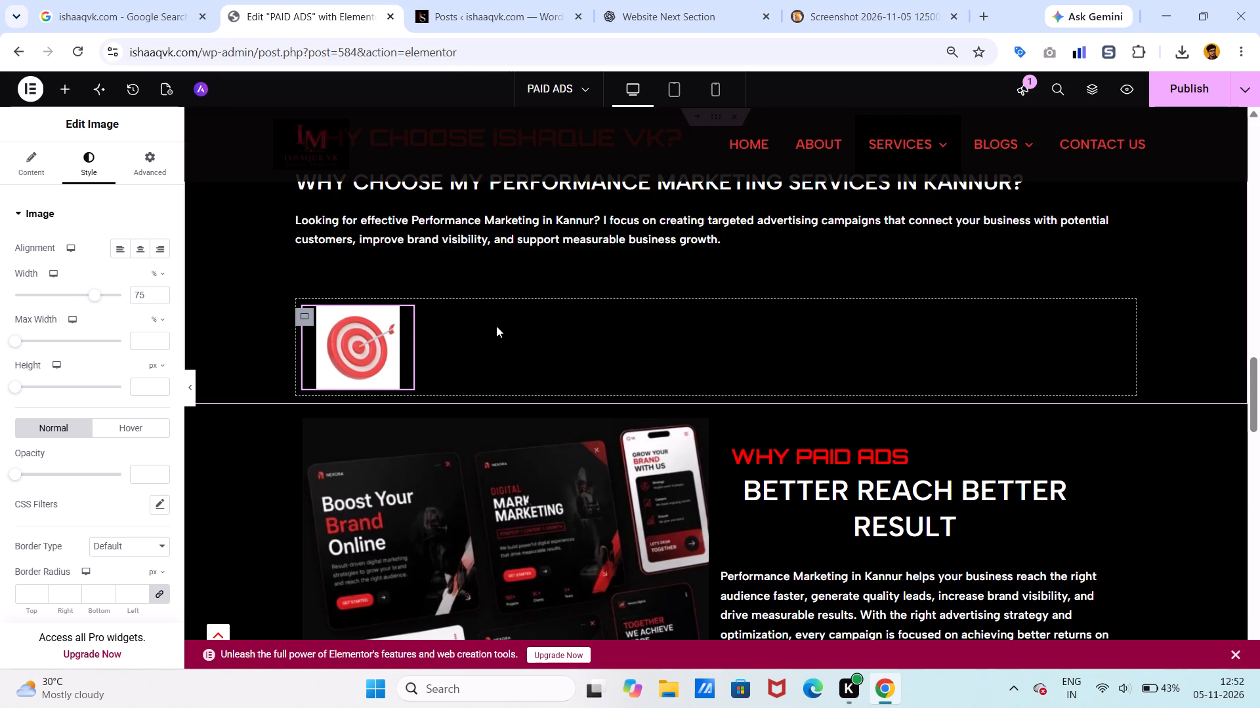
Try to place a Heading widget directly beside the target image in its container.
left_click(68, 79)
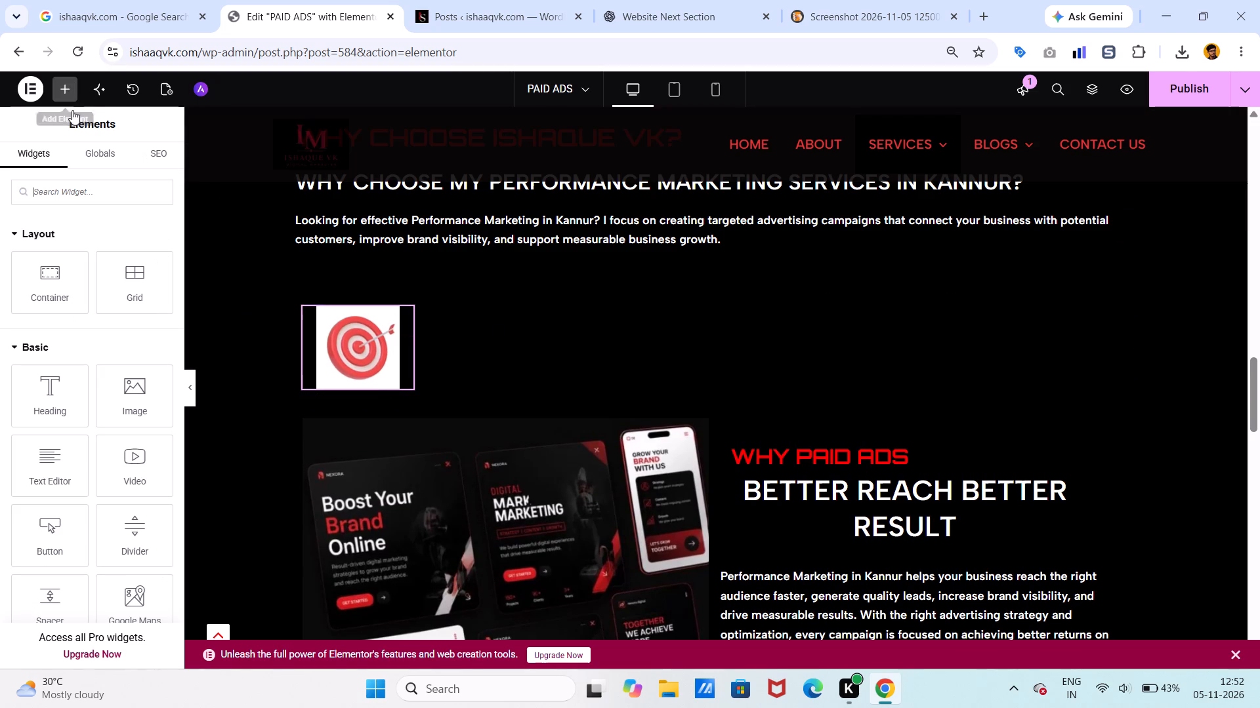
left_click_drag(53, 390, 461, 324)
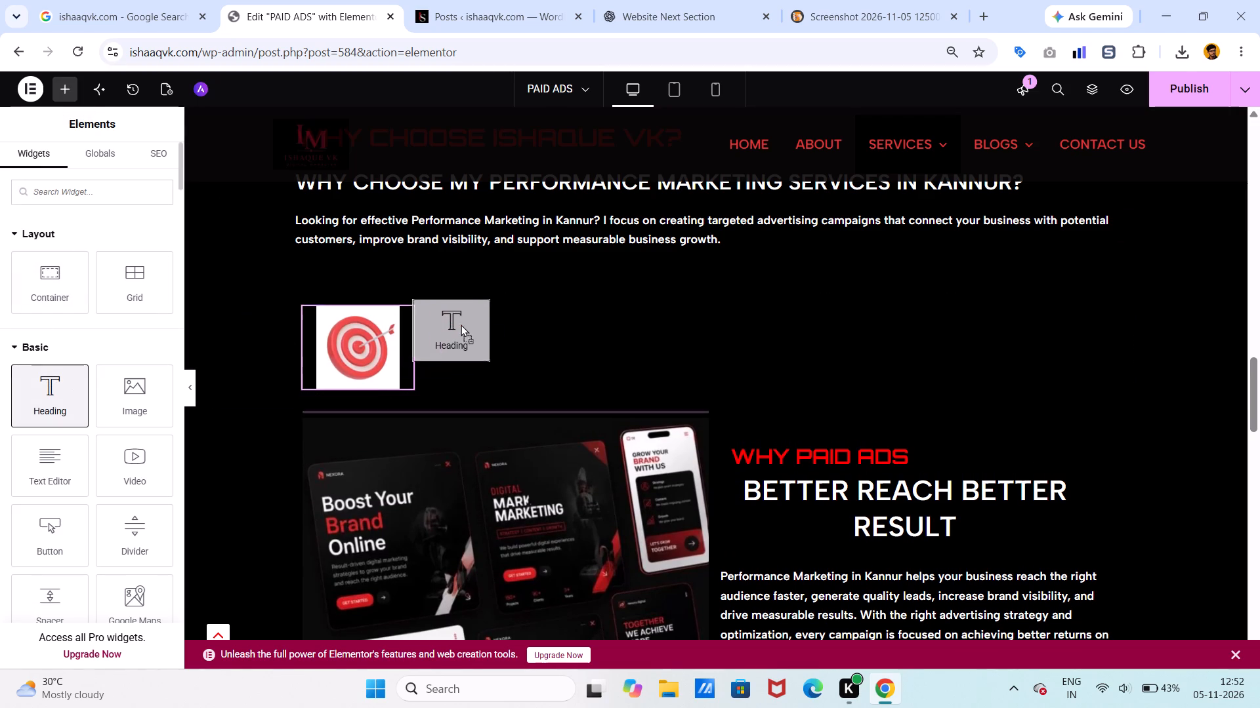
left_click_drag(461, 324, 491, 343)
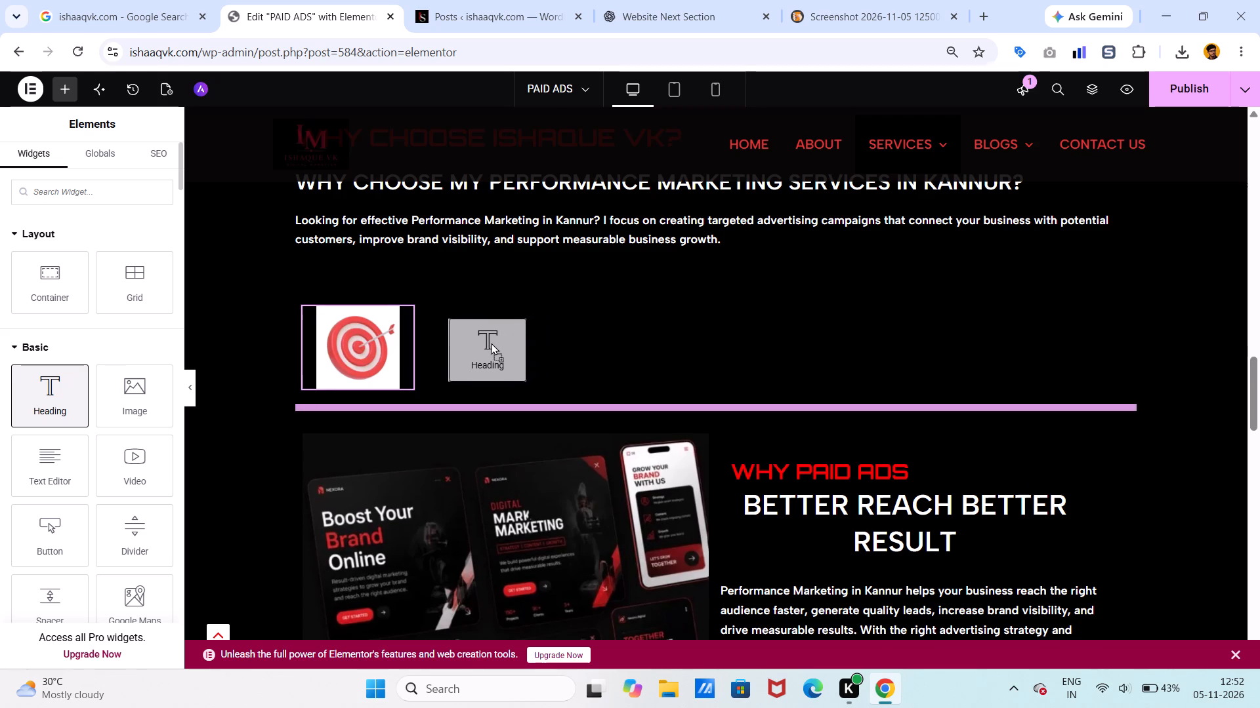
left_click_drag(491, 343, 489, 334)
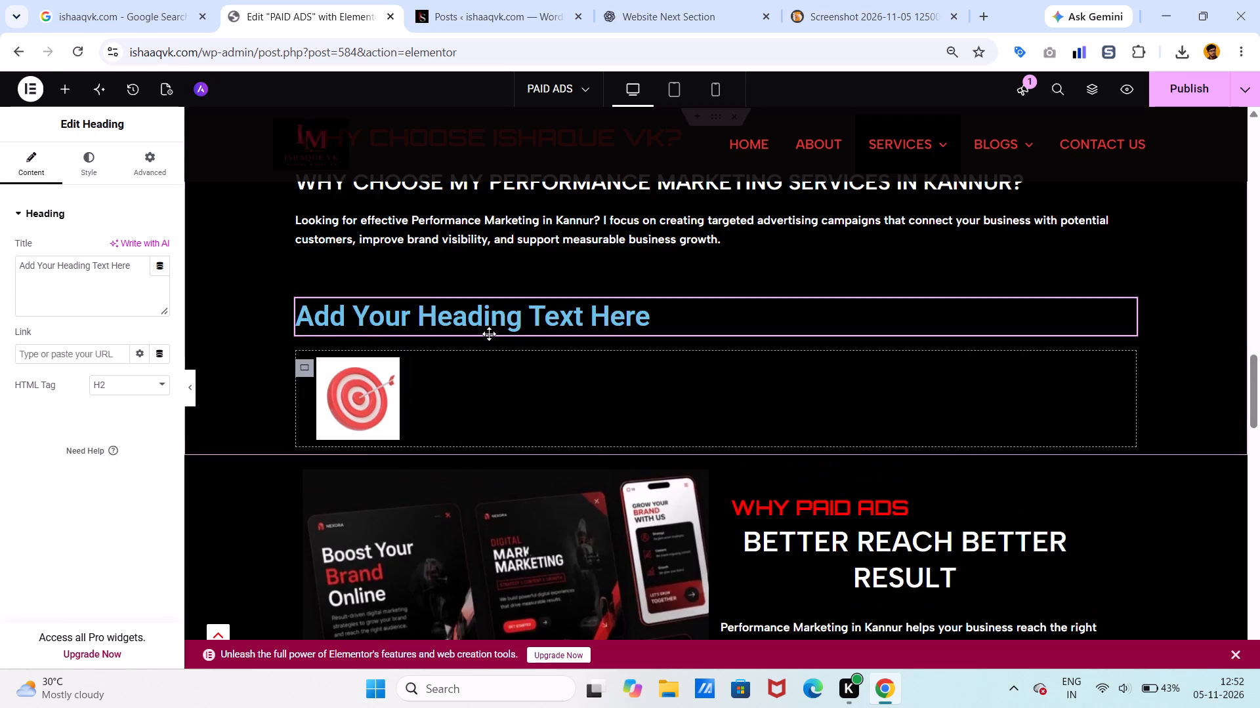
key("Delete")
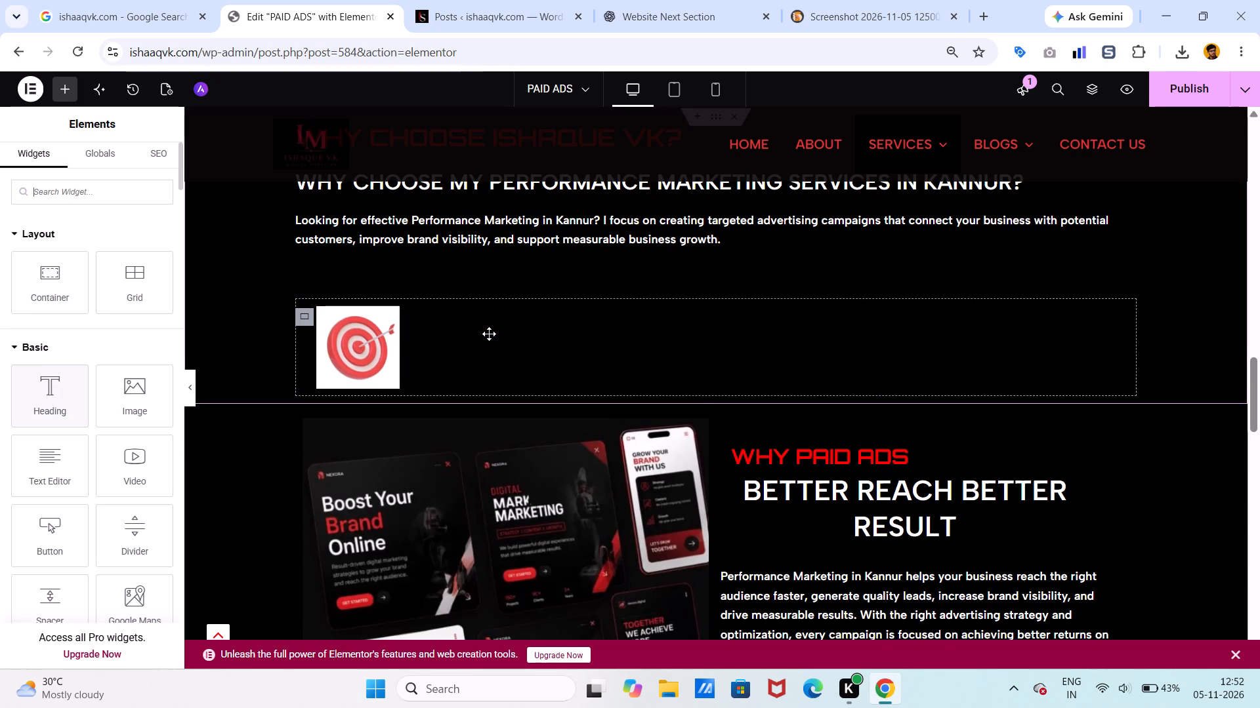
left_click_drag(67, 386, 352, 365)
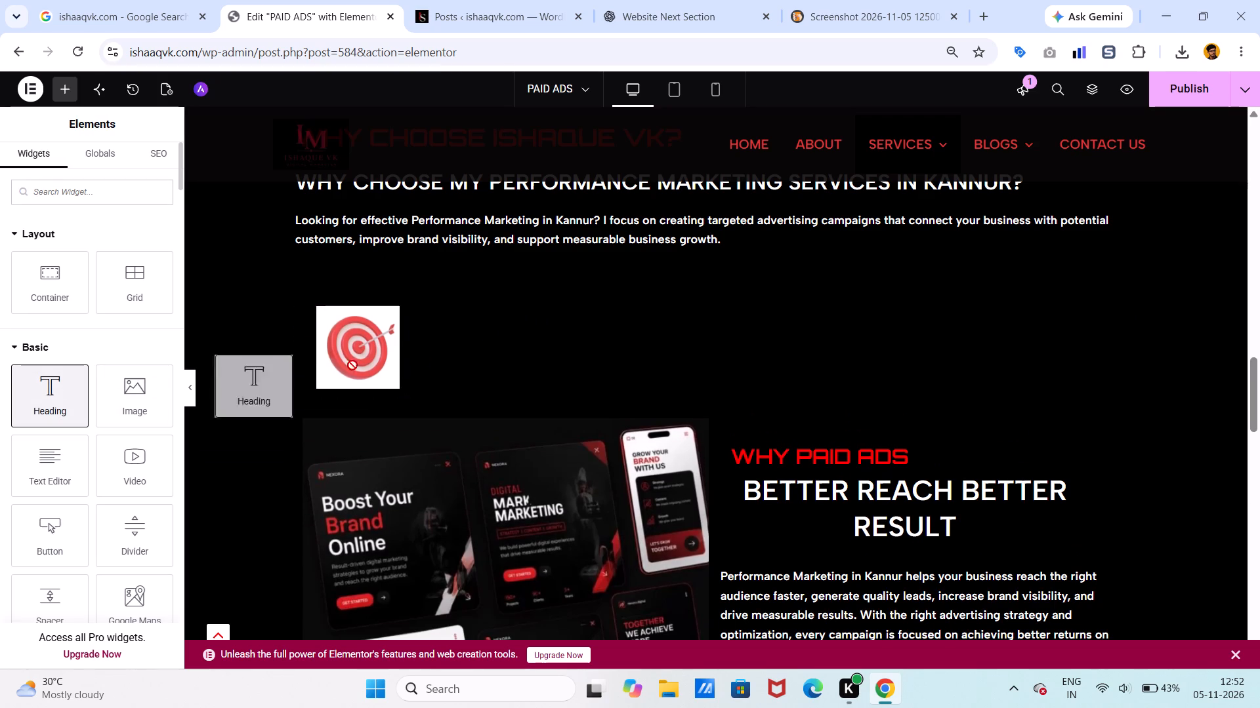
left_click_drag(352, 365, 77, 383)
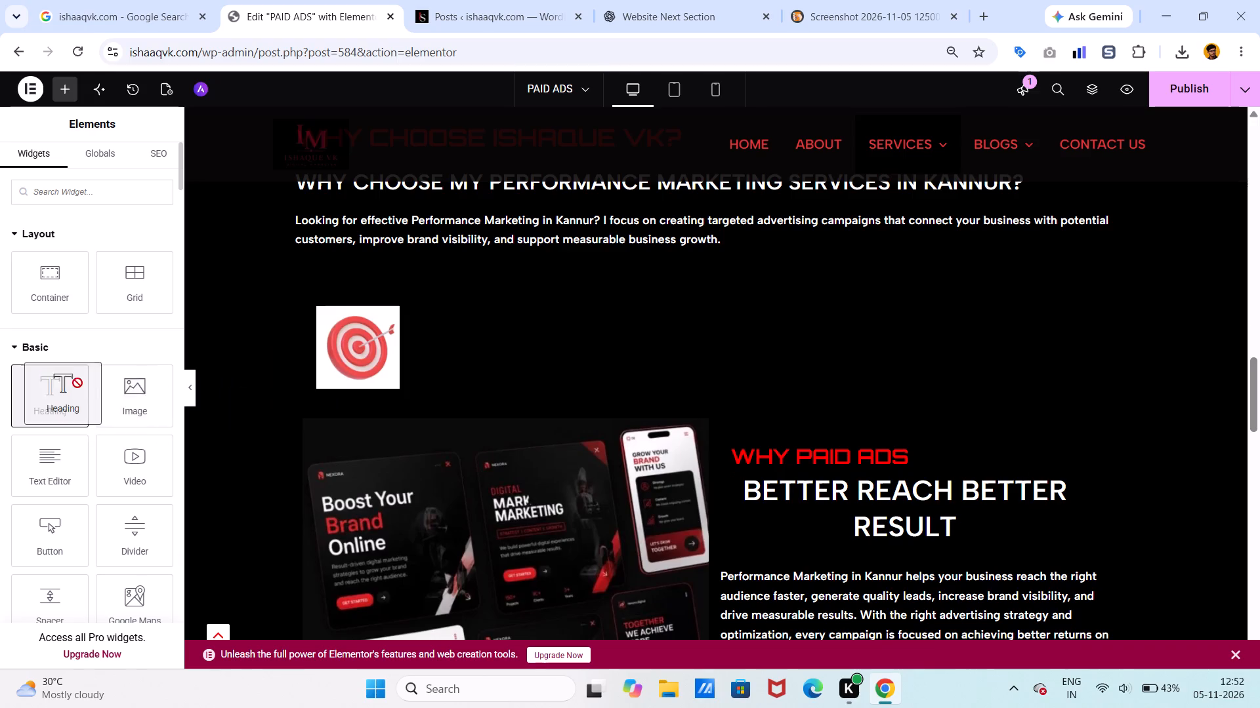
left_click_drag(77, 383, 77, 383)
Add a nested container directly after the target image, within the same row container.
left_click_drag(56, 294, 413, 354)
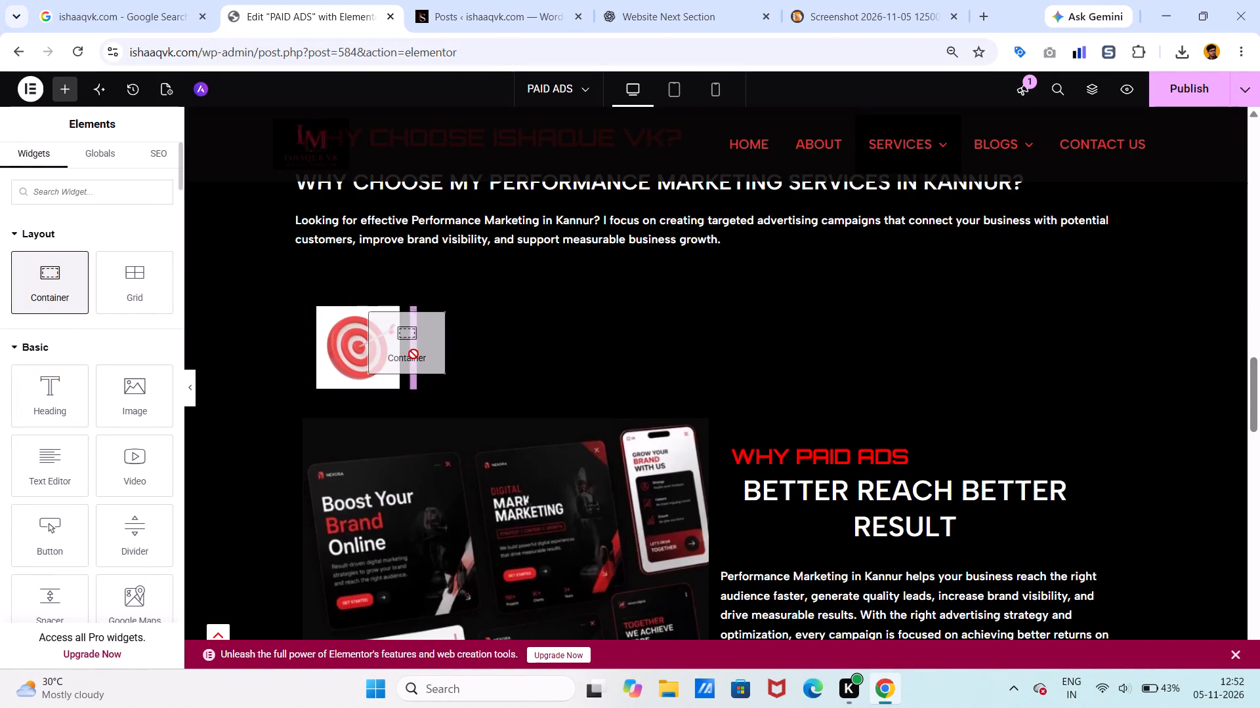
left_click_drag(413, 354, 413, 352)
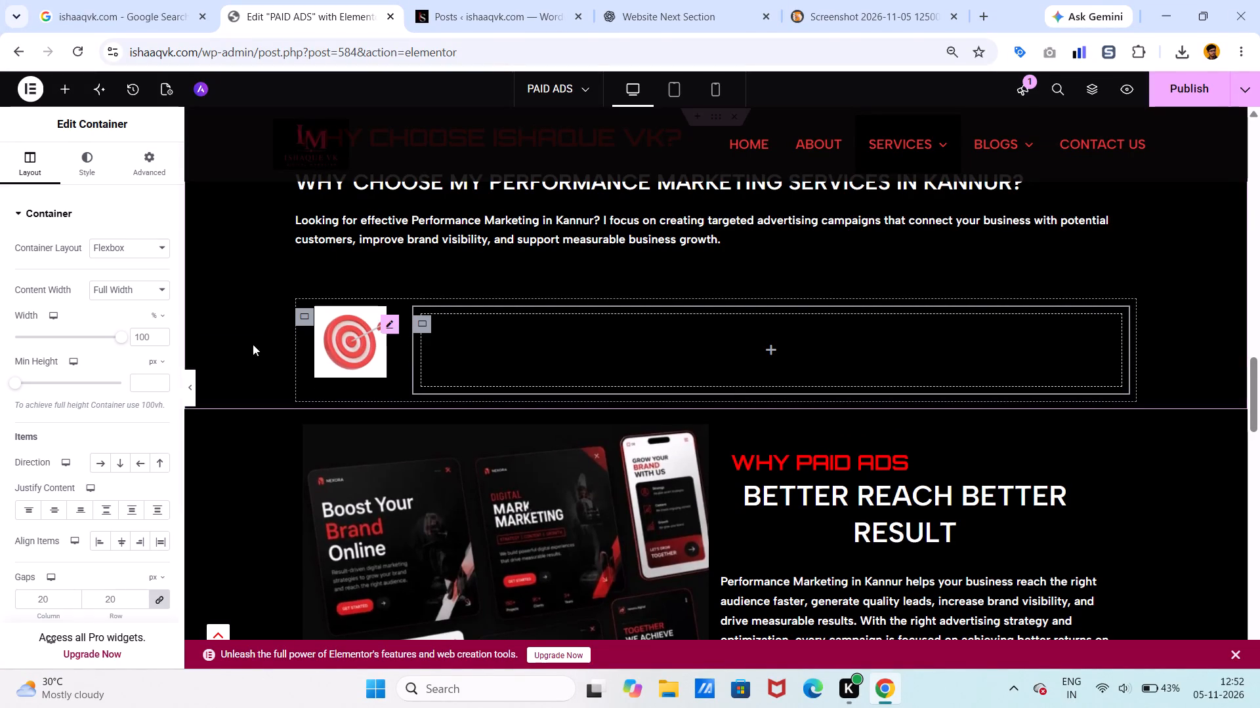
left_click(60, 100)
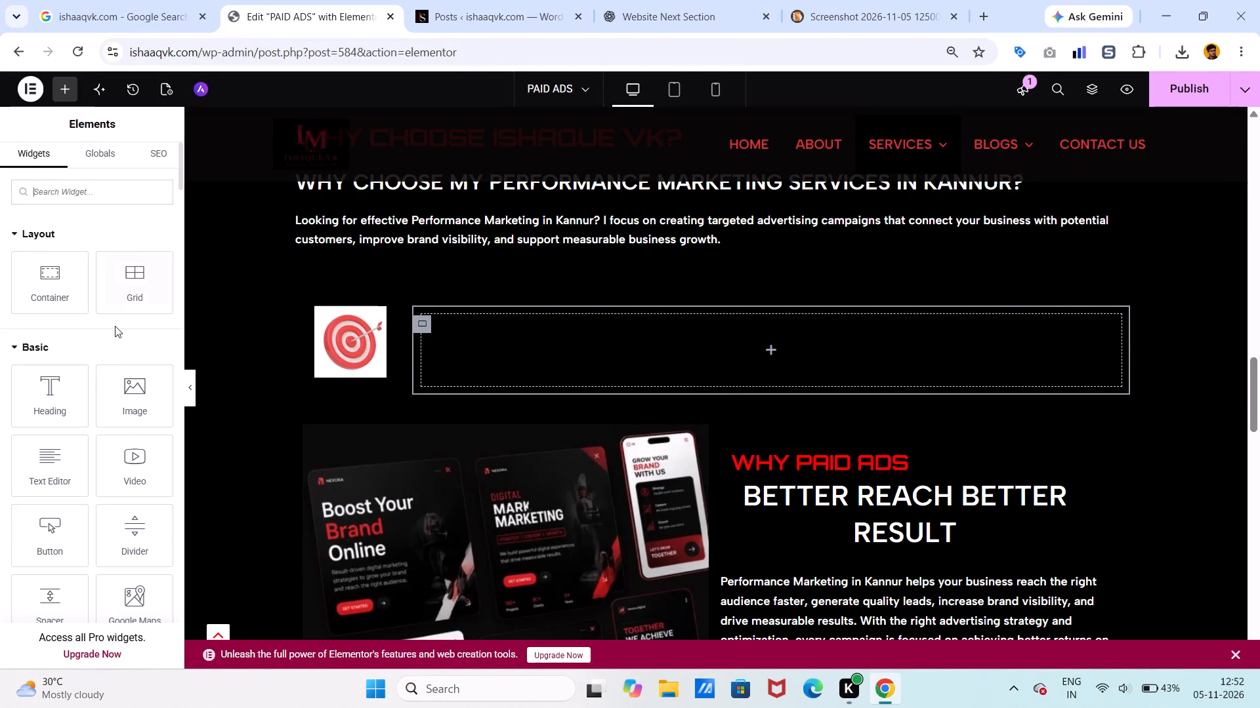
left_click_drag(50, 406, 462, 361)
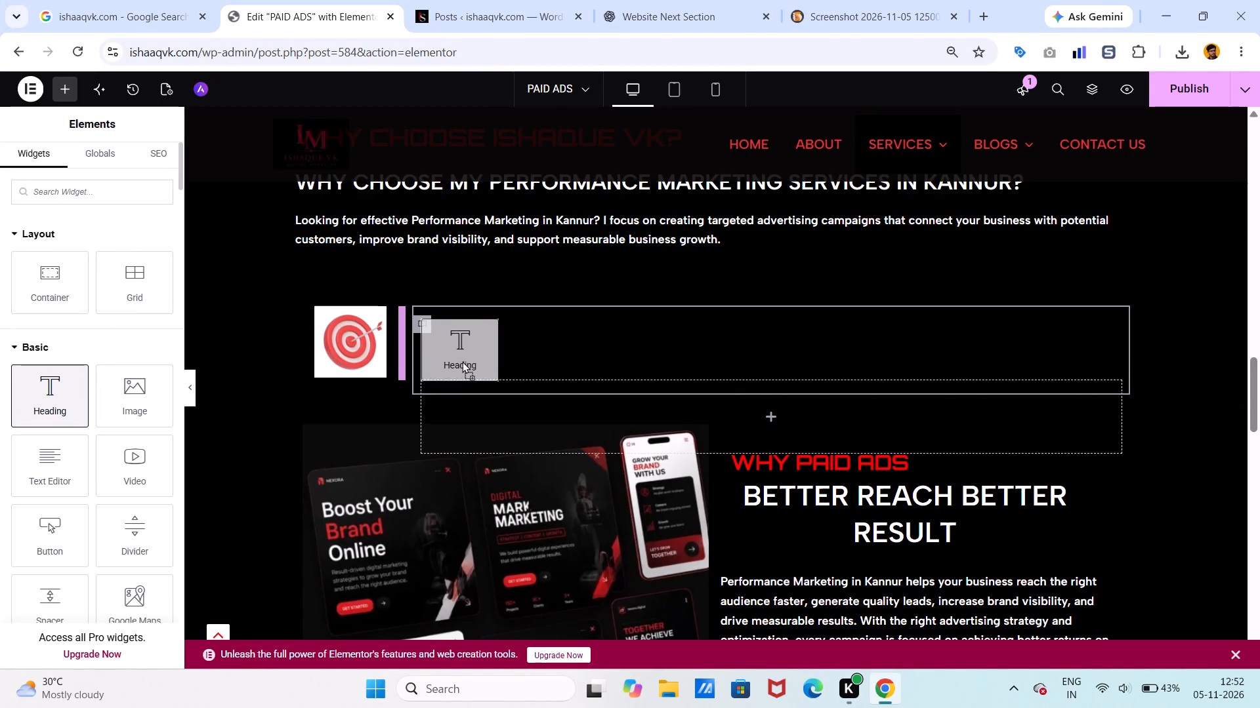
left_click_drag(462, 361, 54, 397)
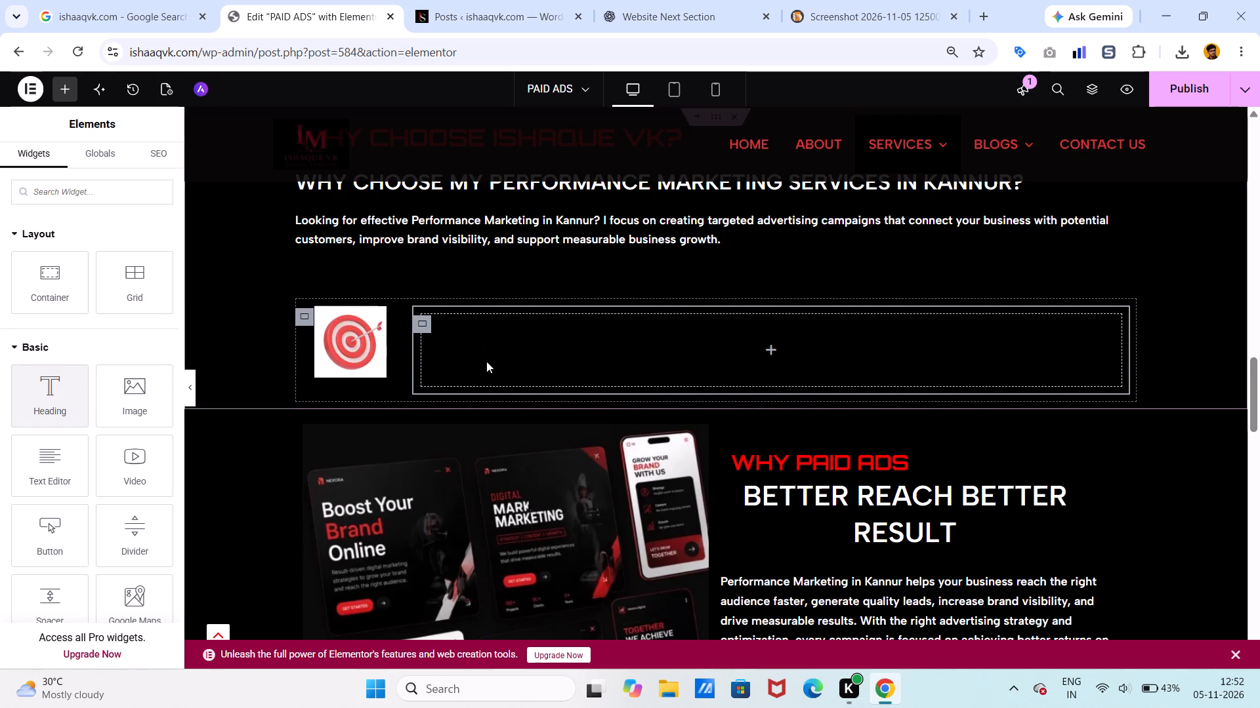
Set the nested container's direction to a vertical column and place a Heading widget inside it.
left_click(427, 324)
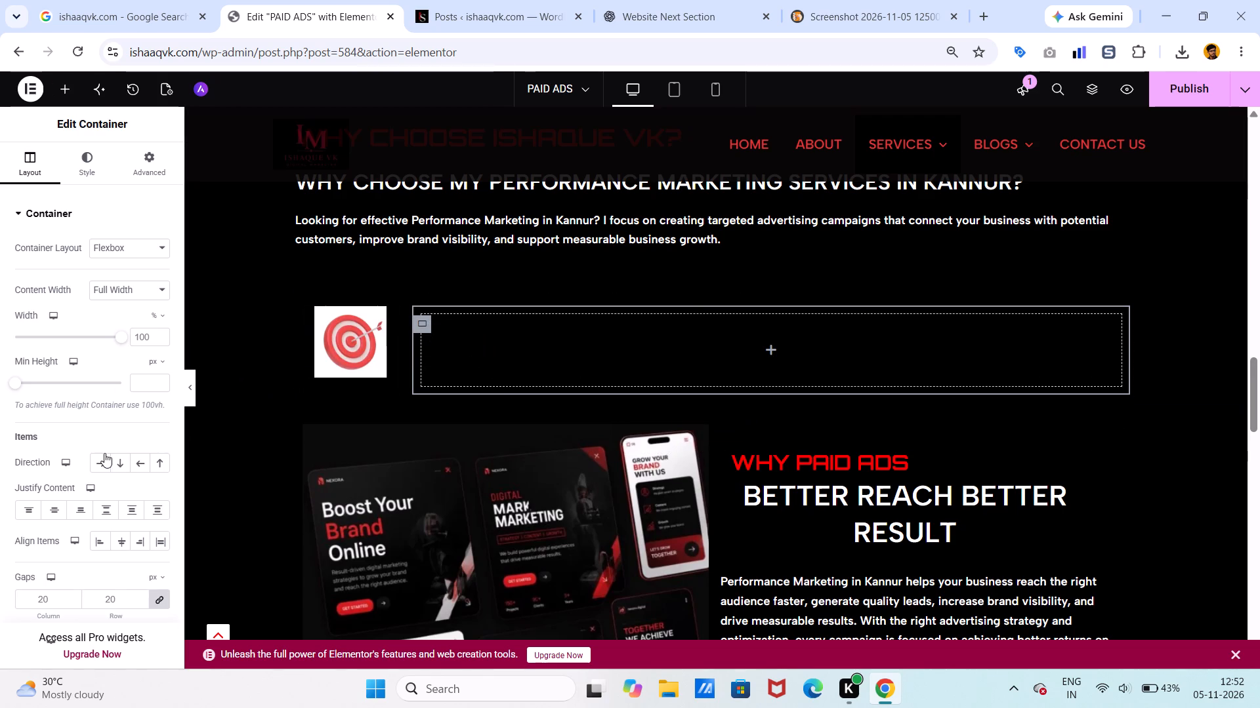
left_click(118, 460)
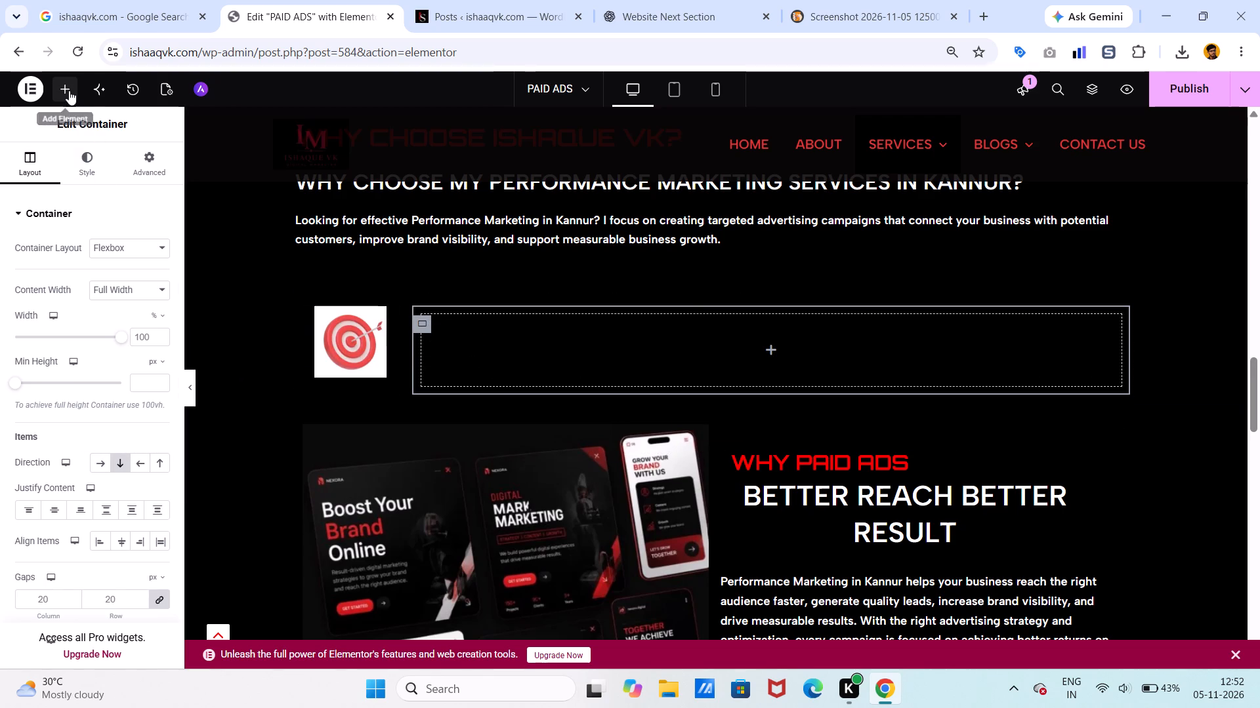
left_click(69, 90)
left_click_drag(62, 389, 526, 351)
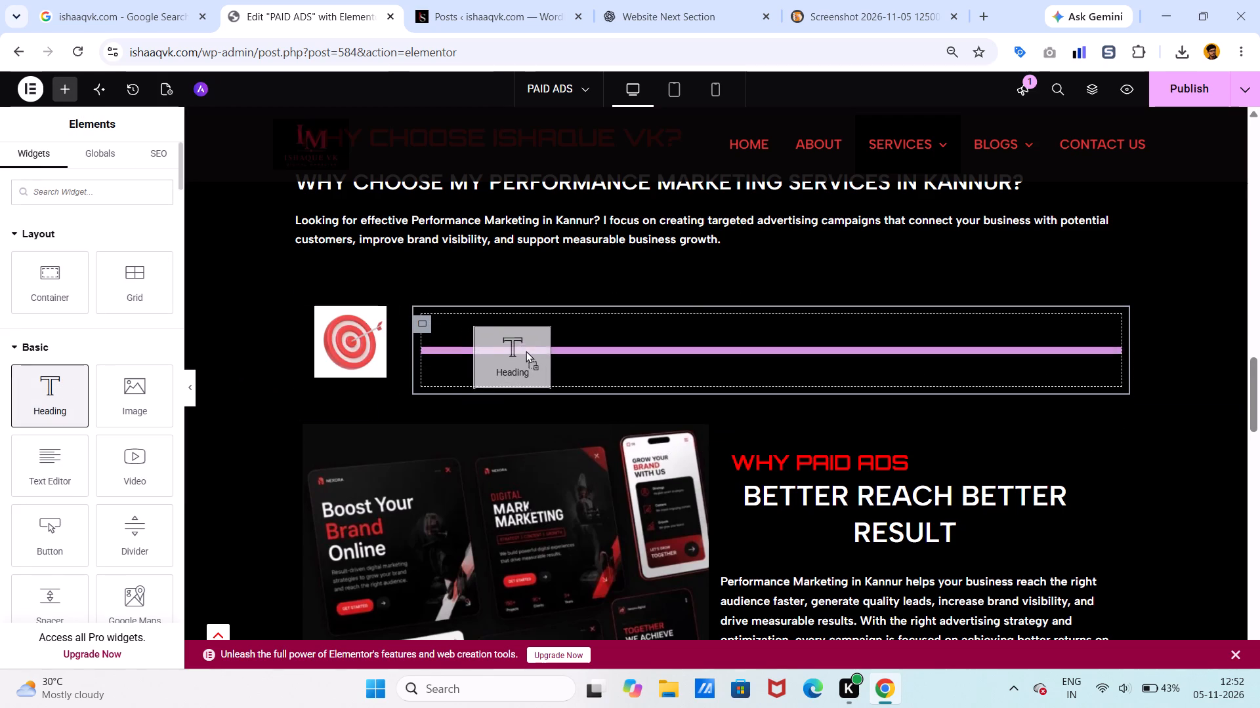
left_click_drag(526, 351, 526, 348)
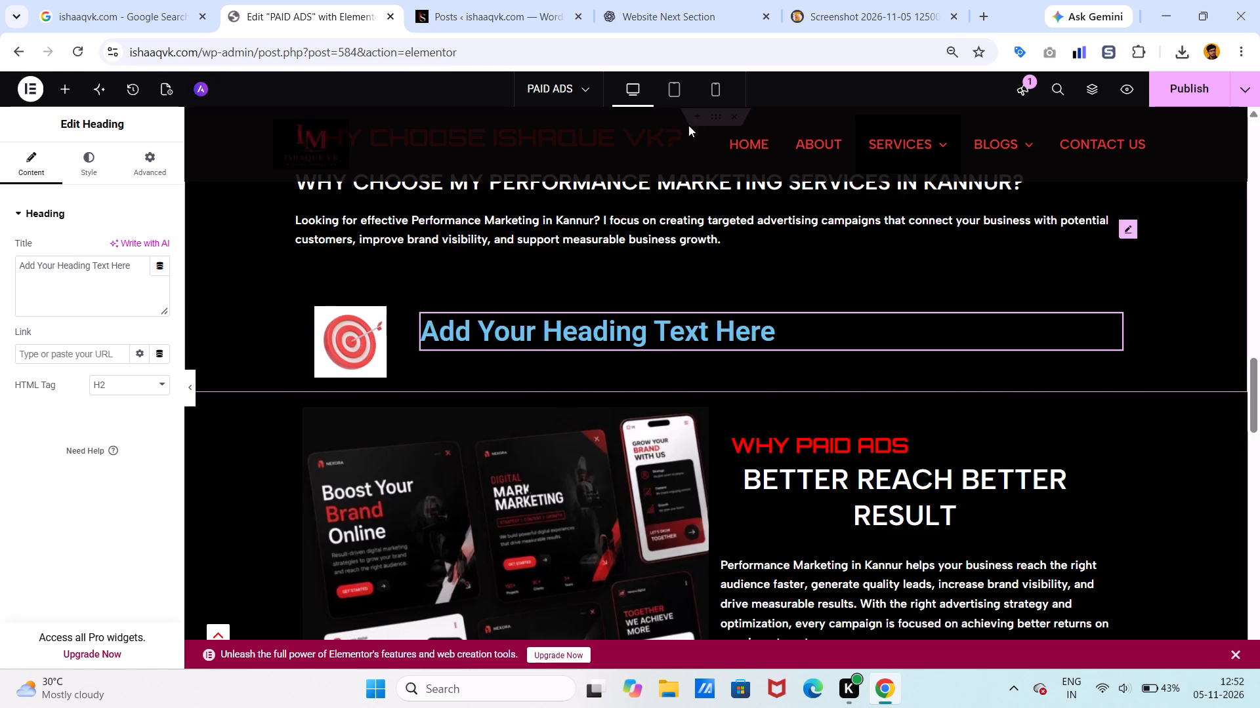
Replace the new heading's placeholder title with "01. Targeted Advertising Strategies", copied from the first ChatGPT content card.
left_click(689, 4)
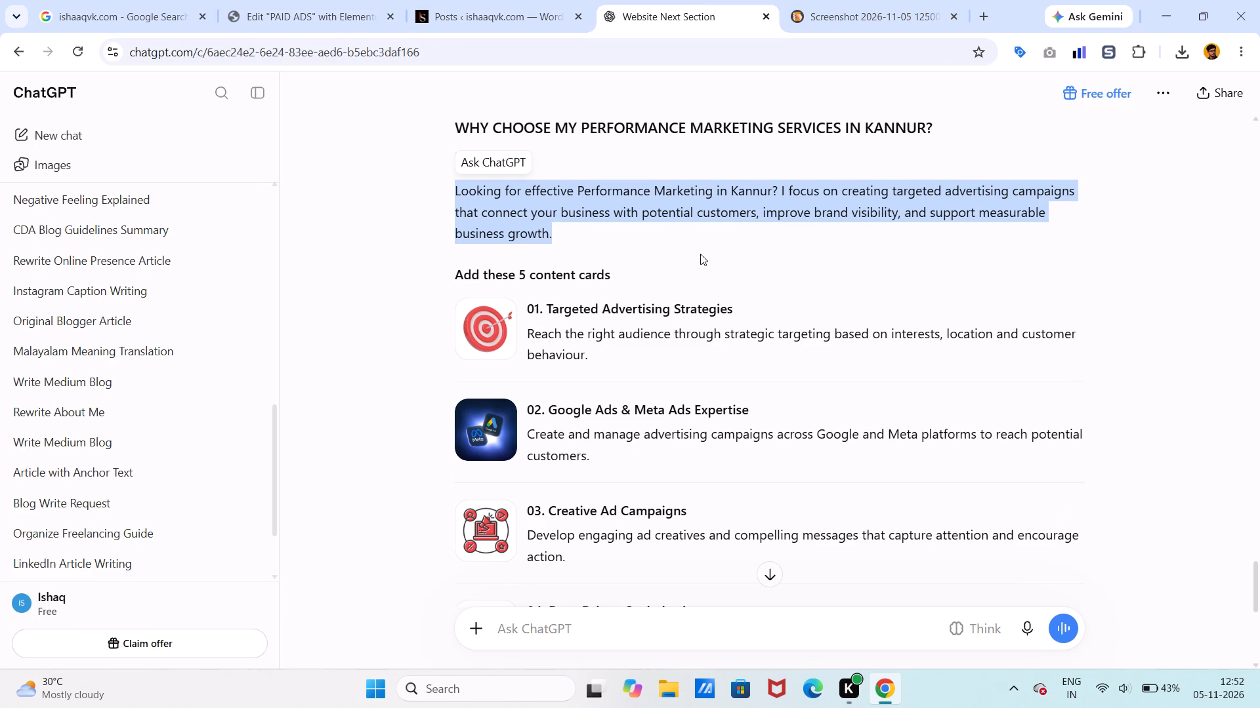
left_click_drag(734, 307, 528, 299)
key("ctrl+c")
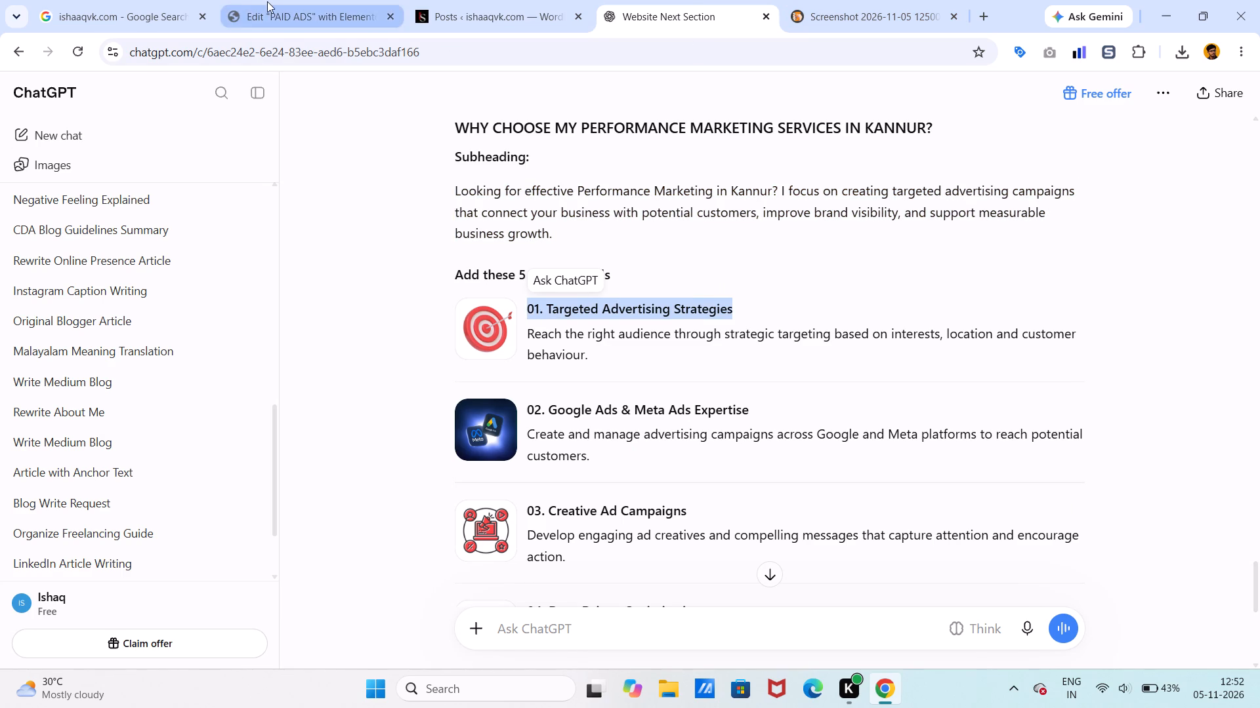
left_click(267, 1)
left_click(99, 257)
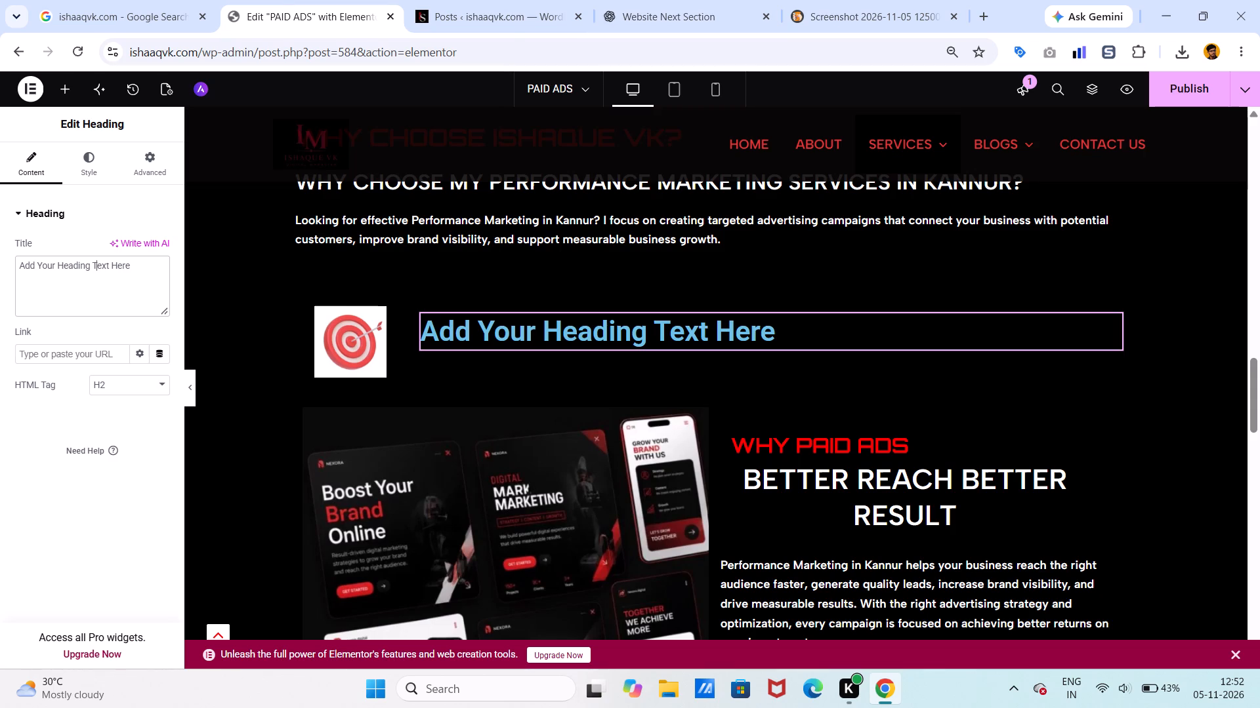
left_click_drag(134, 259, 0, 248)
key("BackSpace")
key("ctrl+v")
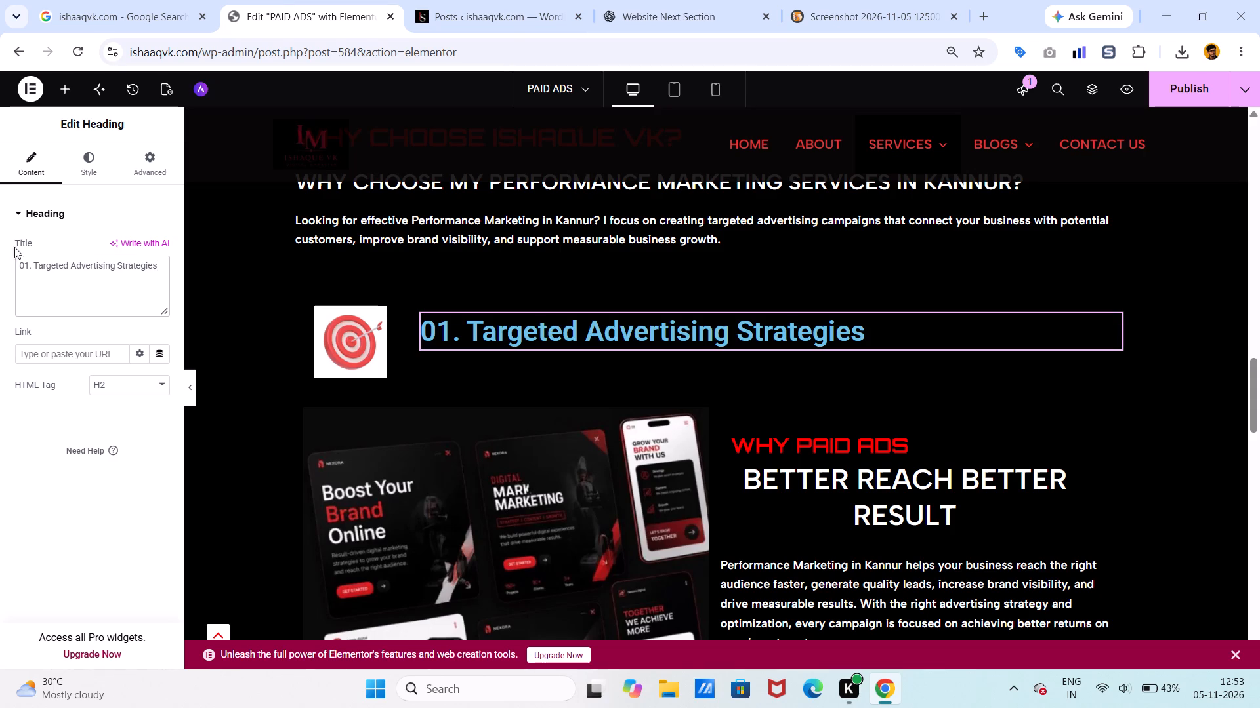
Set the card heading's typography to the Albert Sans family at a size of 36 px.
left_click(87, 159)
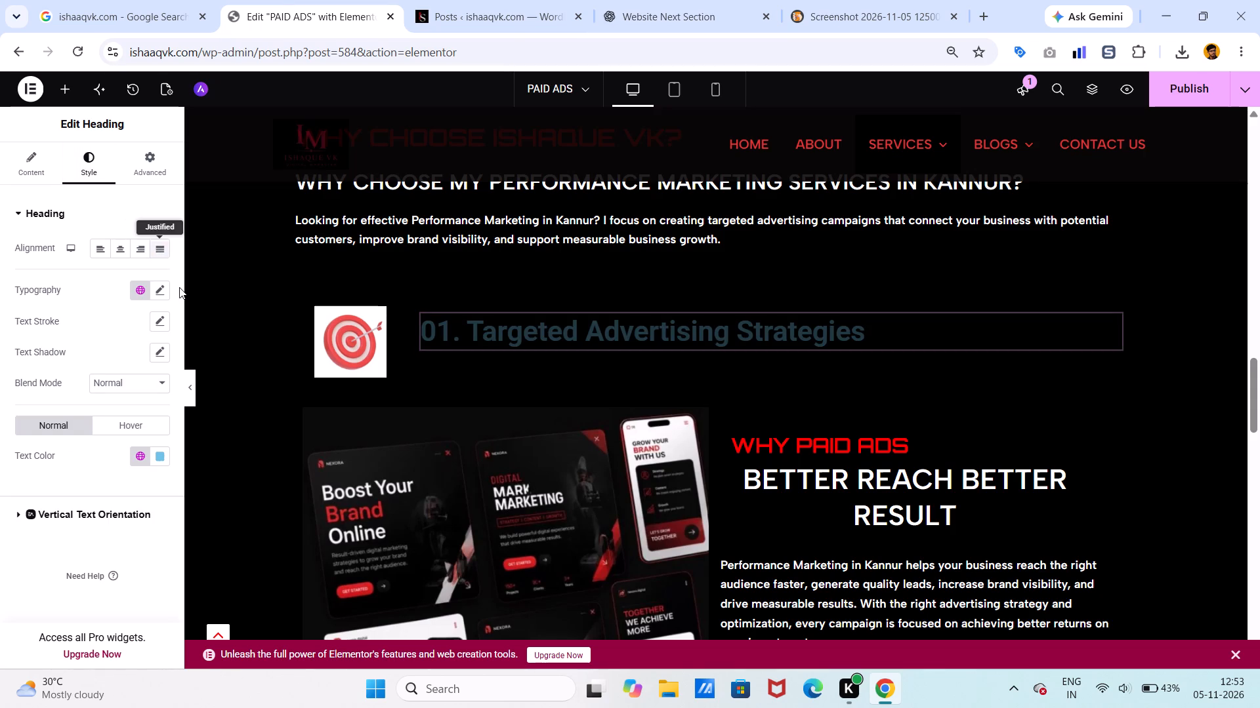
left_click(161, 286)
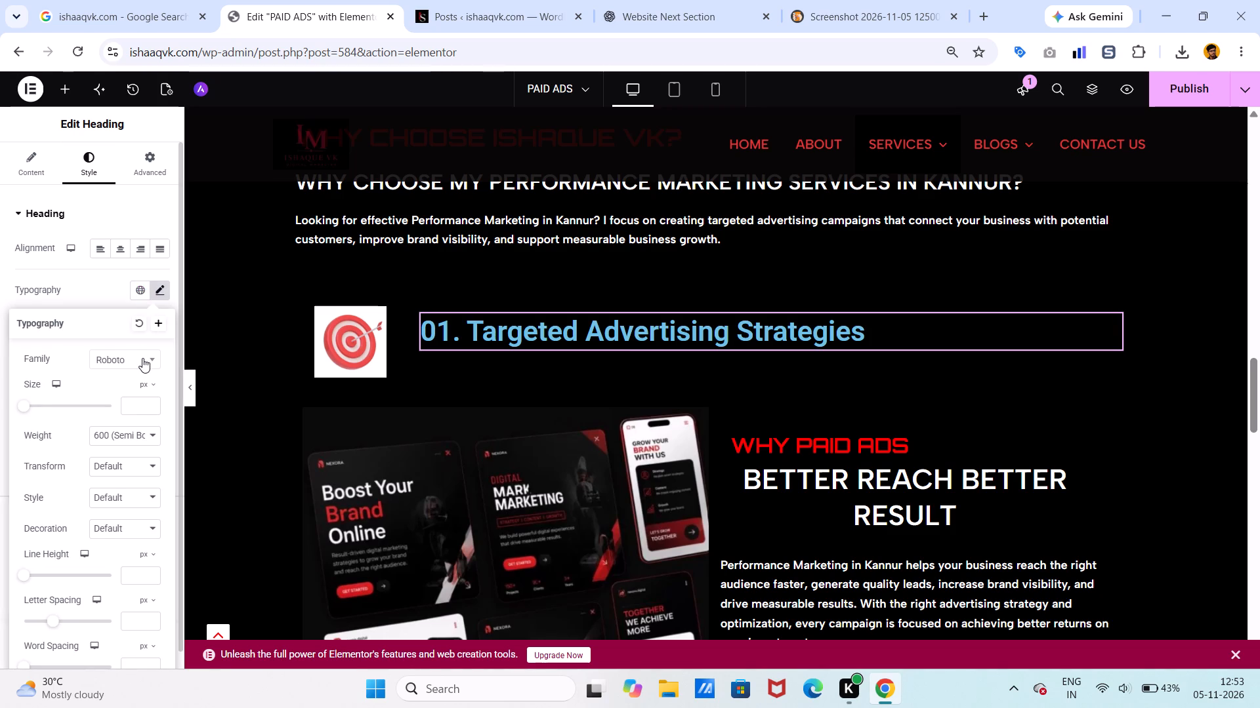
left_click(142, 358)
type("alb")
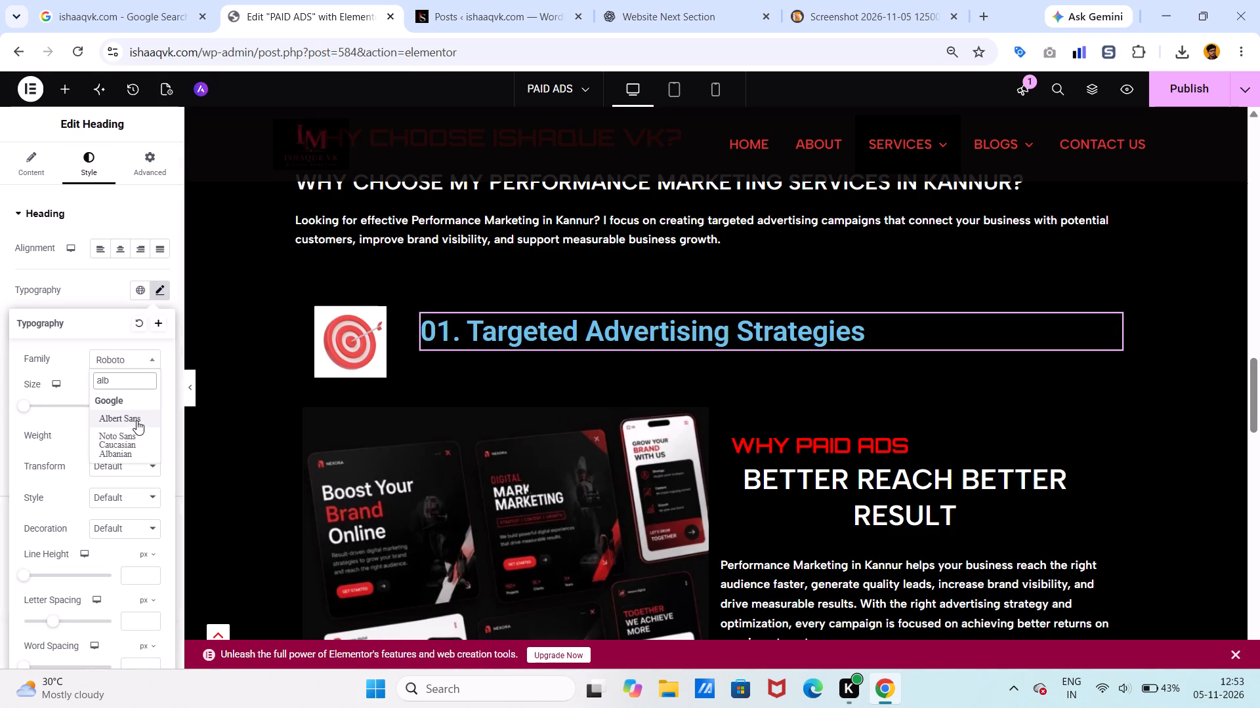
left_click(136, 420)
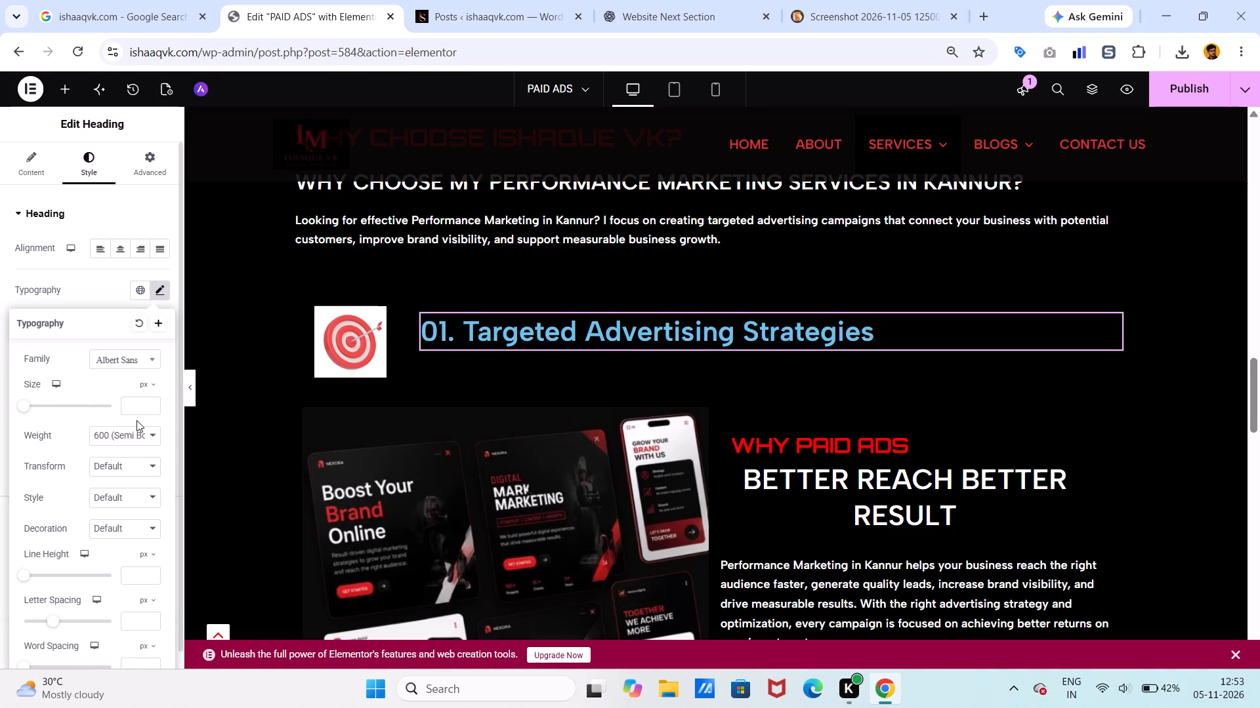
left_click_drag(24, 401, 37, 404)
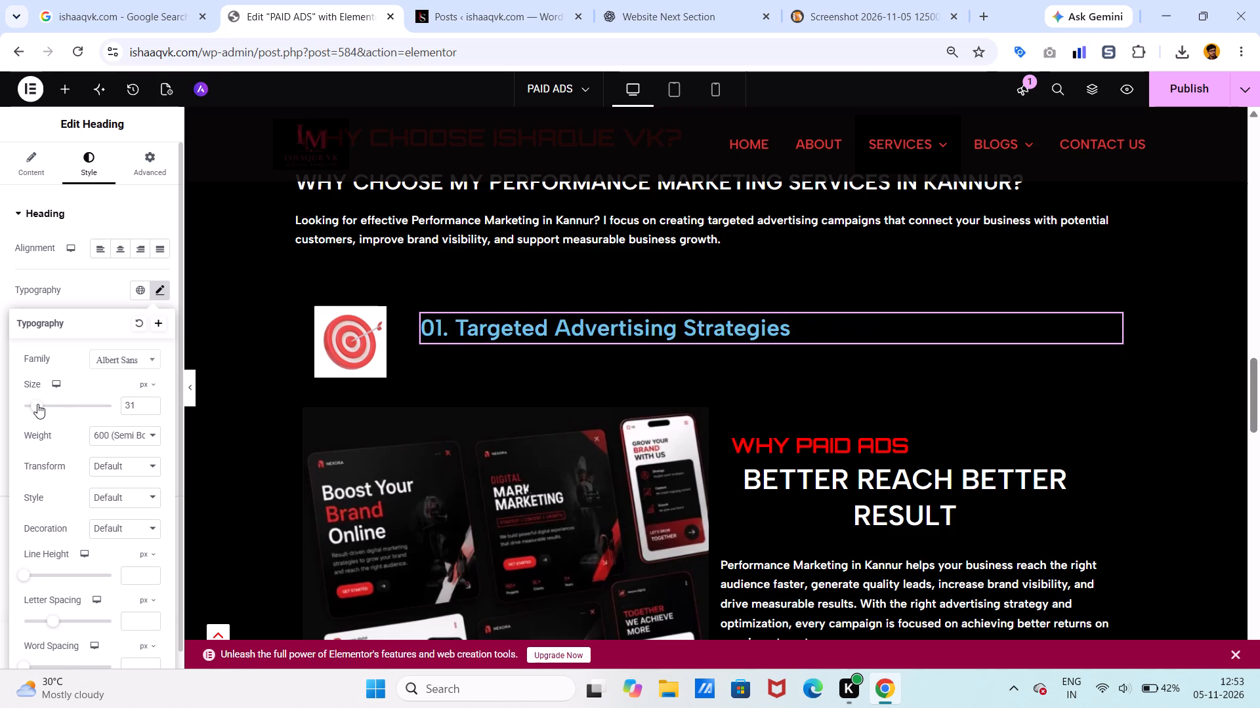
left_click_drag(37, 404, 39, 402)
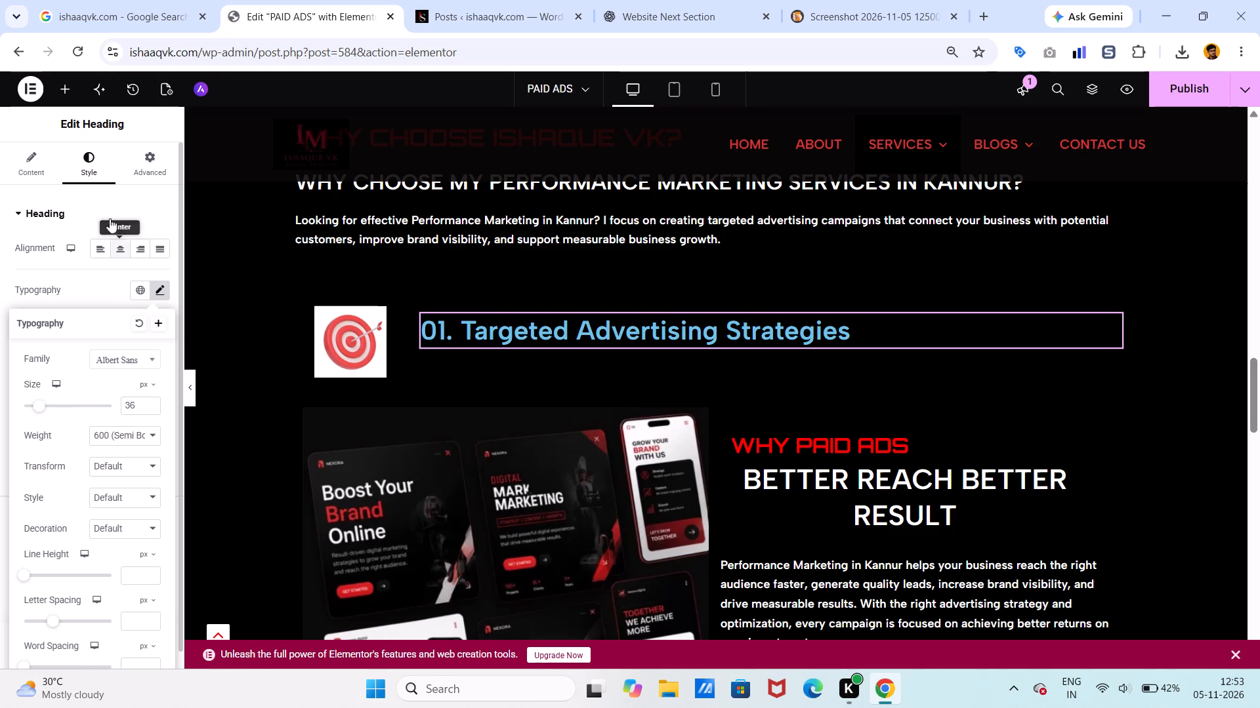
Change the card heading's HTML tag to H4.
left_click(32, 155)
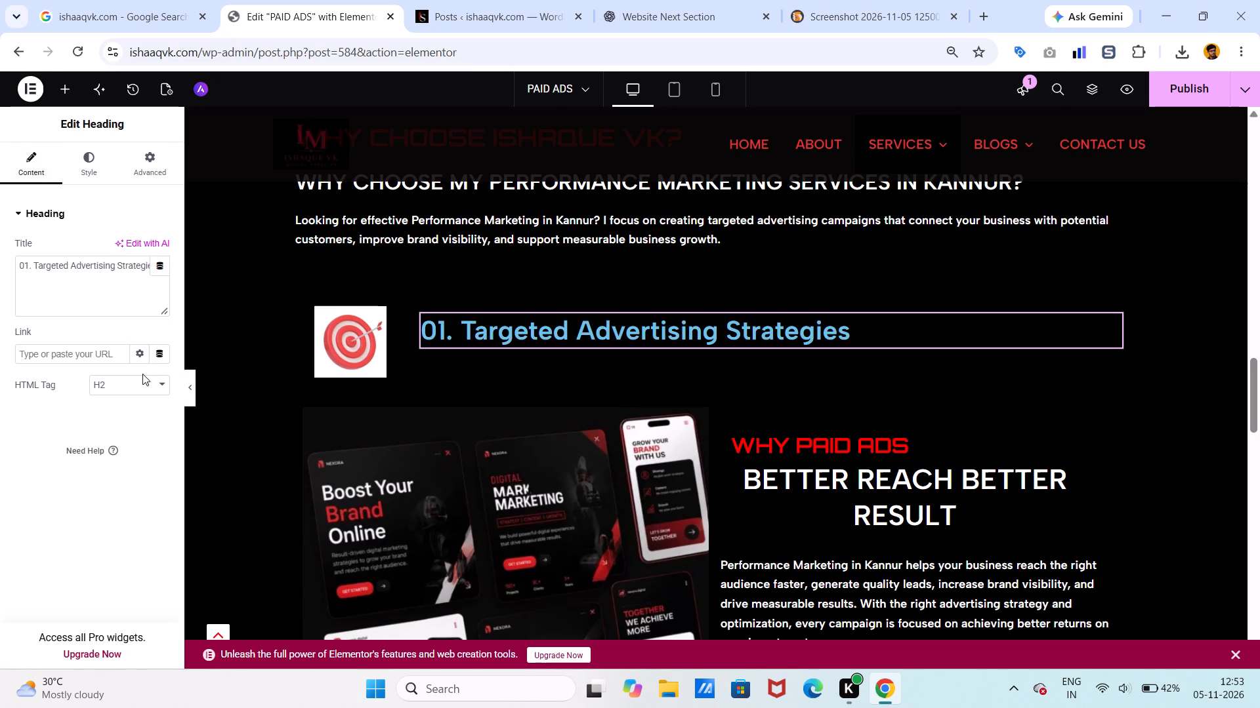
left_click(142, 383)
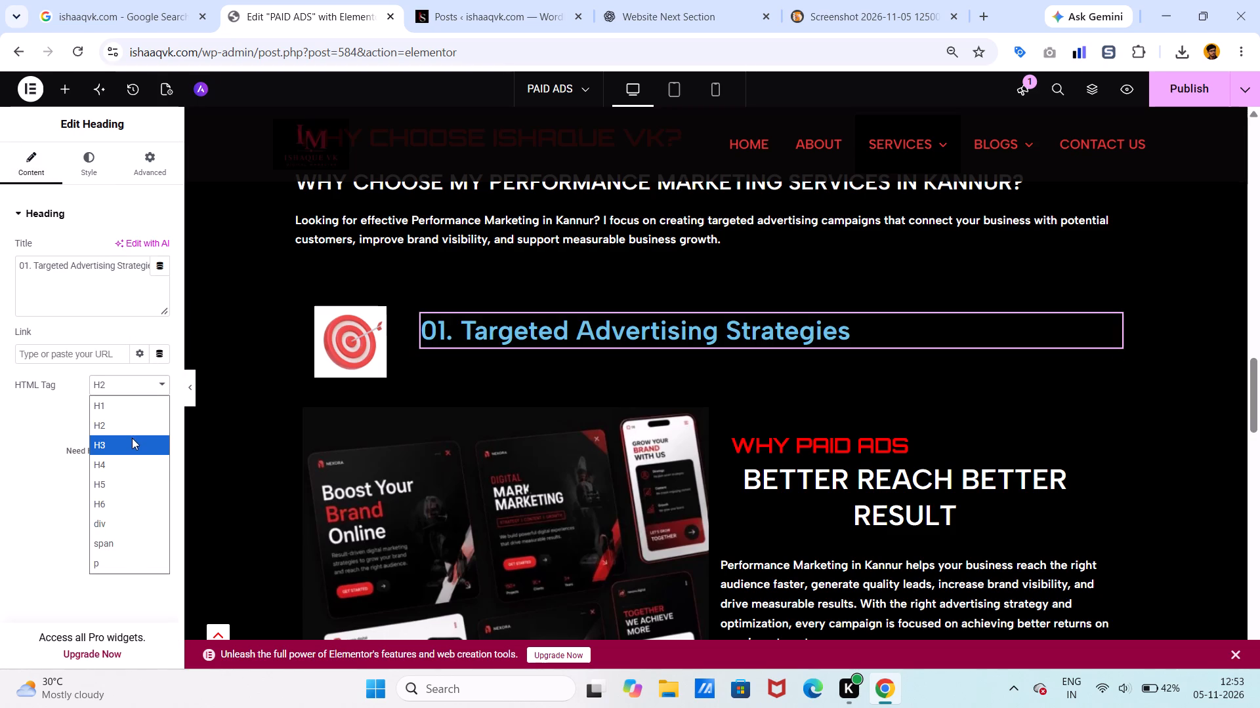
left_click(133, 439)
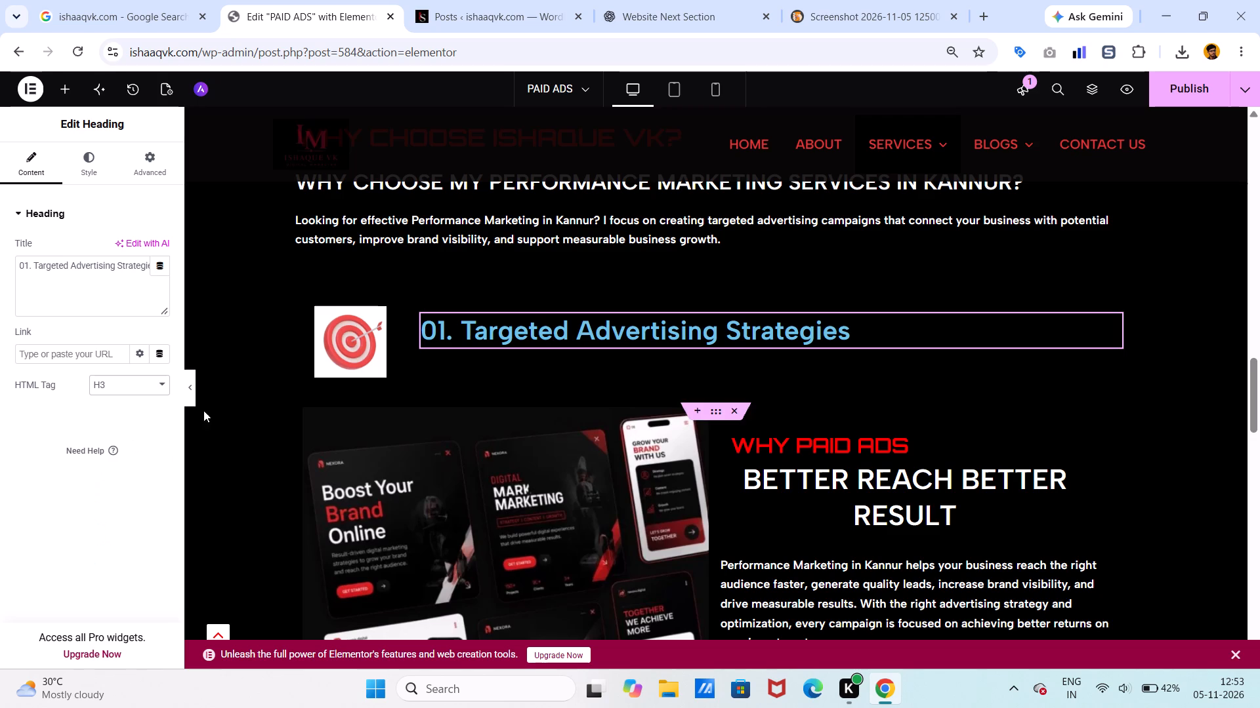
left_click(146, 376)
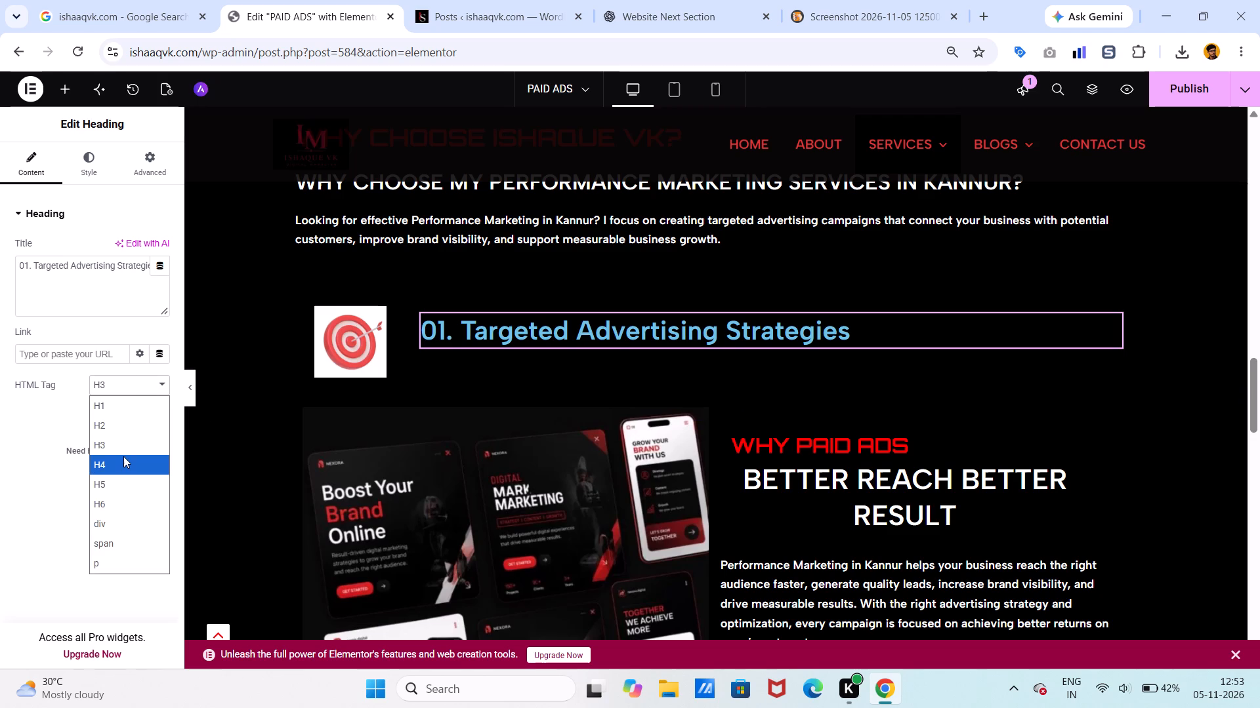
left_click(123, 458)
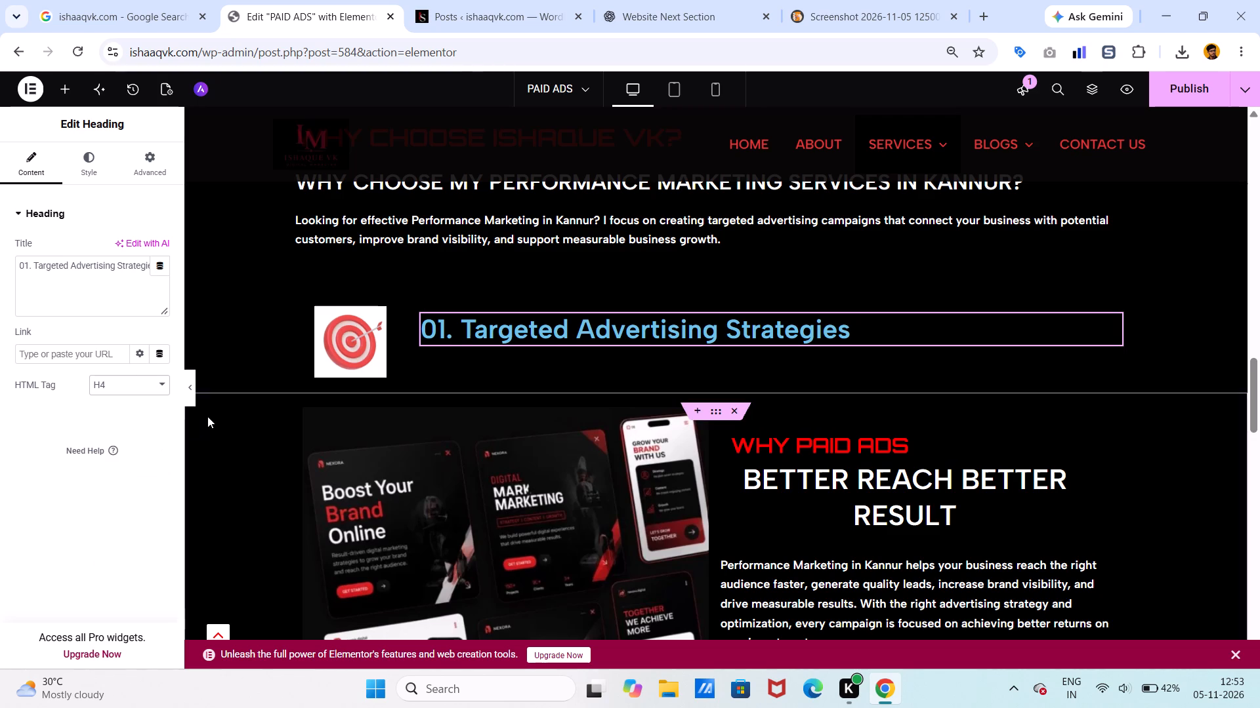
Set the card heading's text color to white, #FFFFFF.
left_click(94, 174)
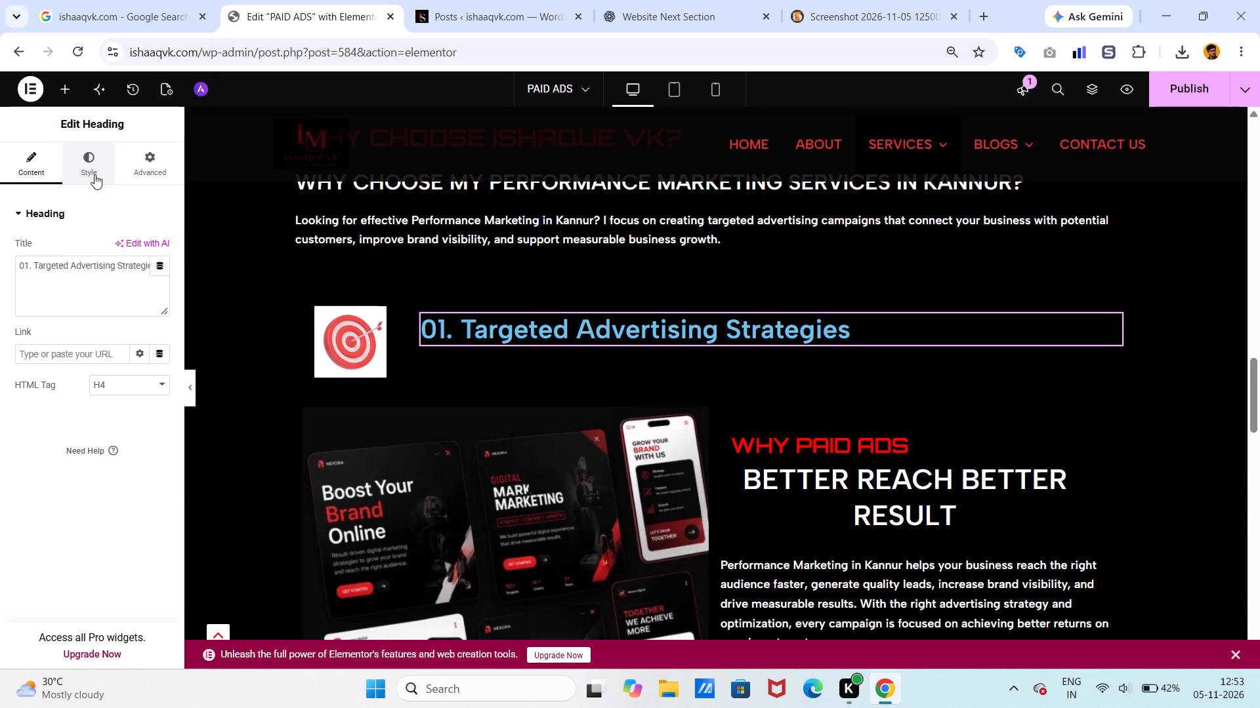
left_click(161, 463)
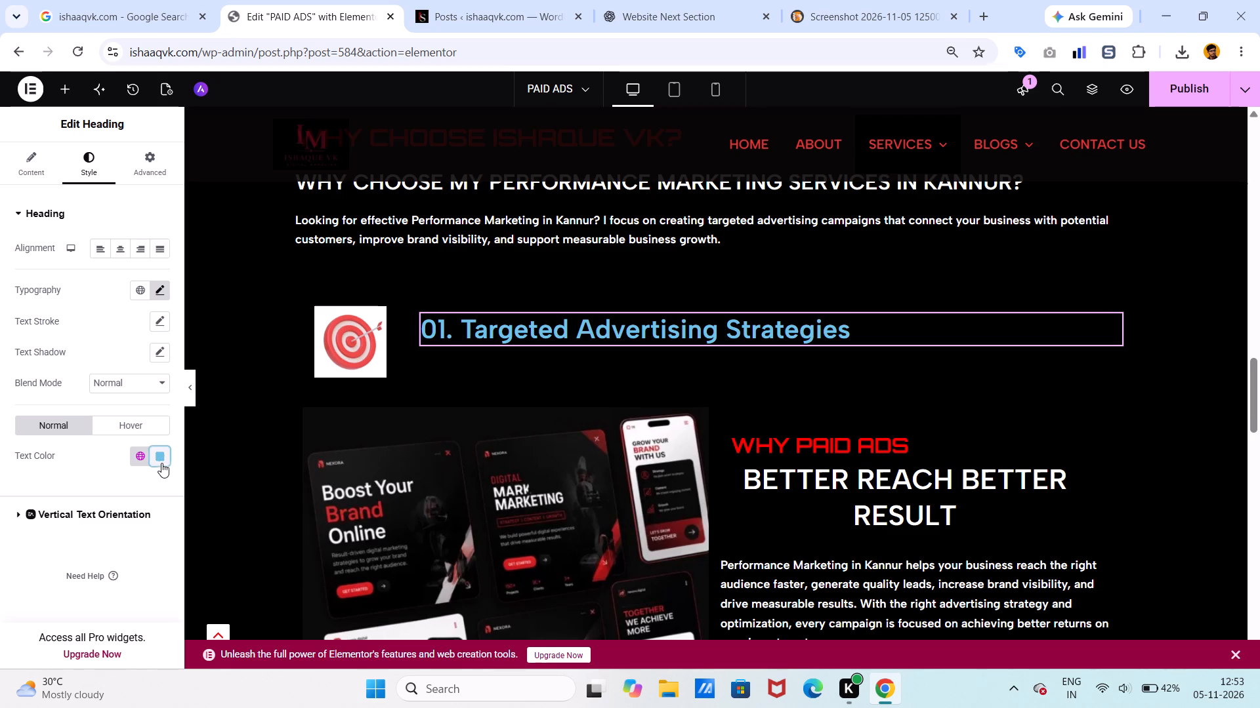
left_click_drag(107, 278, 51, 251)
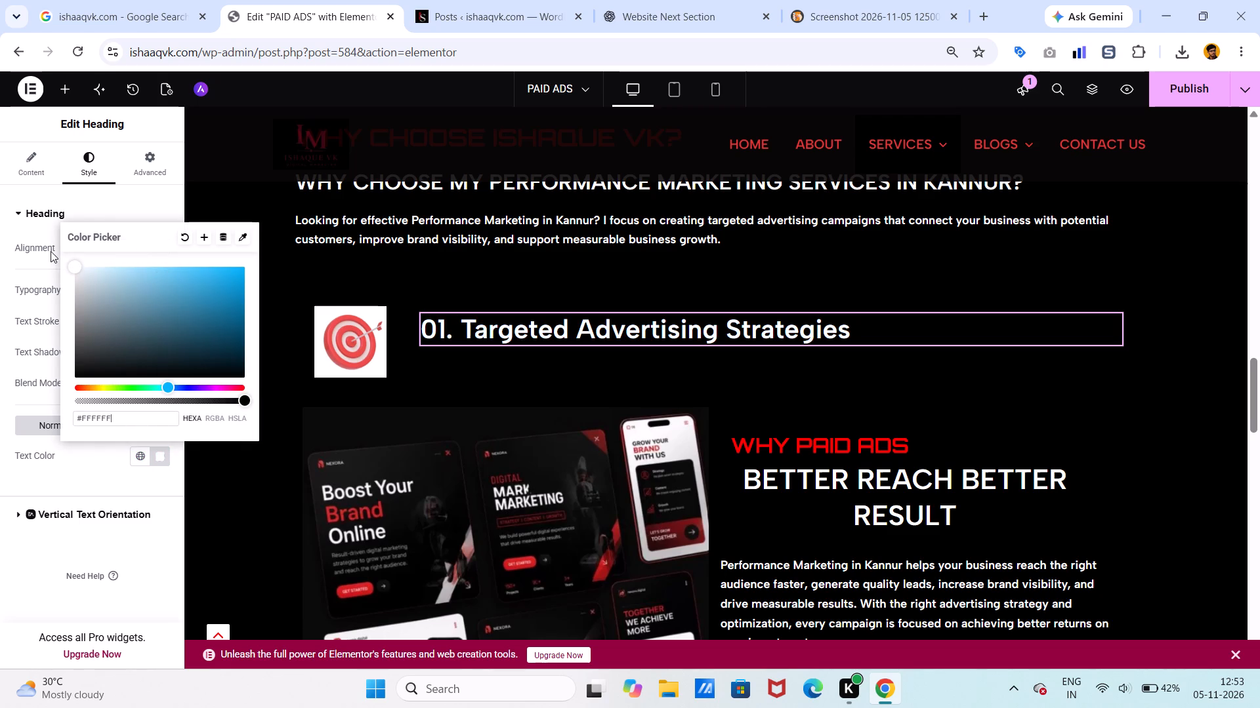
left_click(91, 206)
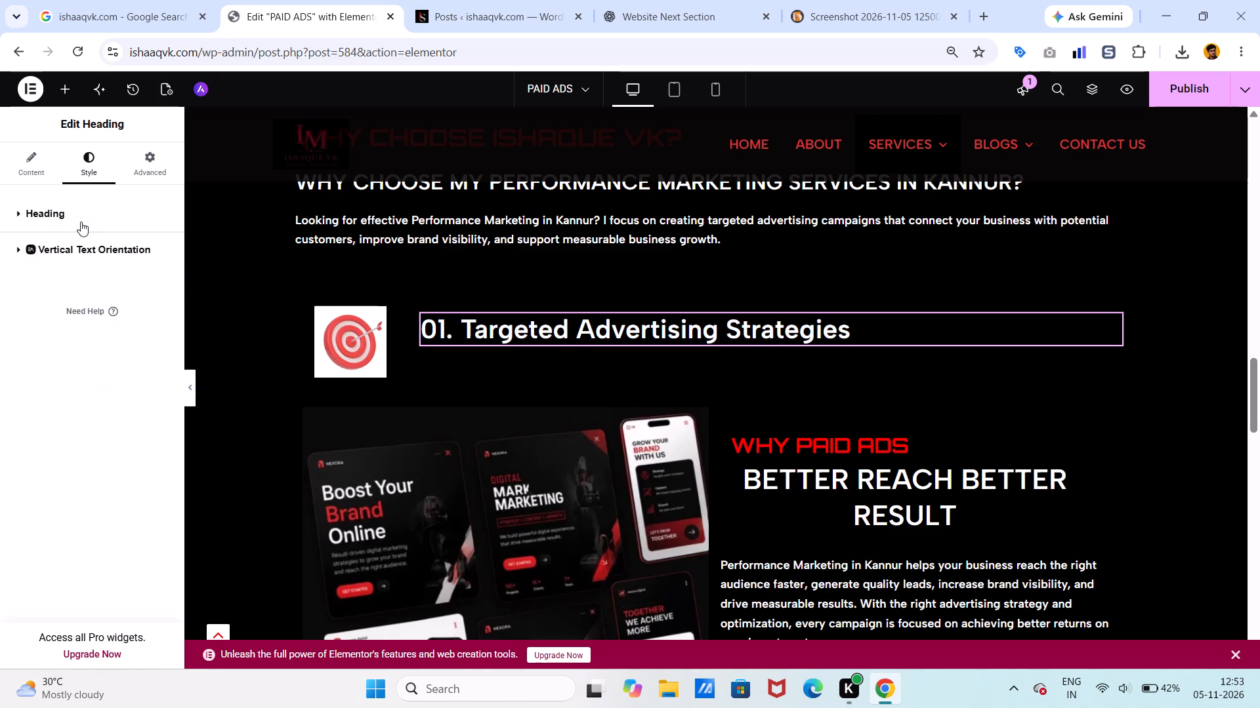
Reduce the card heading's font size to 28 px.
left_click(80, 219)
left_click(160, 297)
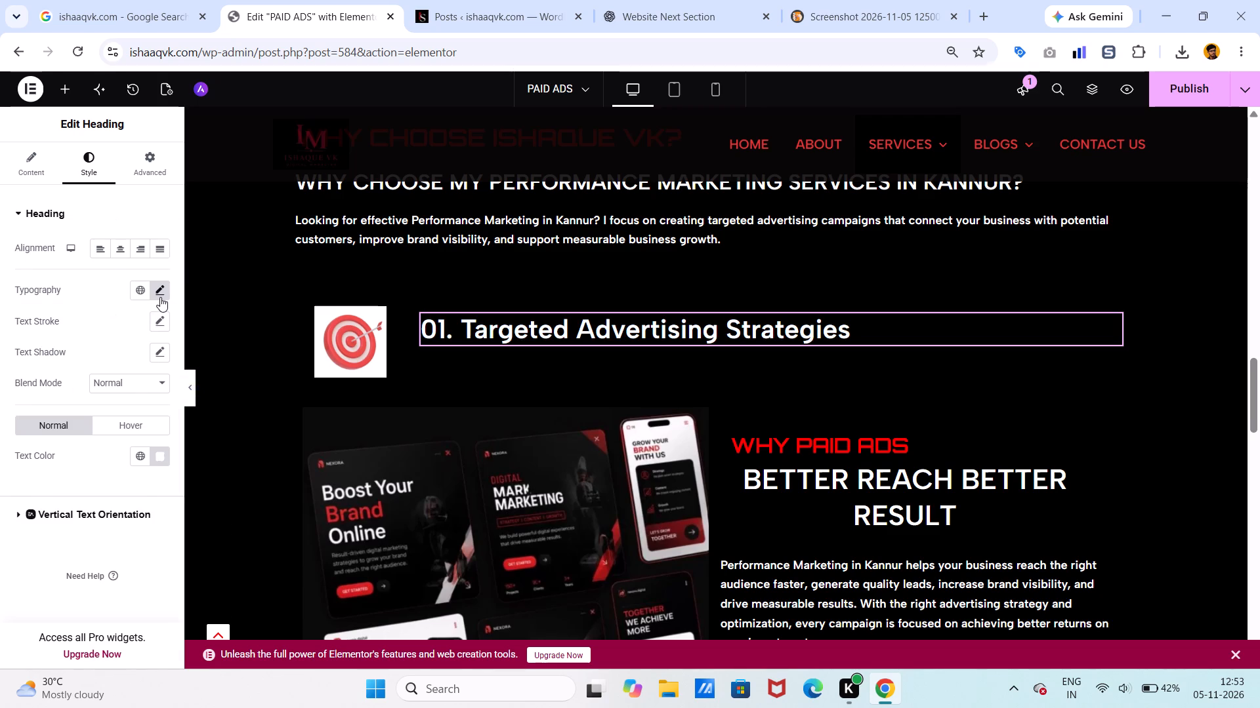
triple_click(148, 407)
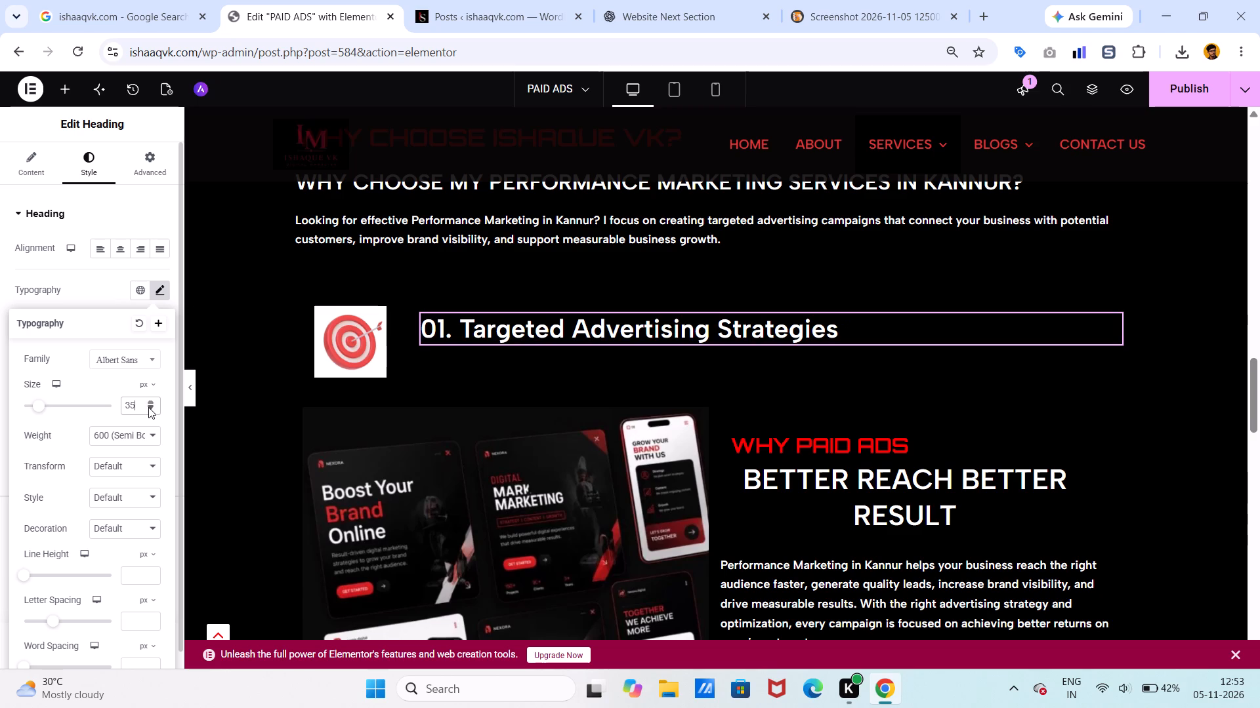
double_click(148, 407)
double_click(148, 407)
left_click(148, 407)
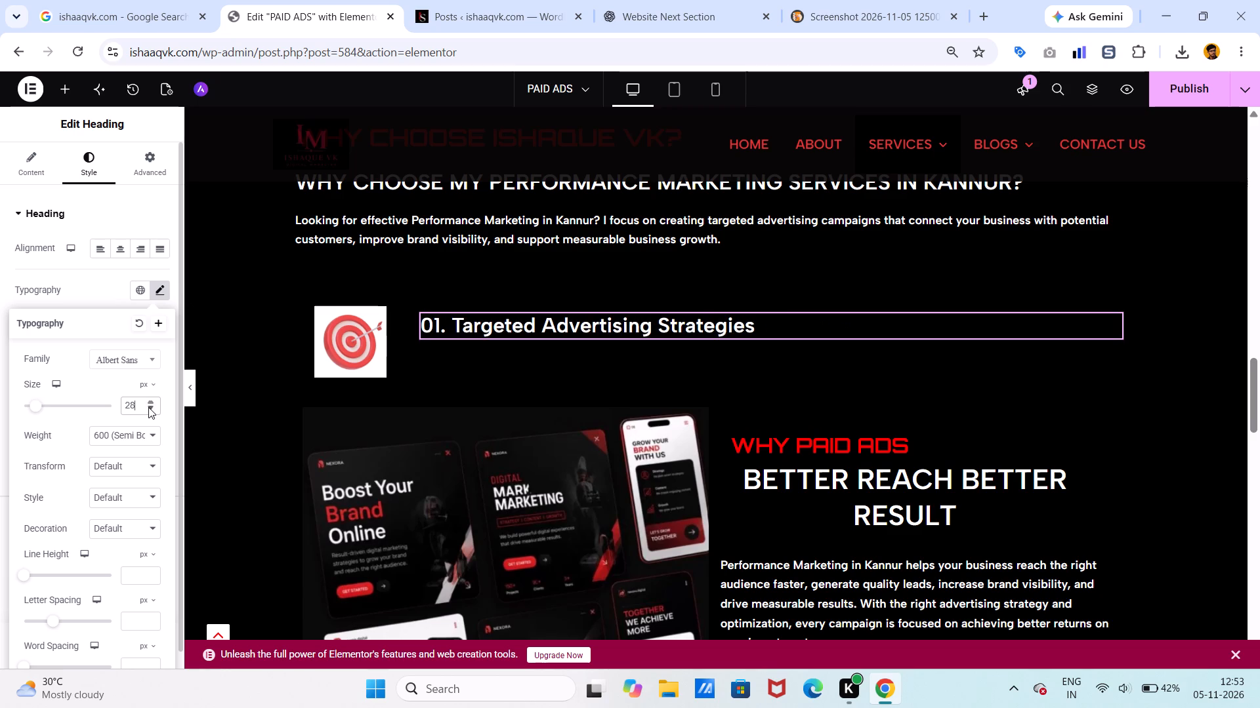
Add a Text Editor widget directly below the card heading inside the nested container.
left_click(73, 82)
left_click_drag(41, 463, 271, 406)
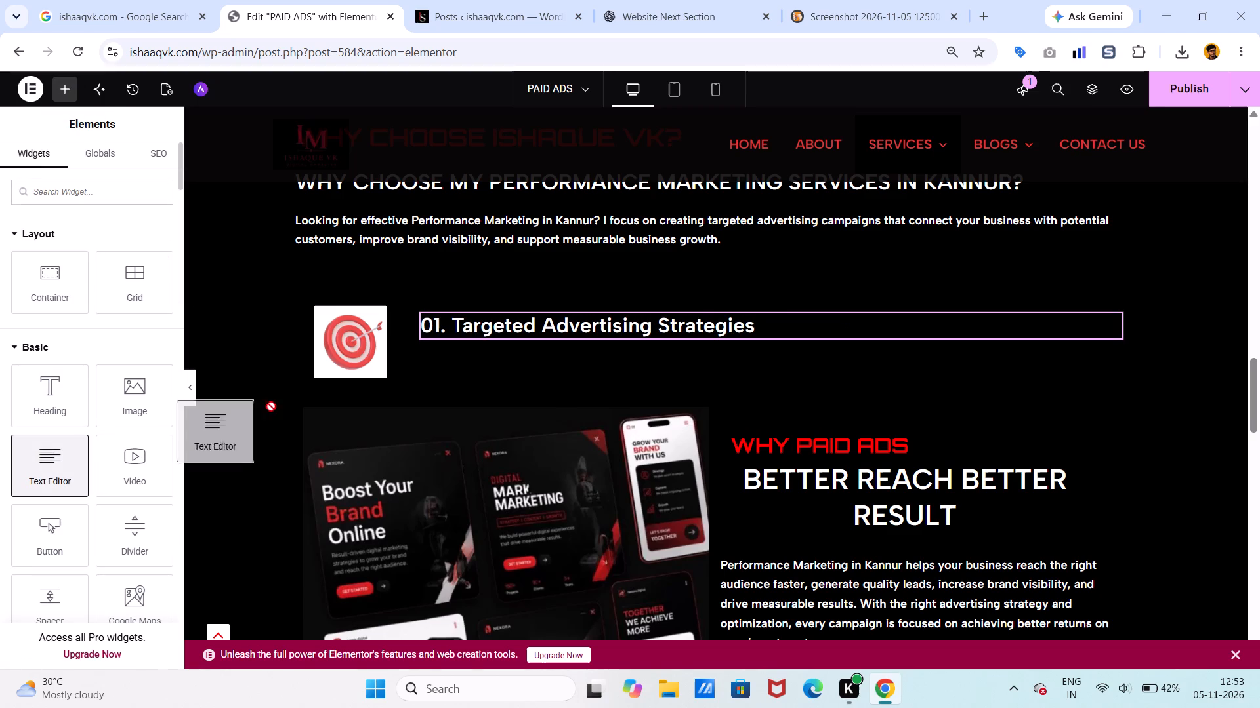
left_click_drag(271, 406, 487, 391)
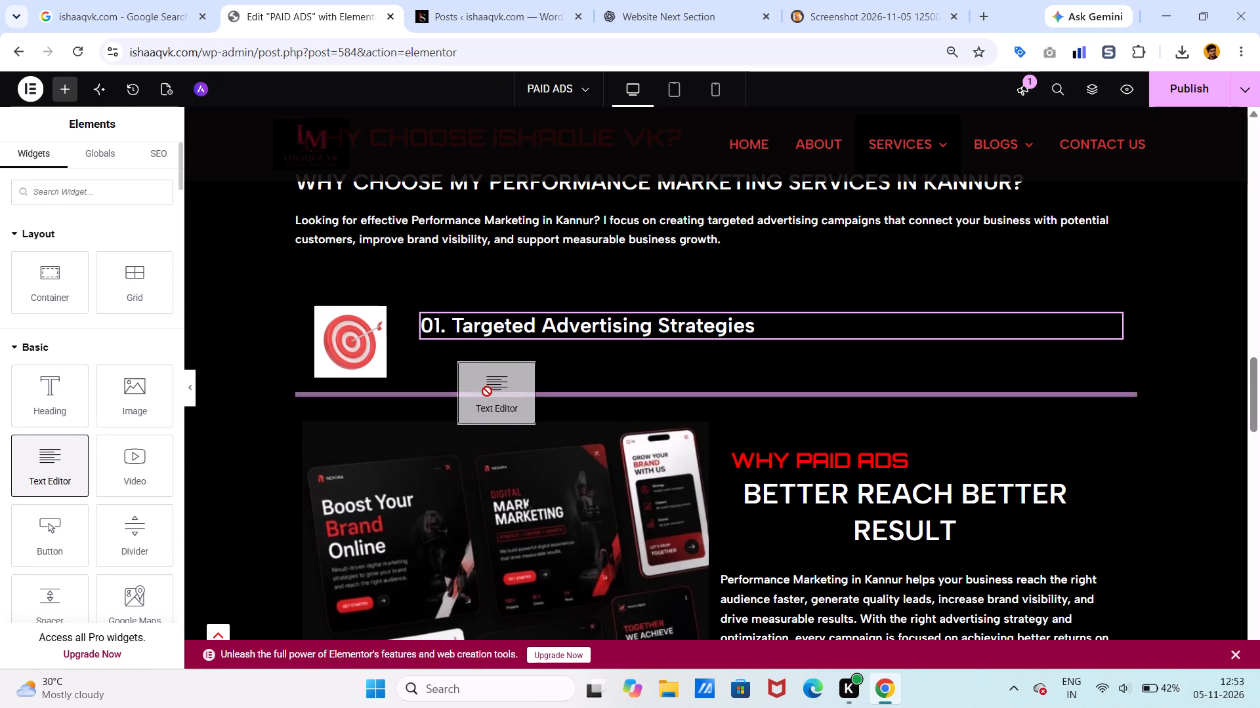
left_click_drag(487, 391, 508, 332)
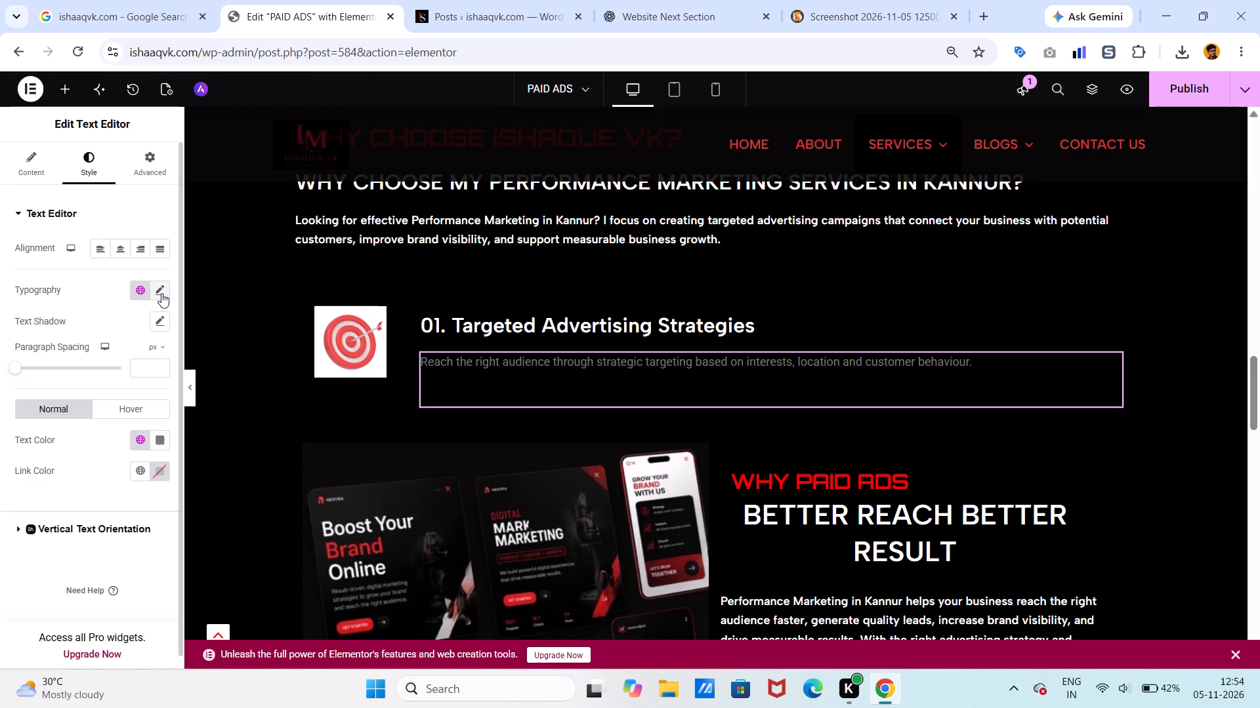
left_click(146, 356)
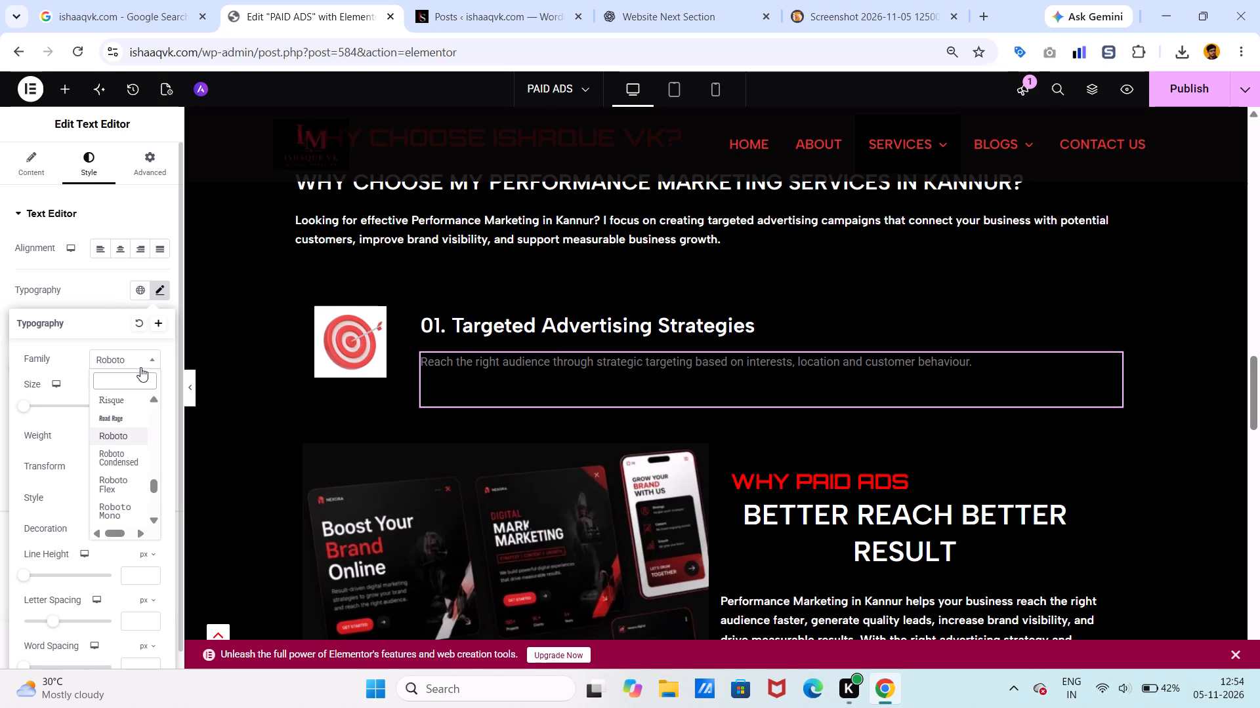
type("al")
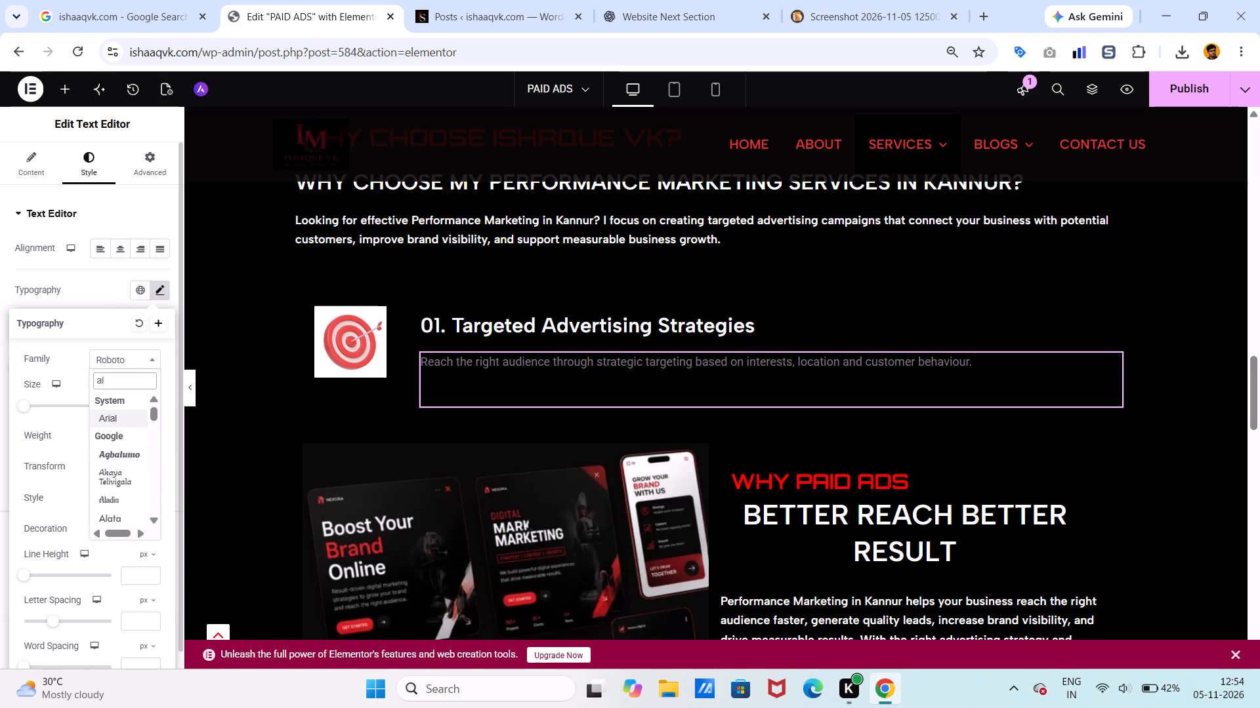
key("b")
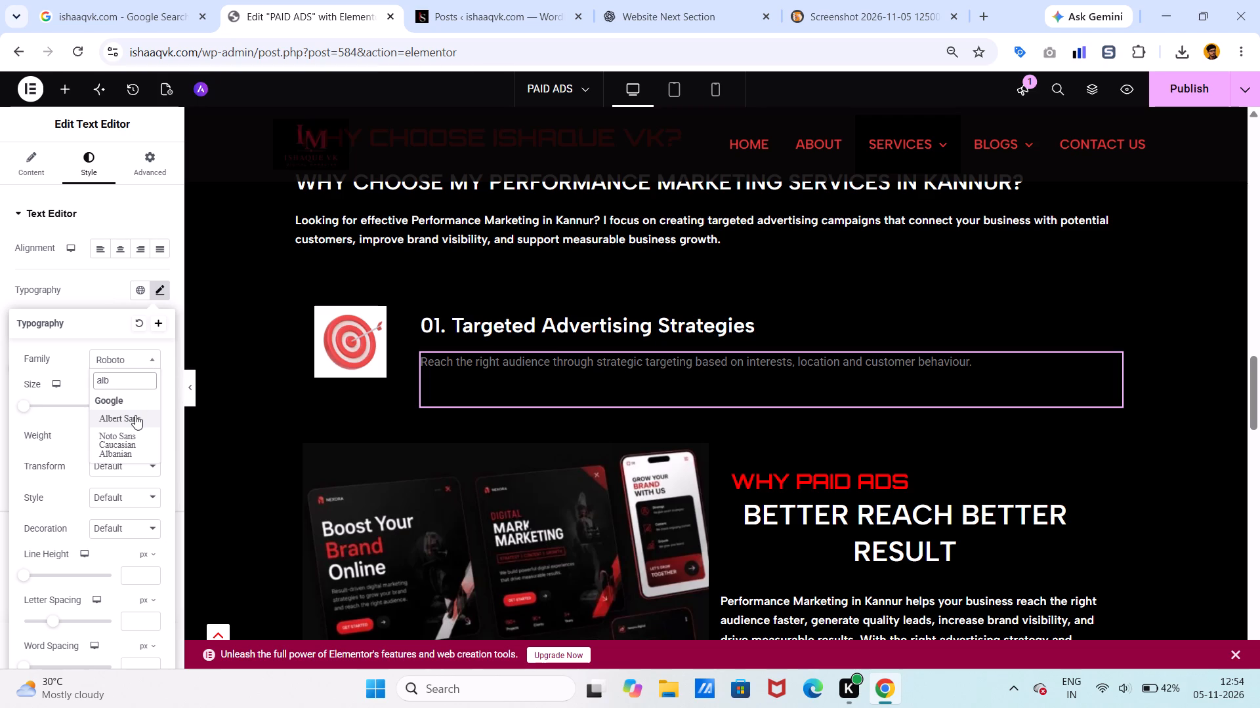
left_click(135, 415)
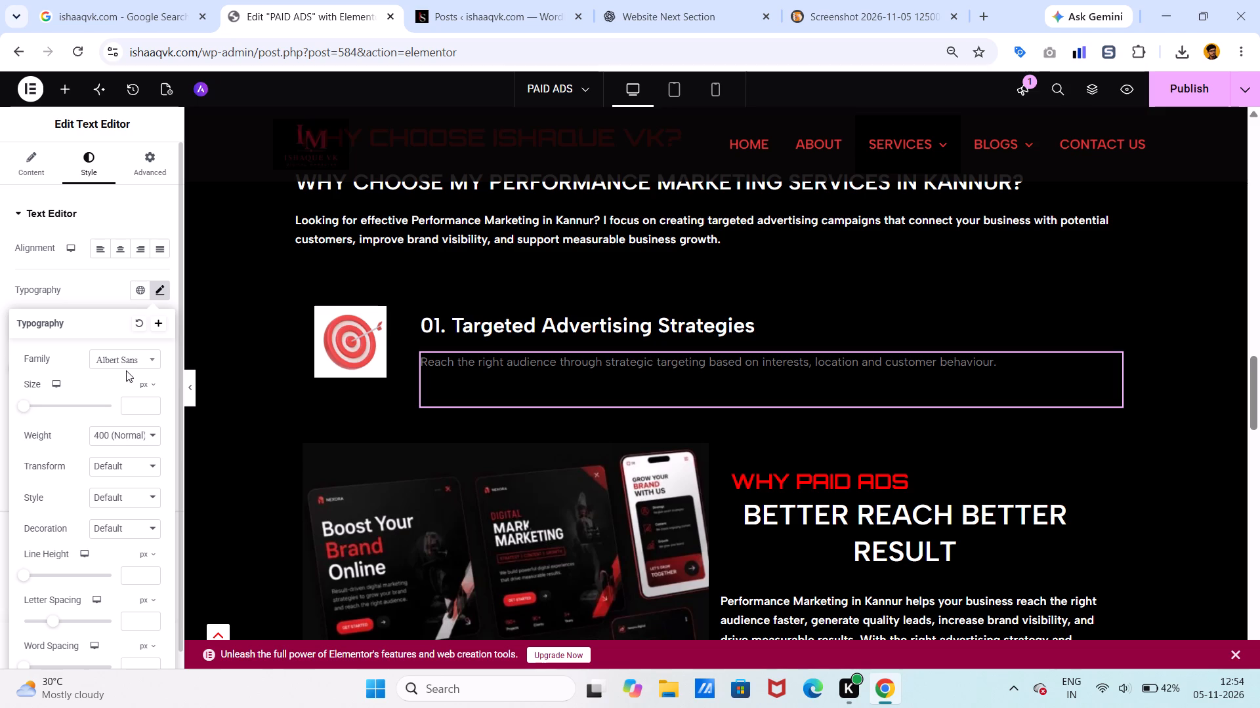
left_click(123, 298)
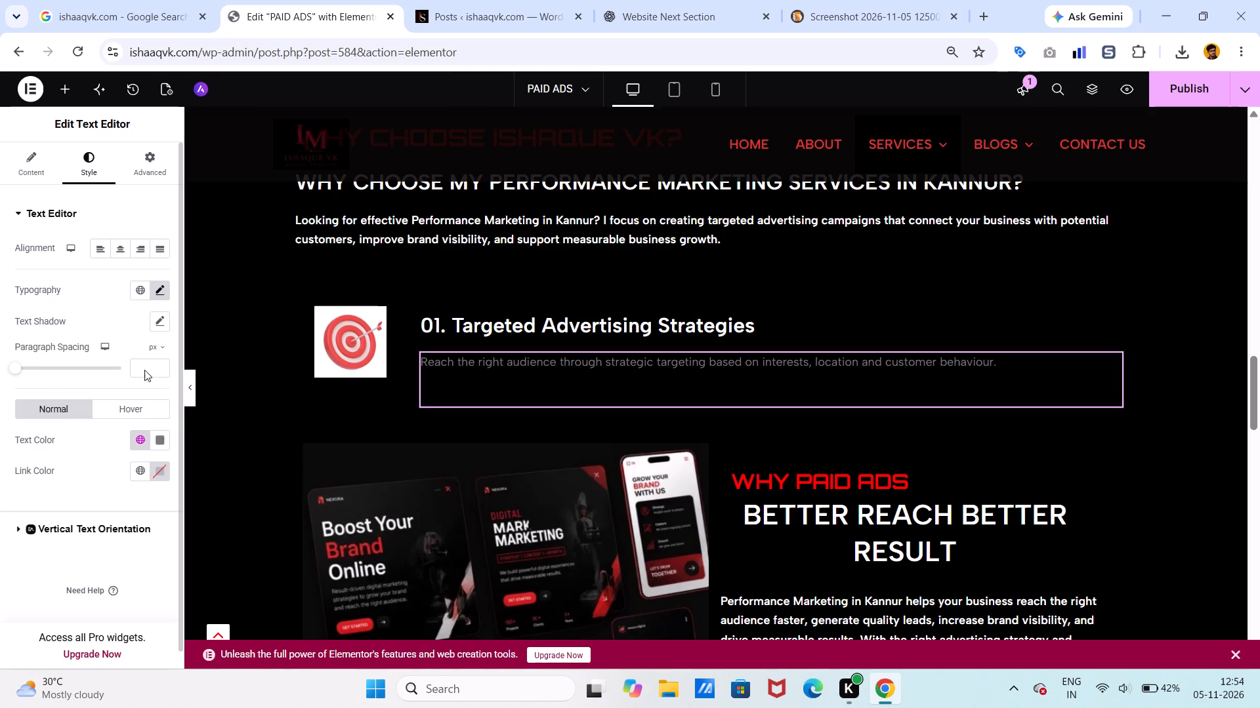
Set the card description's text color to white, #FFFFFF.
left_click(162, 439)
left_click_drag(108, 299, 62, 243)
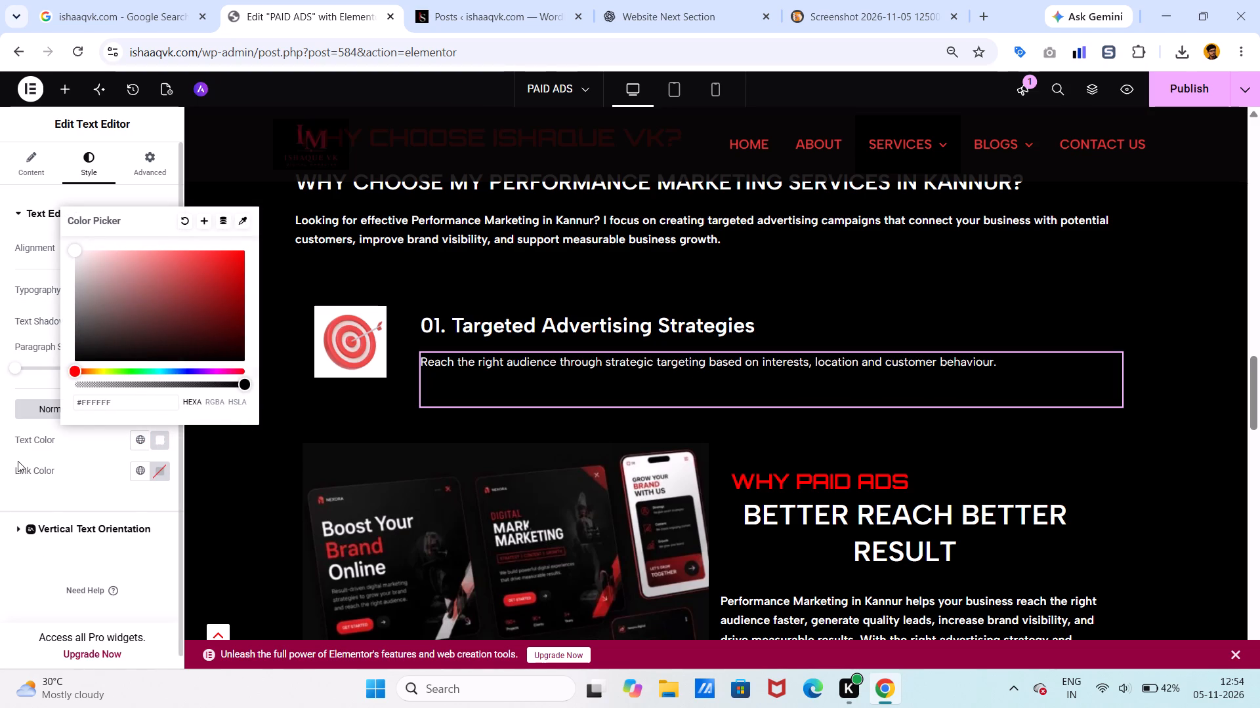
left_click(44, 492)
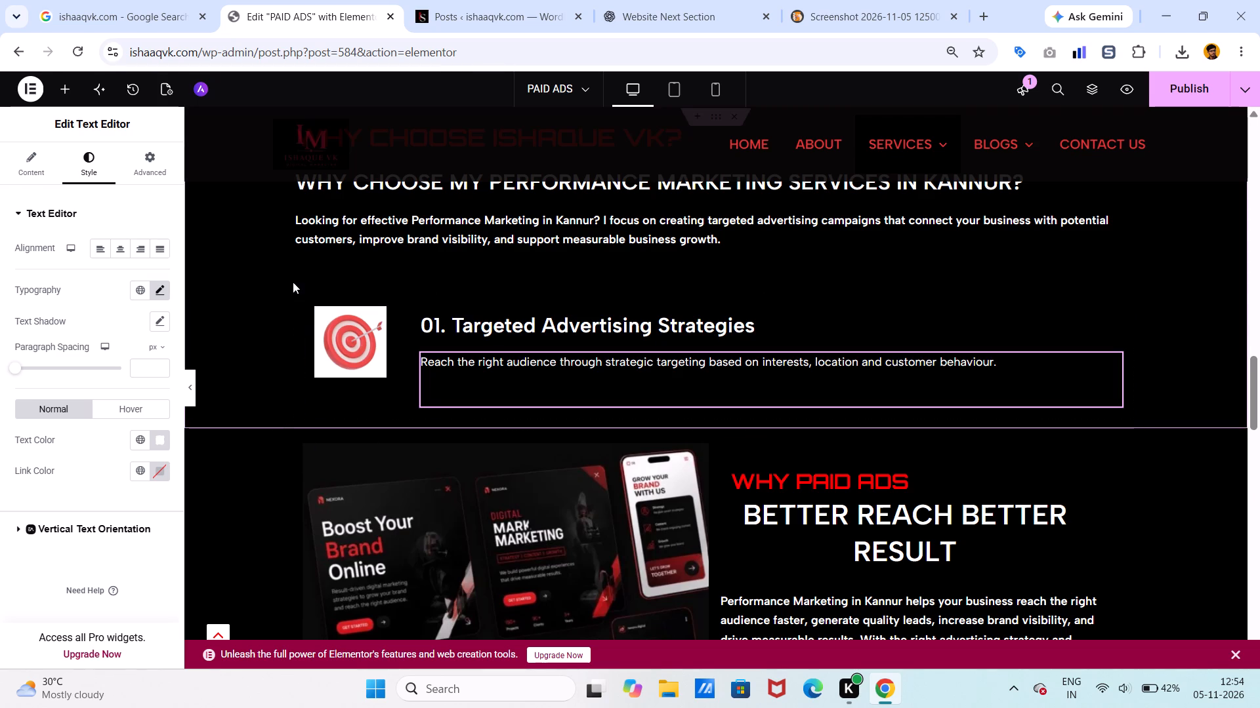
Duplicate the whole "01. Targeted Advertising Strategies" card container.
left_click(305, 309)
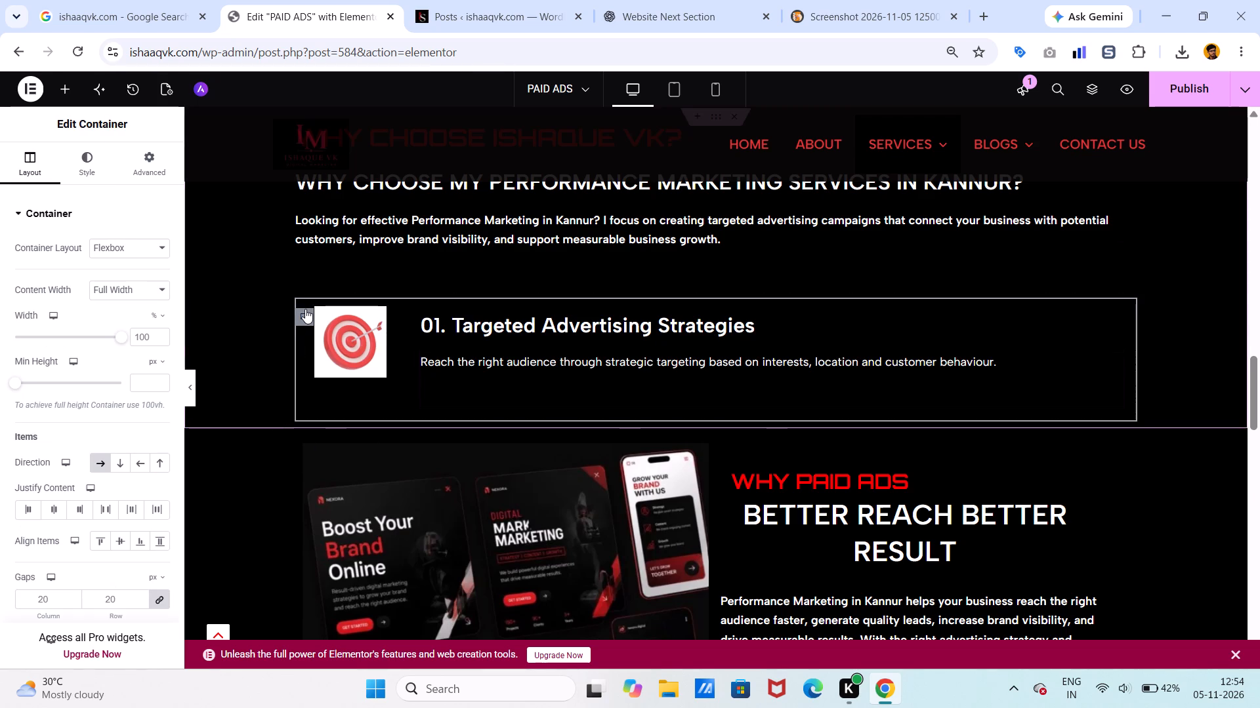
key("ctrl+d")
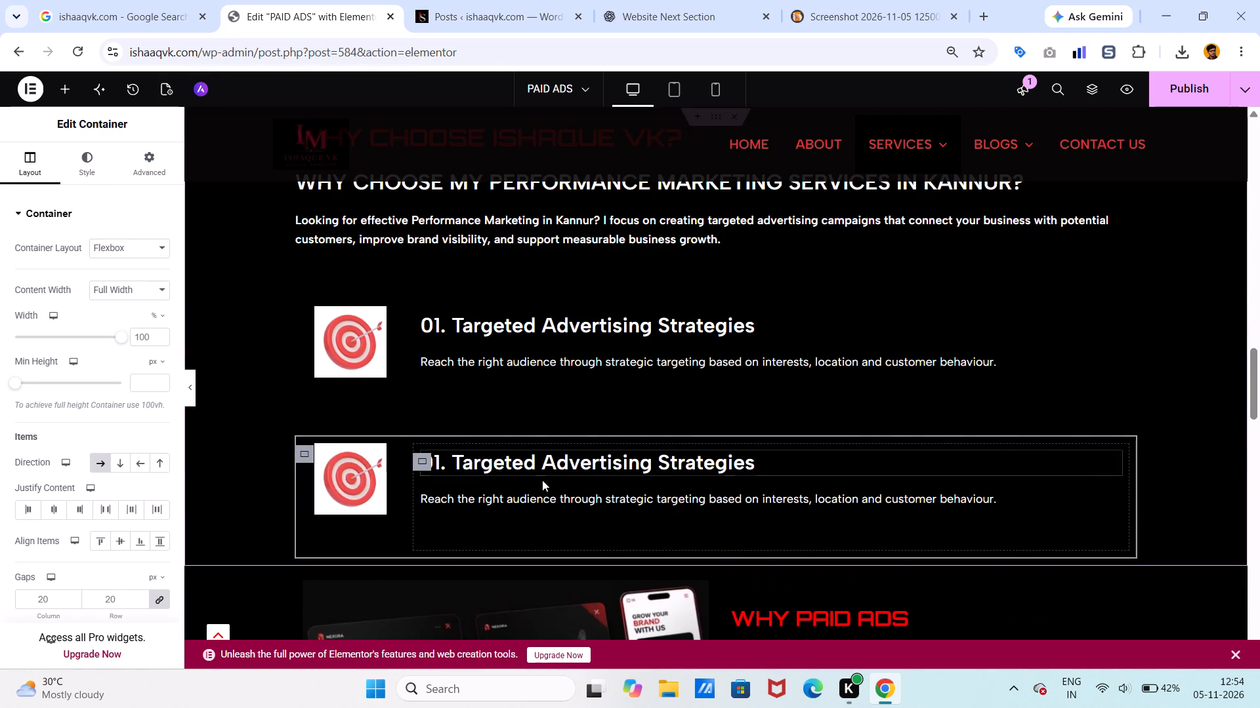
left_click(369, 469)
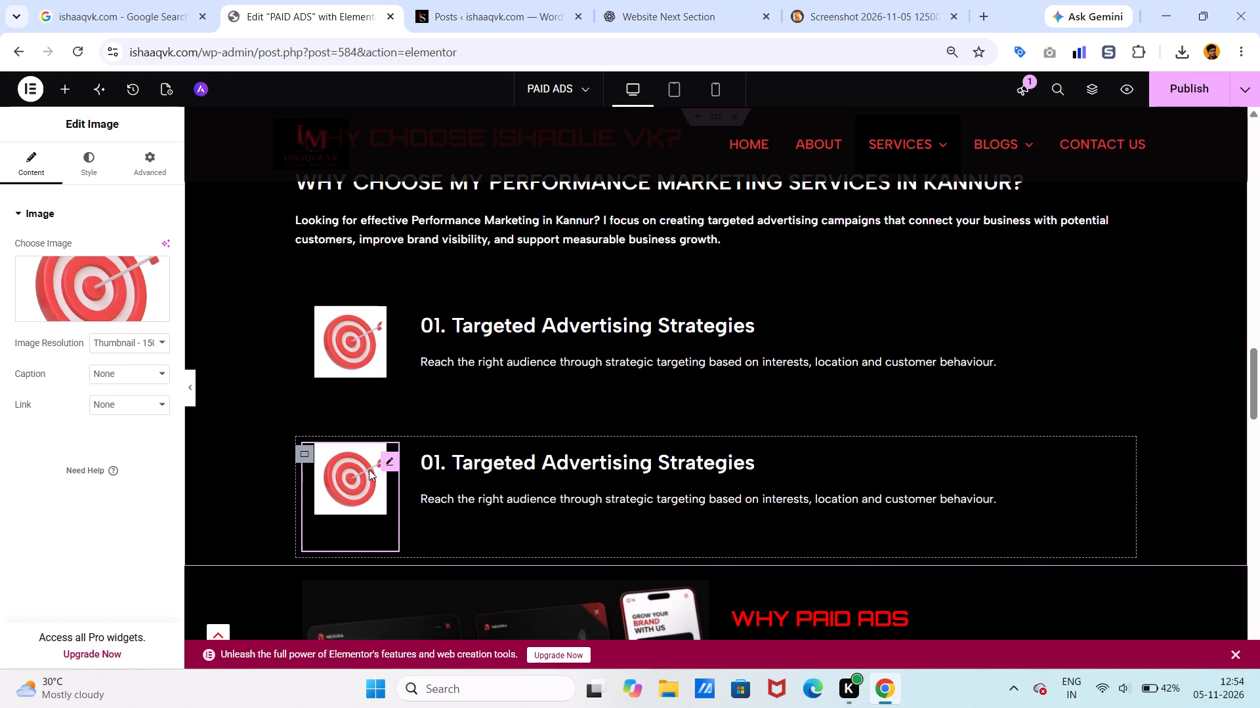
left_click(870, 0)
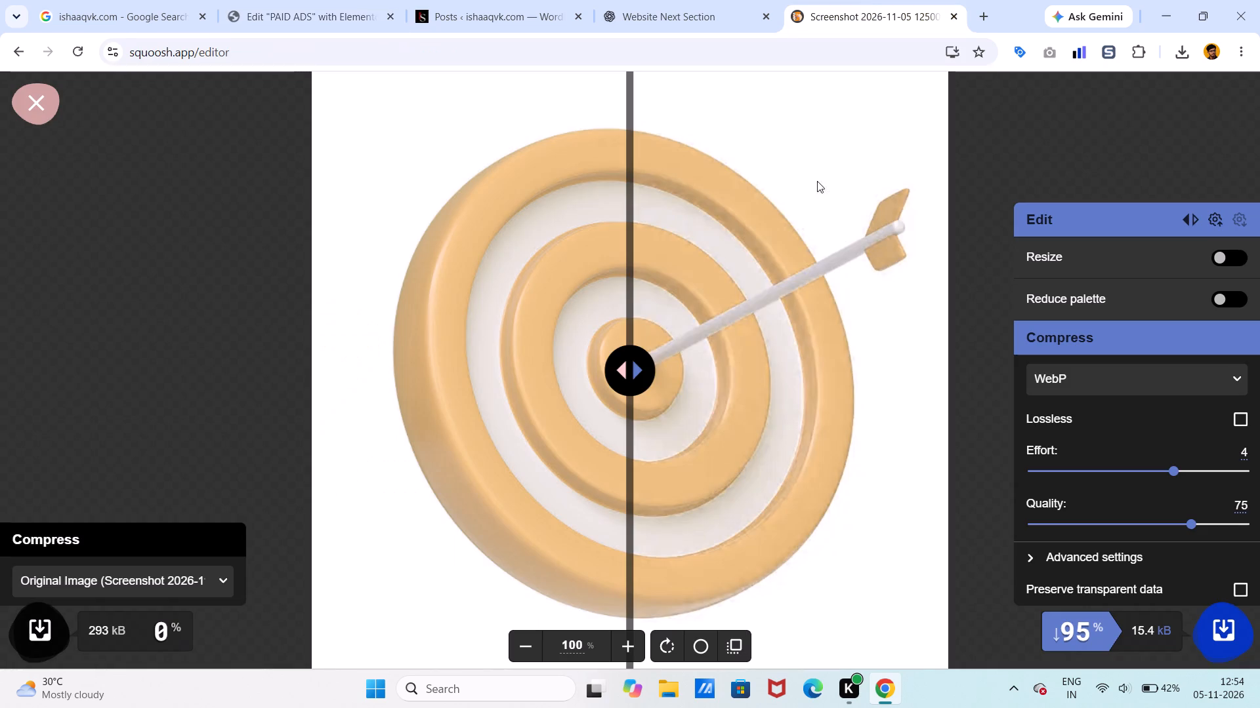
left_click(35, 110)
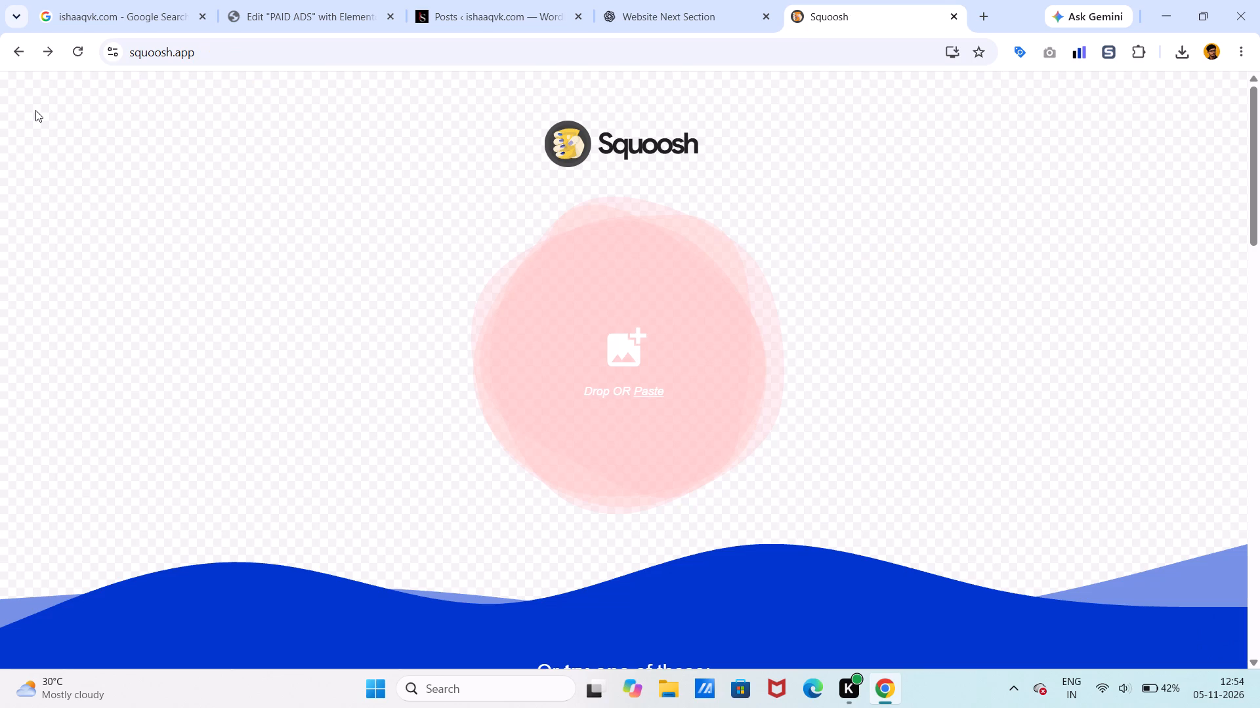
left_click(600, 340)
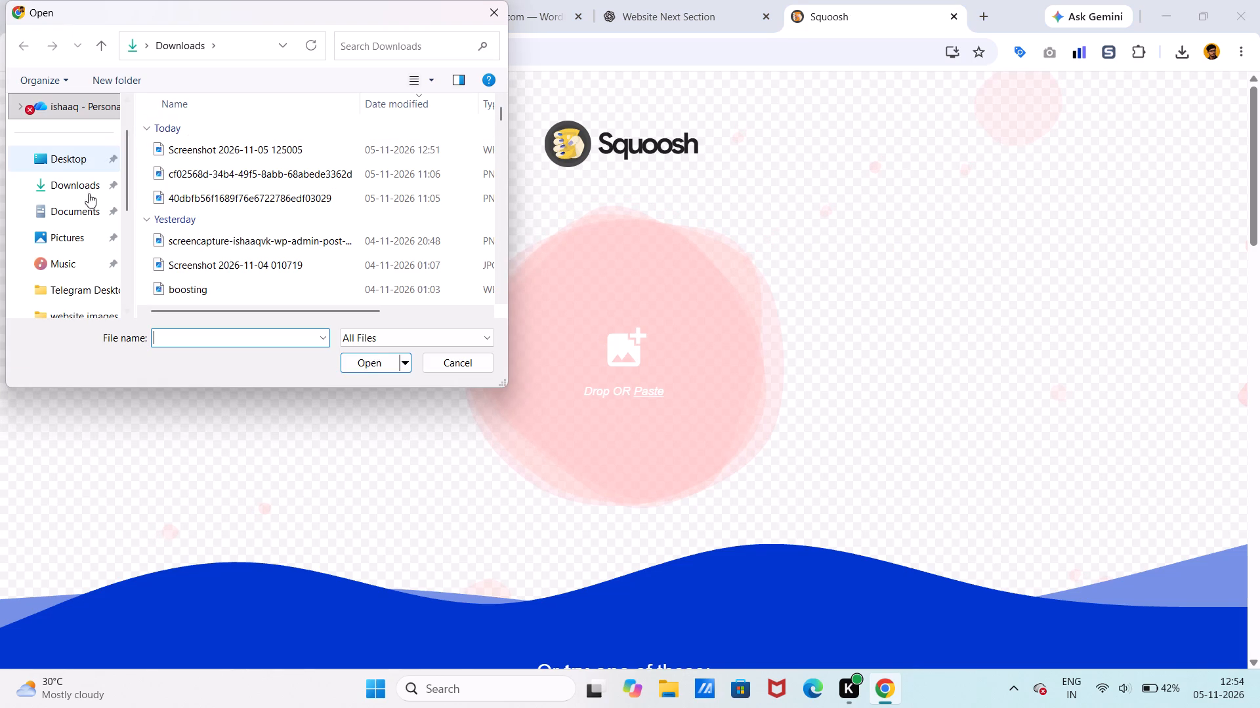
left_click(77, 237)
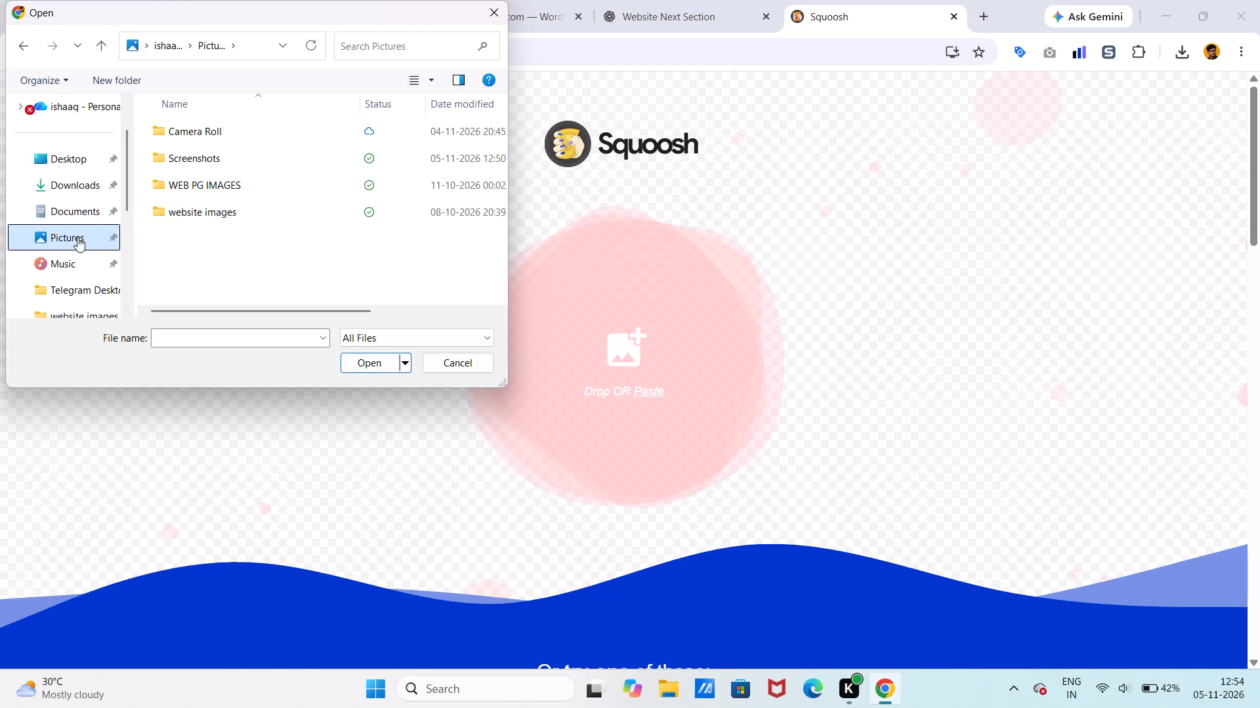
left_click(213, 151)
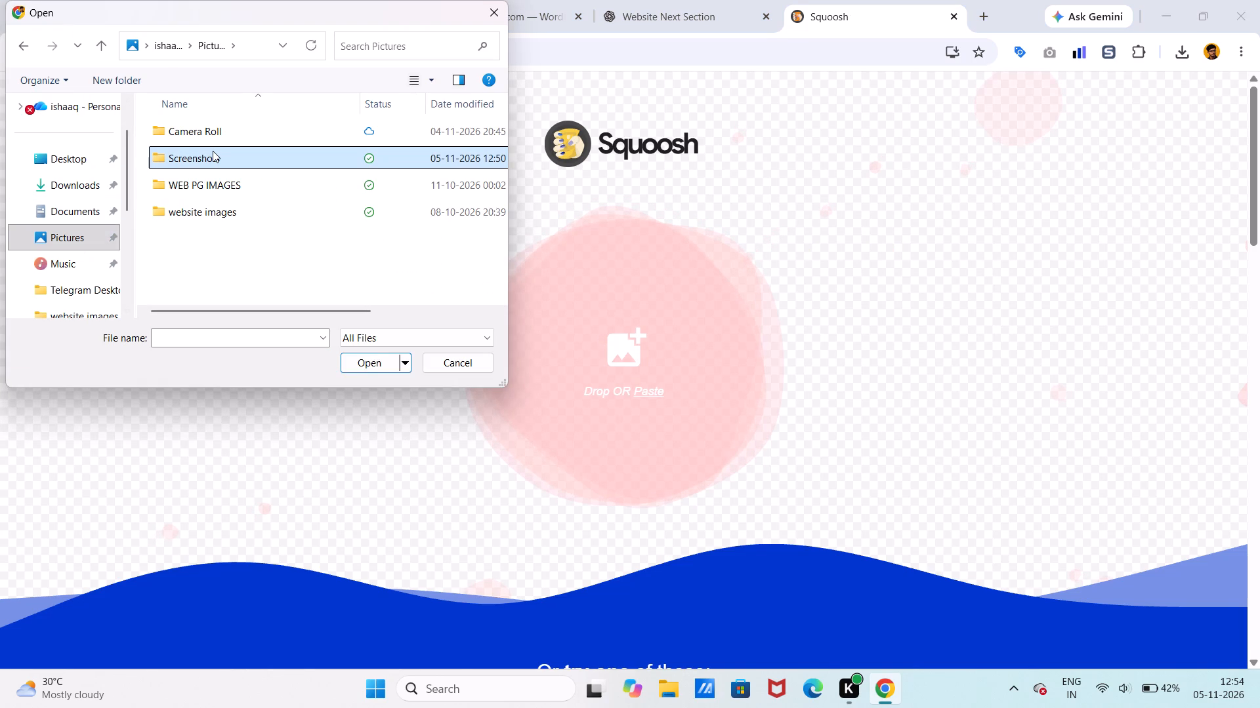
left_click(213, 151)
left_click(213, 151)
left_click(213, 151)
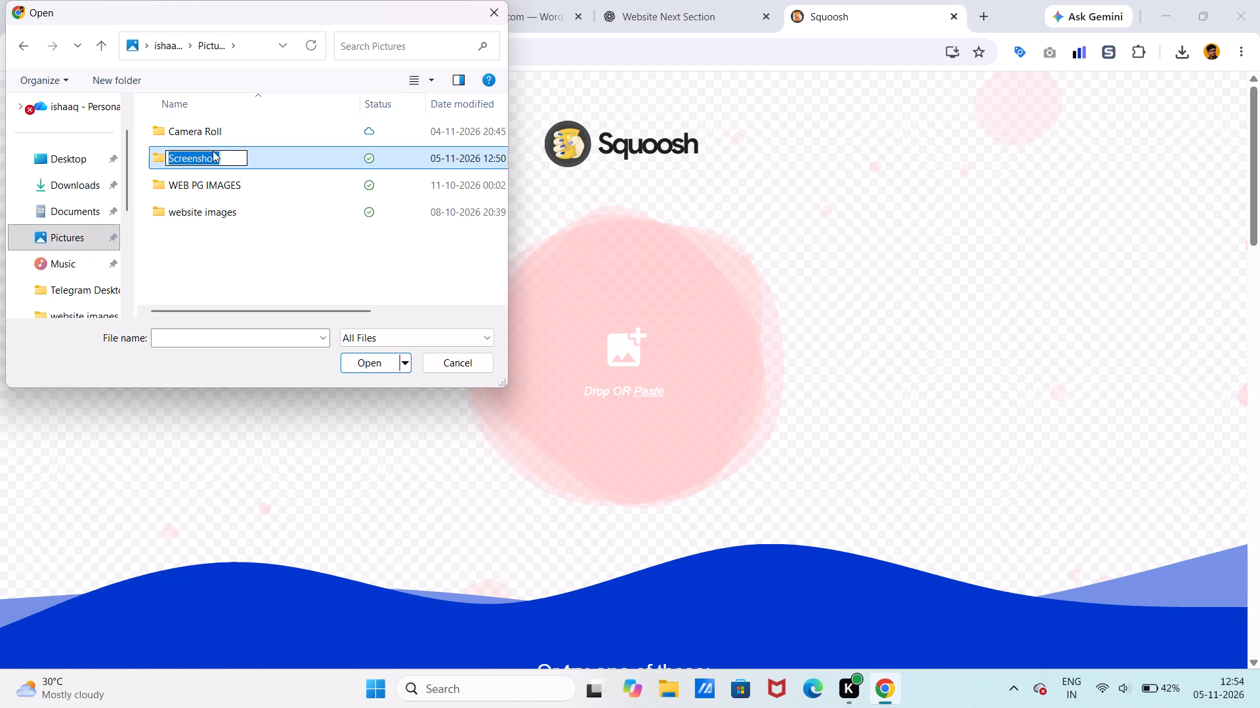
left_click(382, 359)
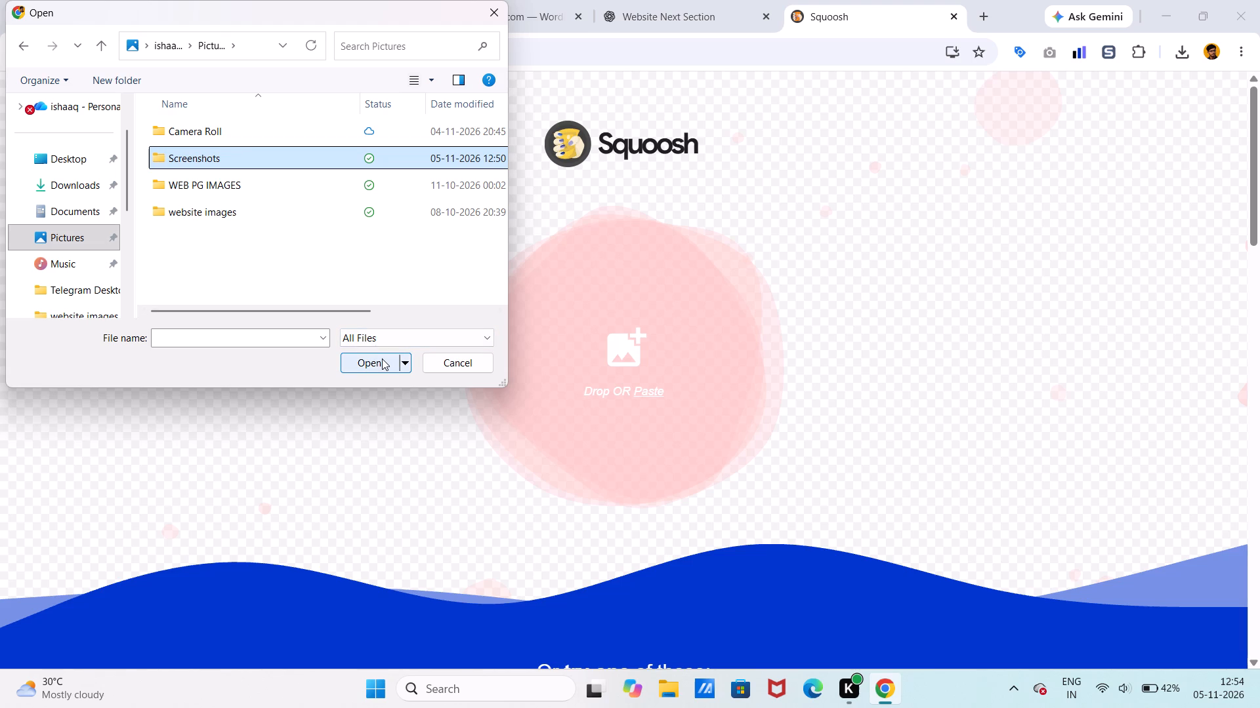
double_click(385, 368)
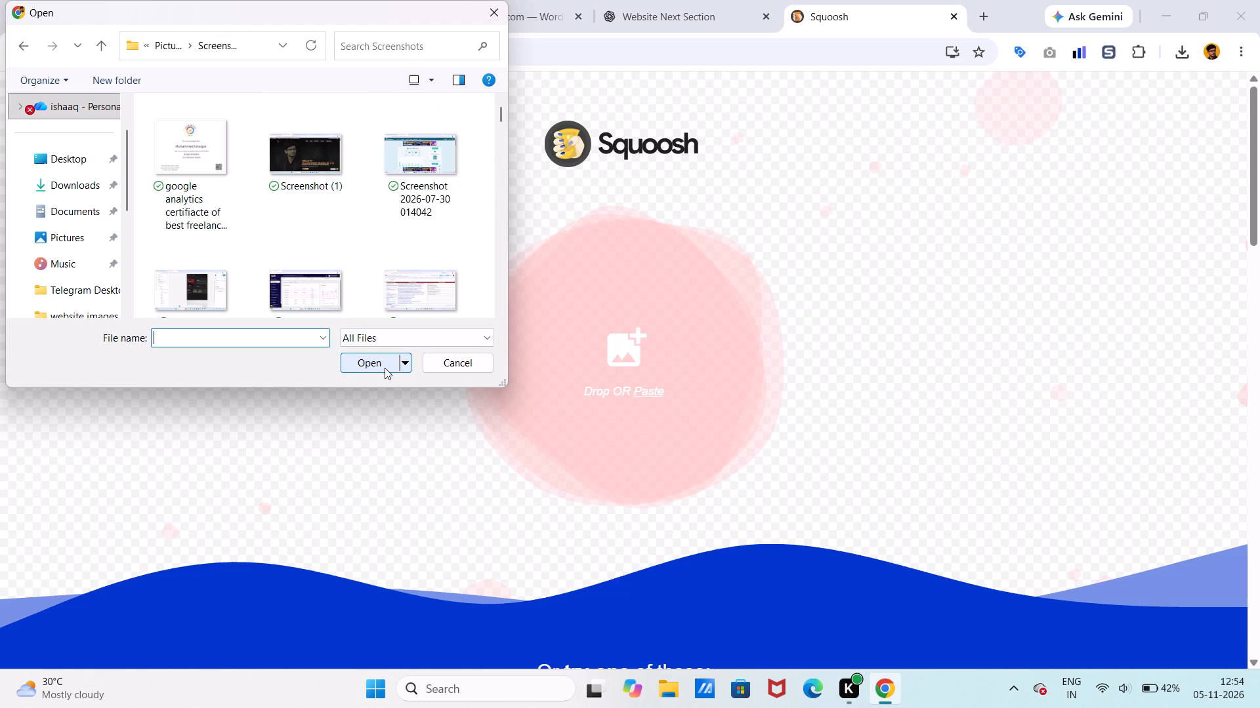
scroll(374, 283, "down", 19)
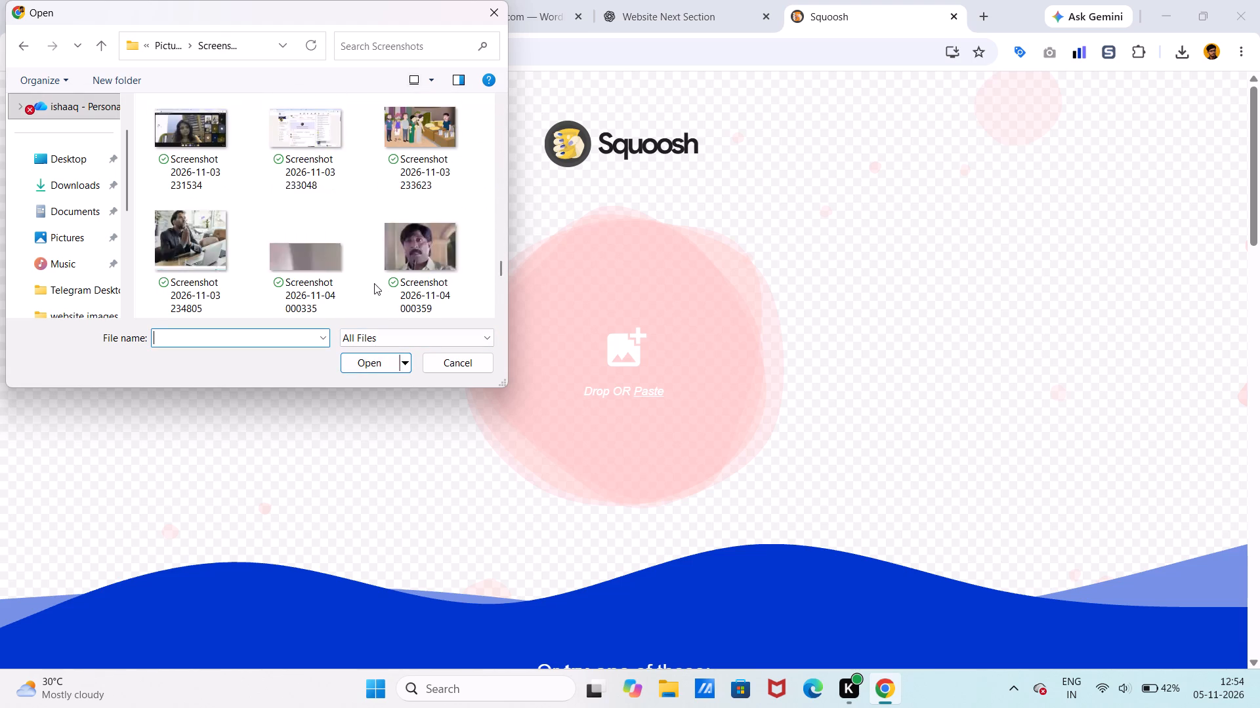
scroll(374, 283, "down", 1)
left_click(284, 230)
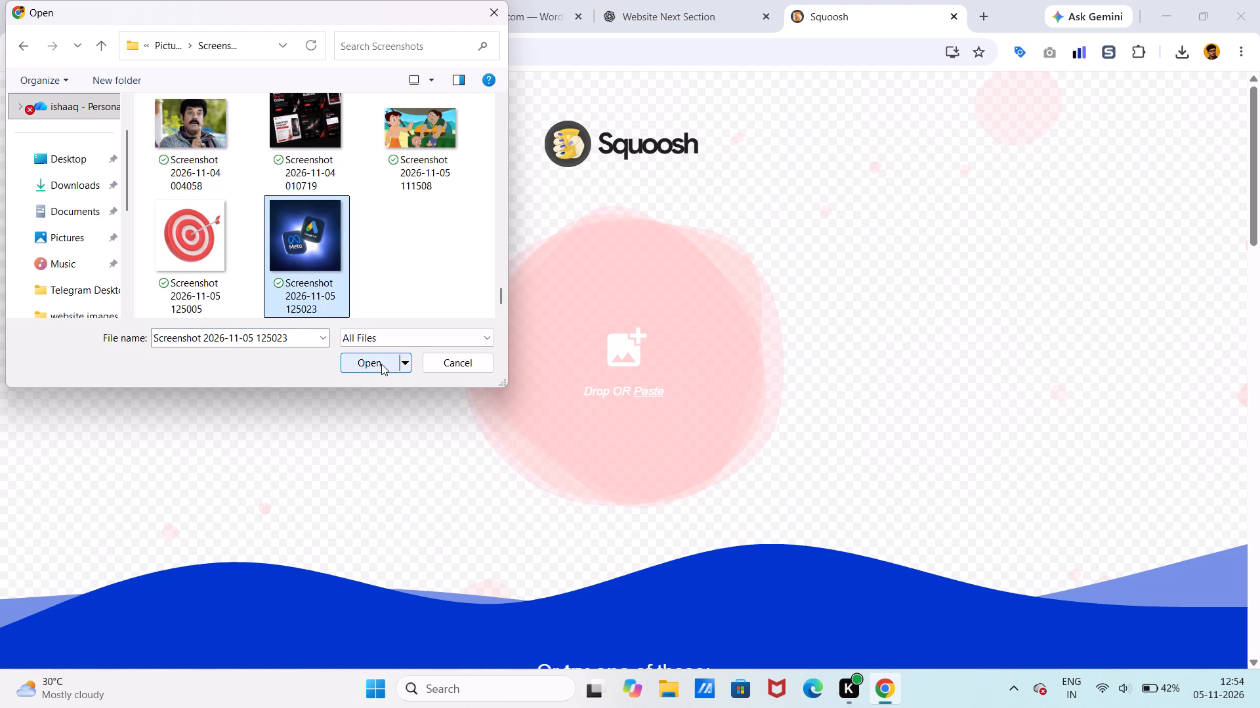
left_click(381, 364)
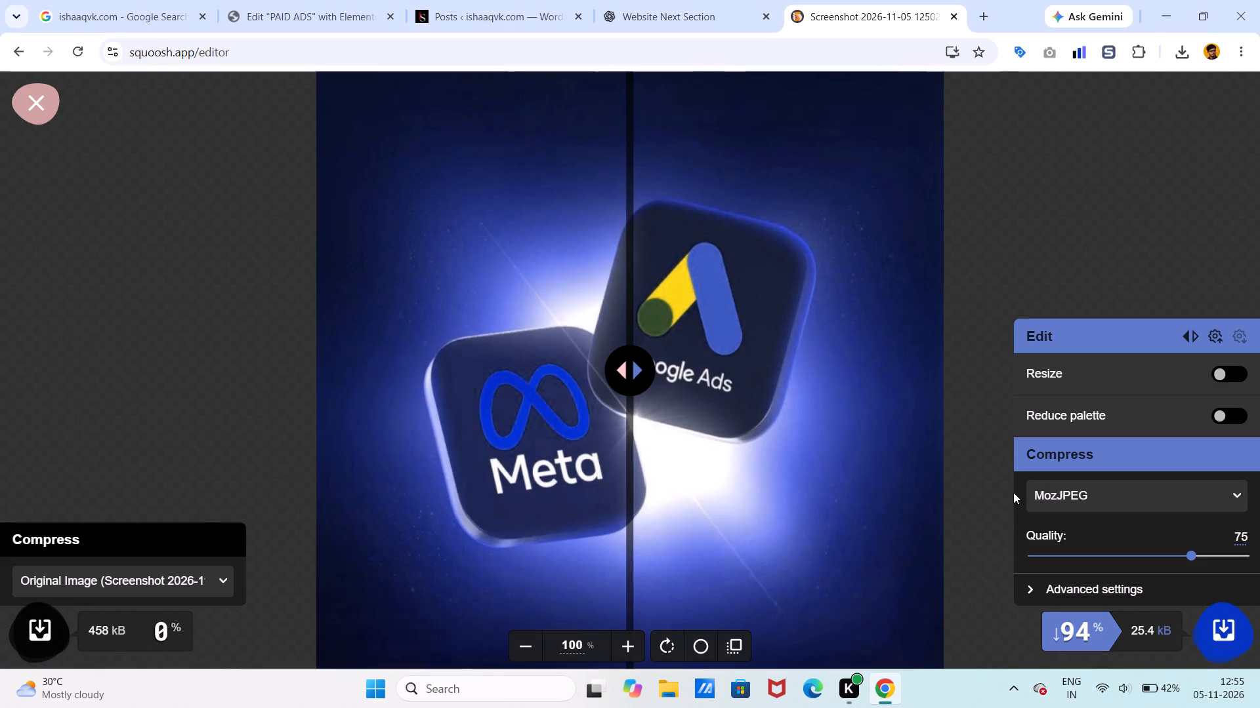
Convert the Meta and Google Ads image to WebP and download the compressed file.
left_click(1181, 488)
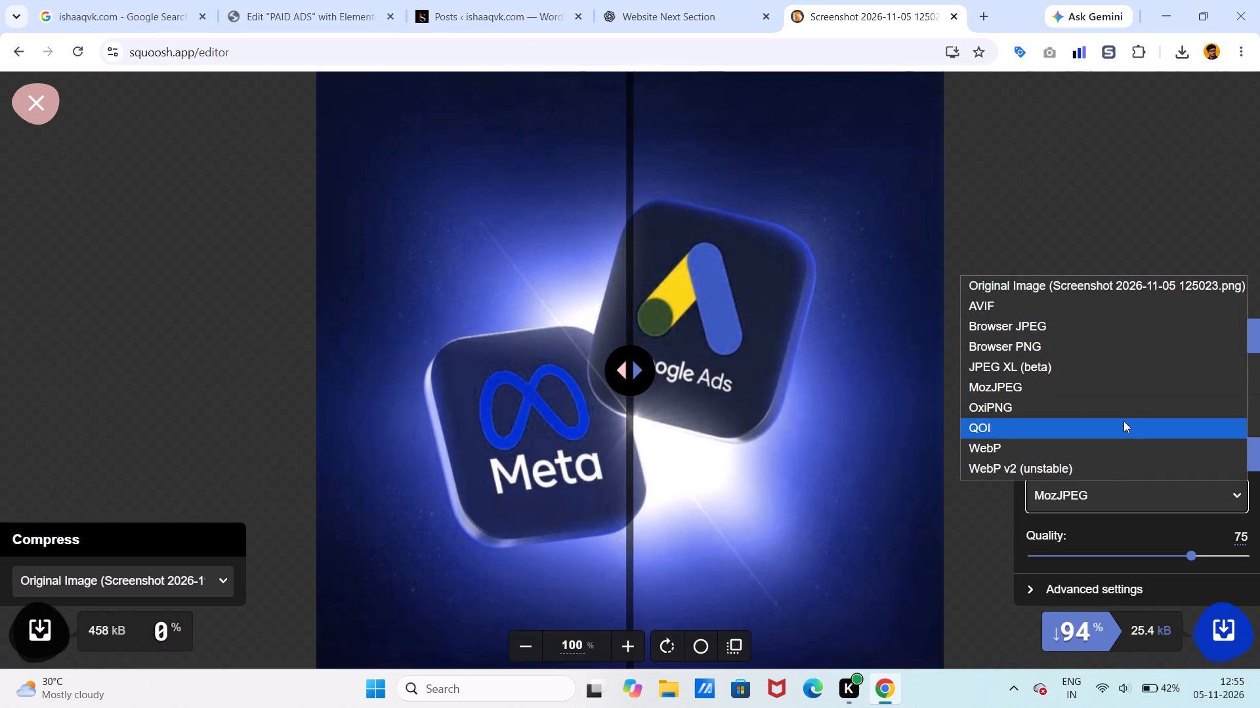
left_click(1125, 443)
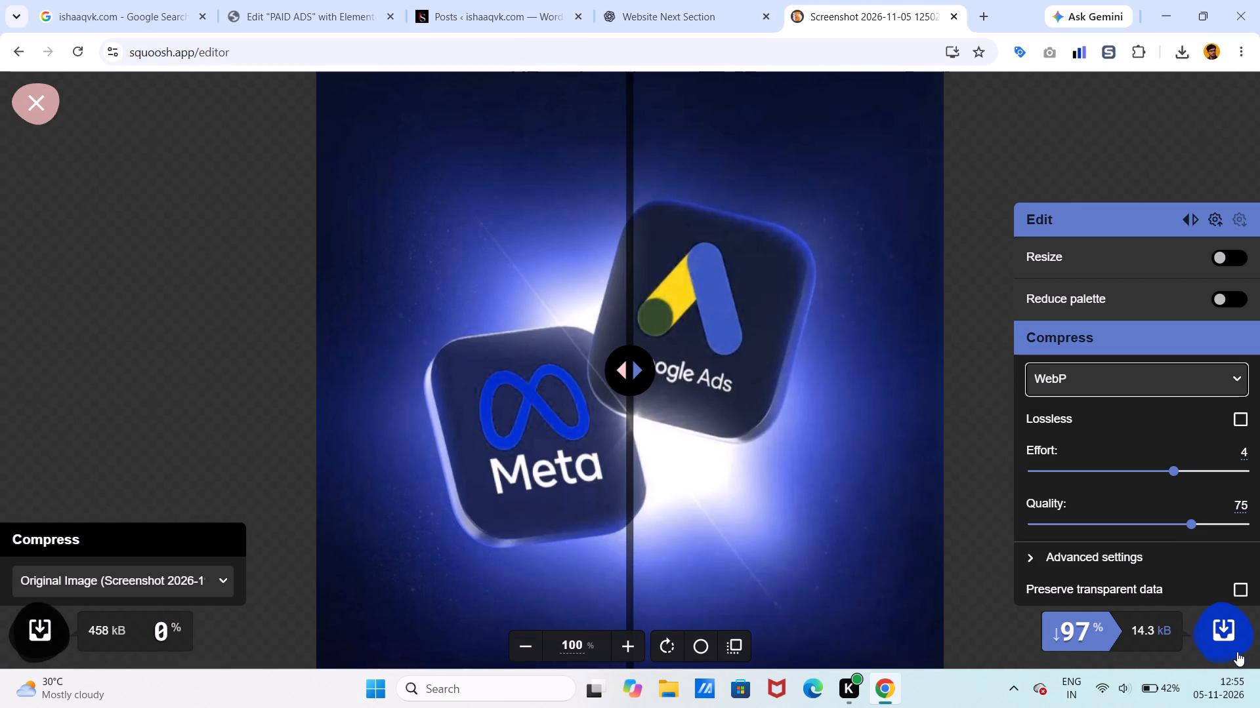
left_click(1231, 641)
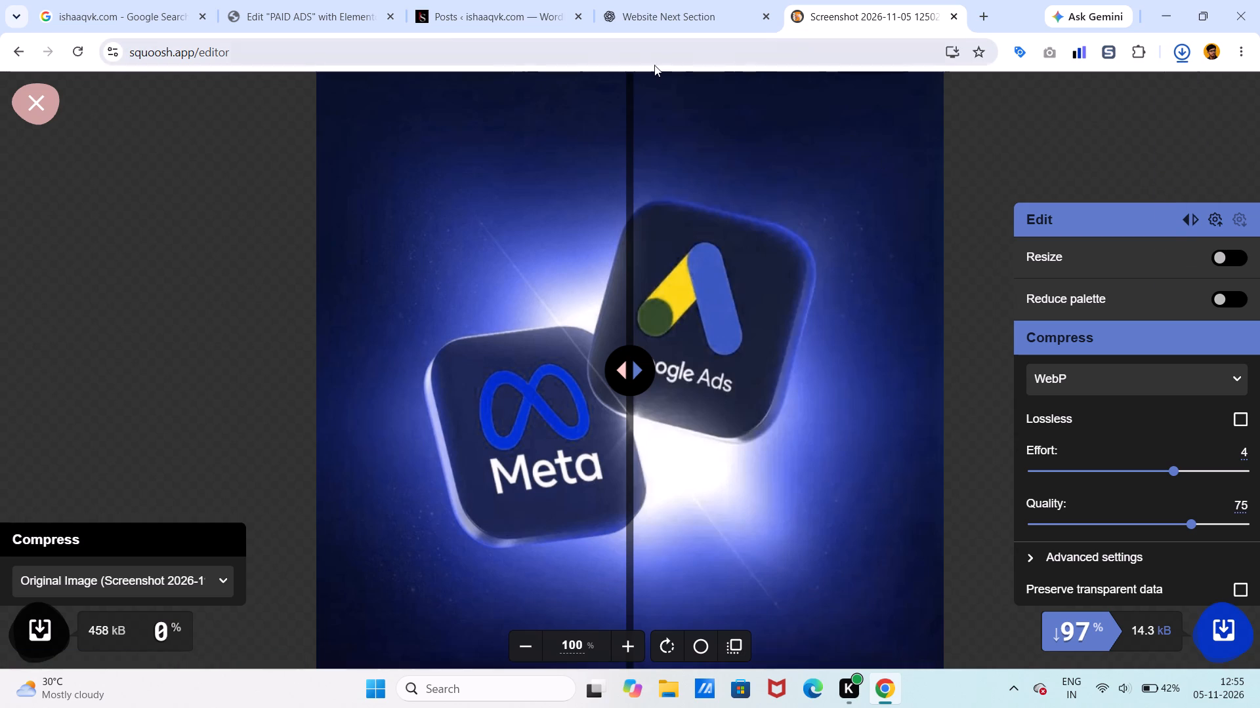
left_click(327, 1)
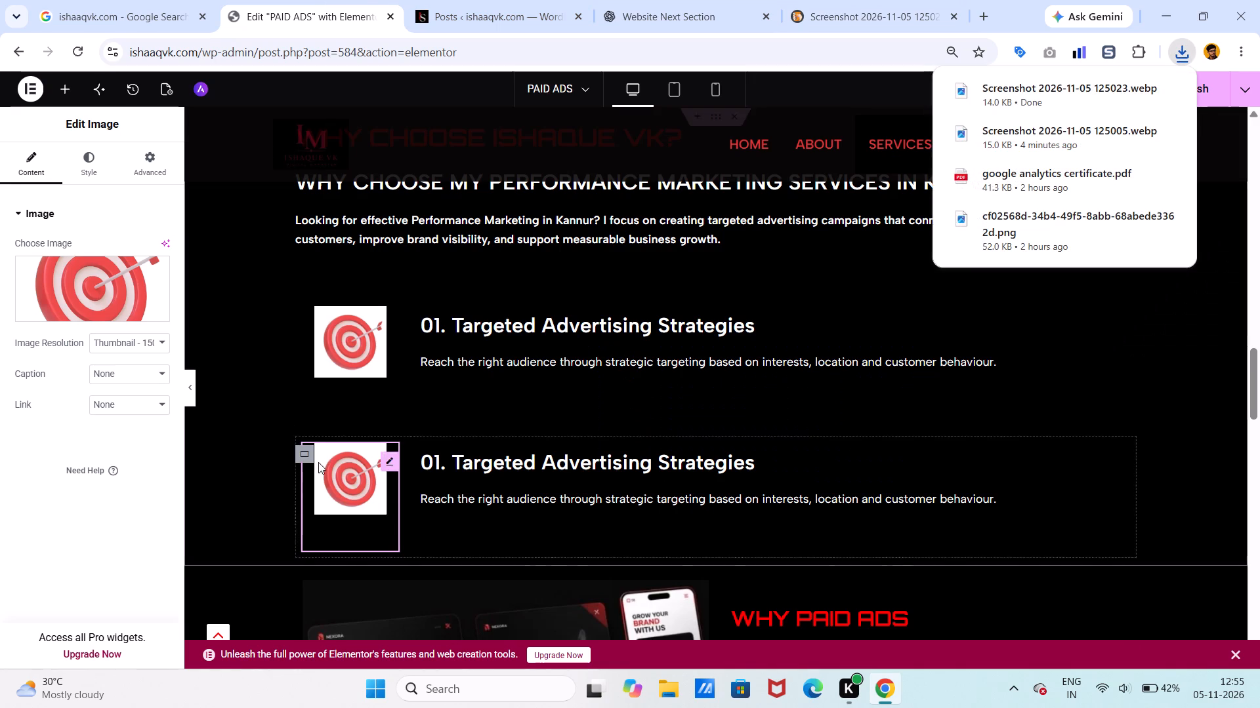
left_click(117, 304)
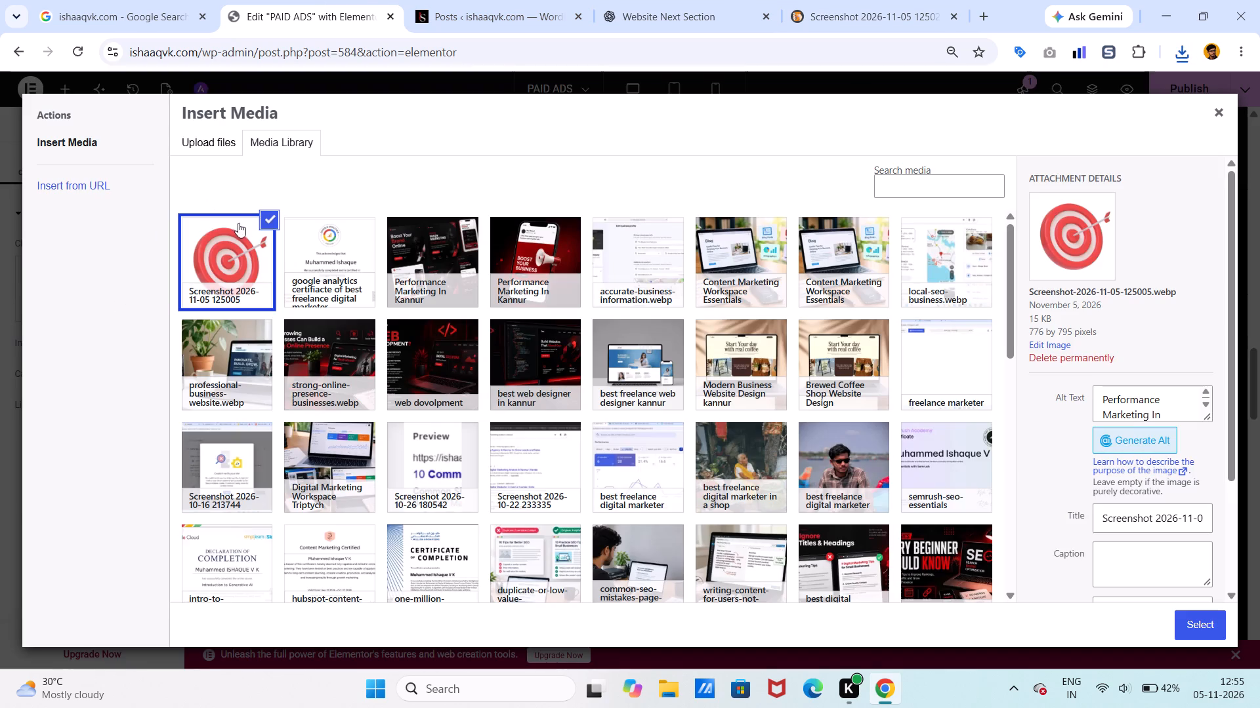
left_click(212, 130)
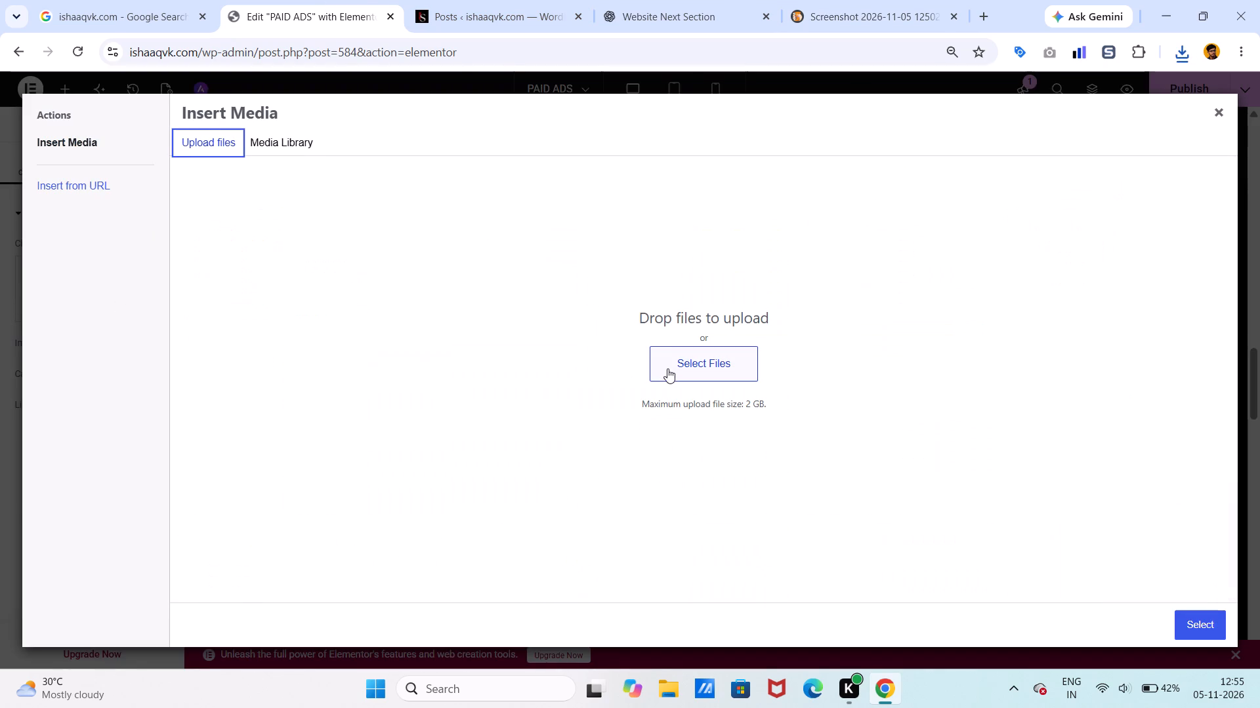
left_click(667, 368)
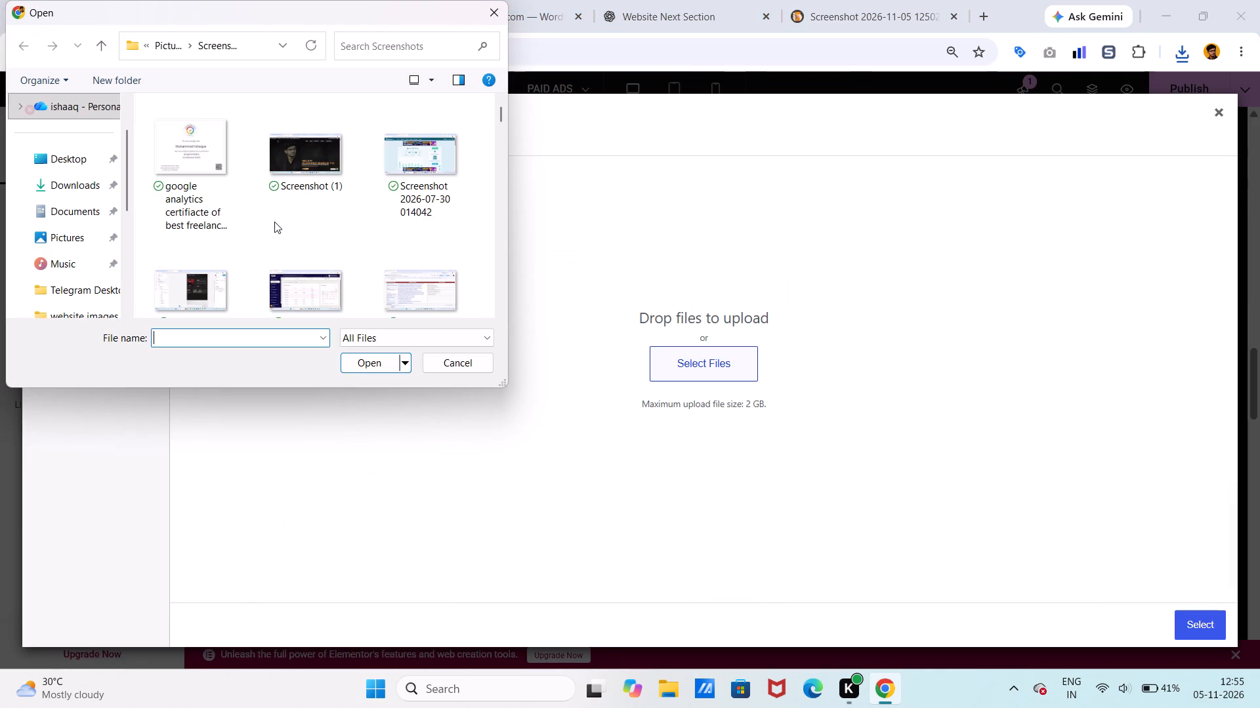
scroll(251, 222, "down", 8)
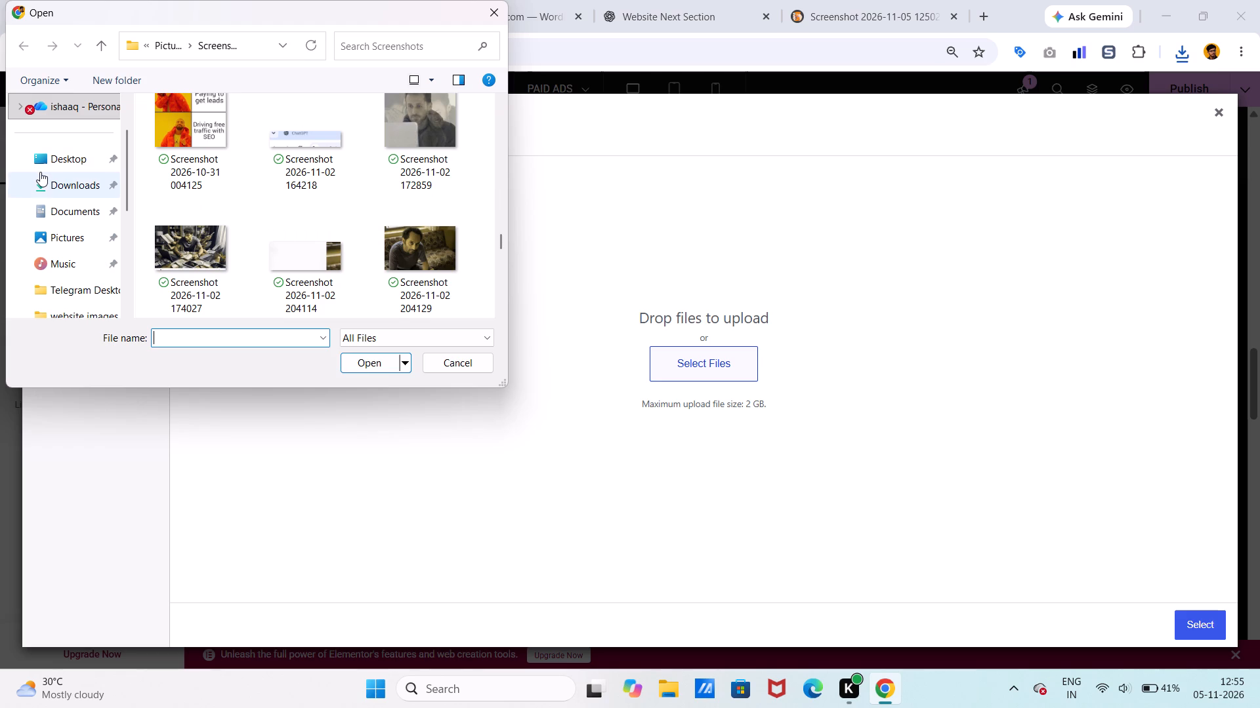
left_click(40, 172)
left_click(358, 142)
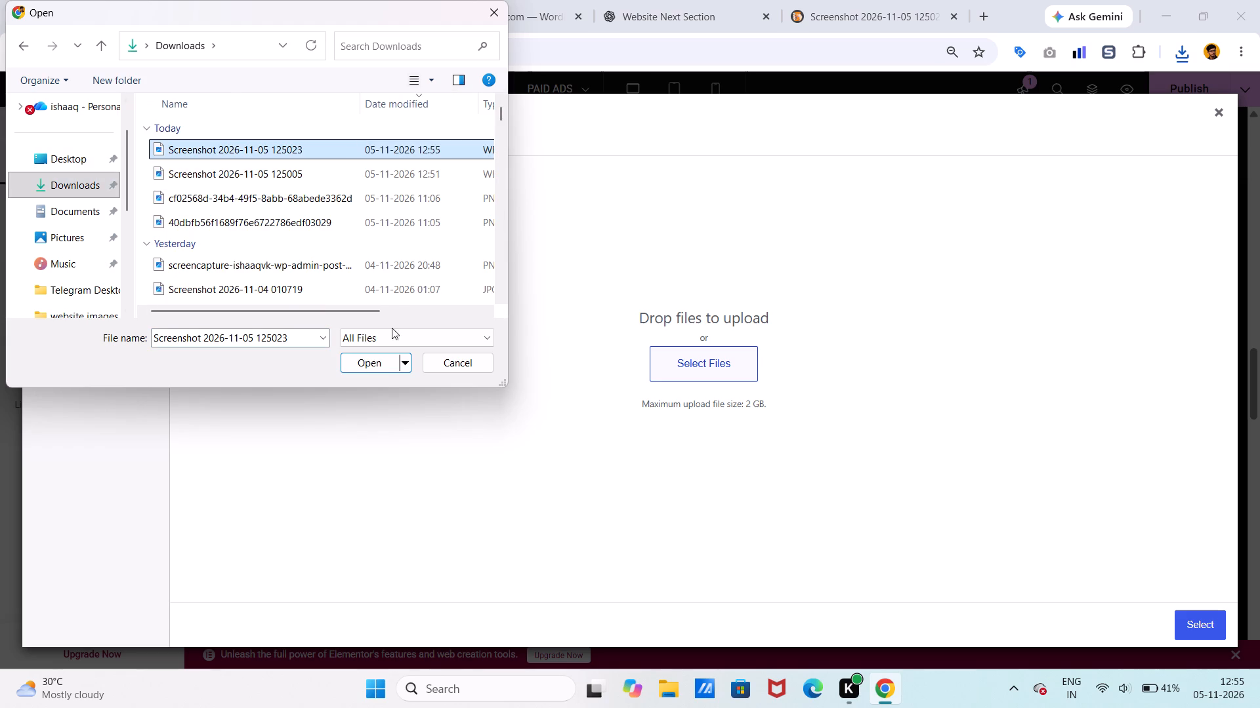
left_click(381, 366)
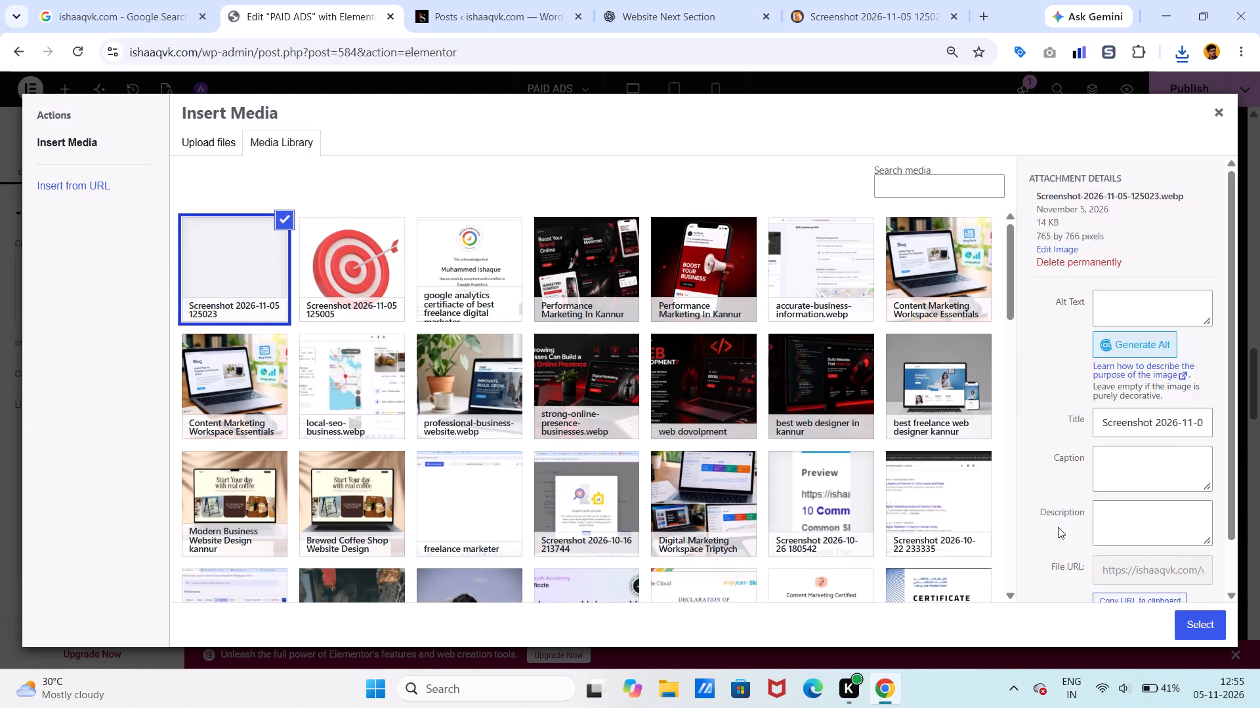
Give the uploaded image the alt text "Performance Marketing In Kannur" and insert it into the second card.
left_click(1122, 414)
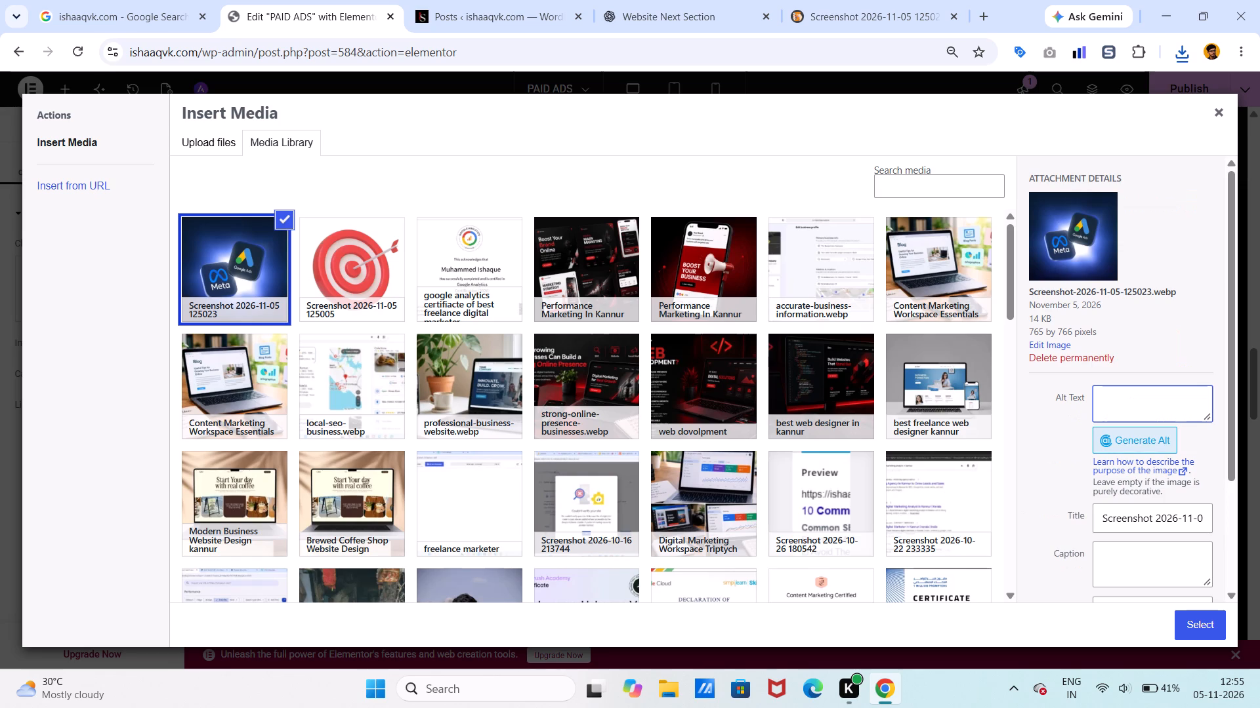
type("erformance")
key("space")
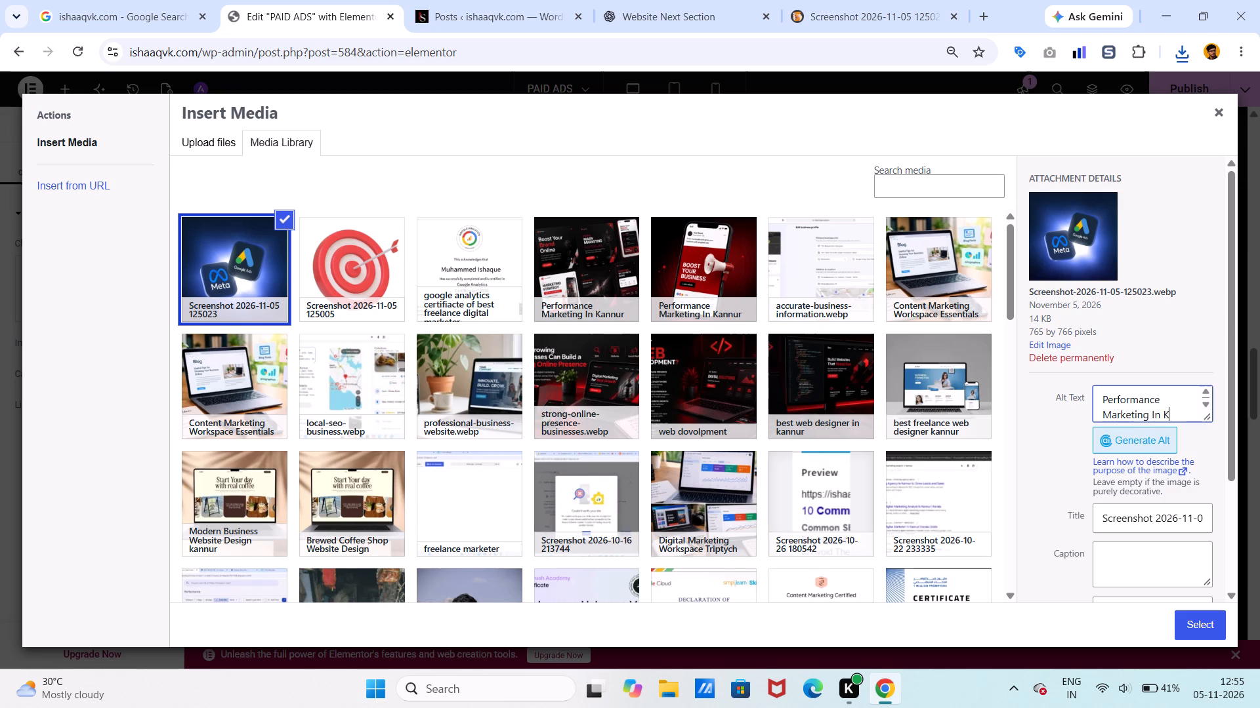
type("annur")
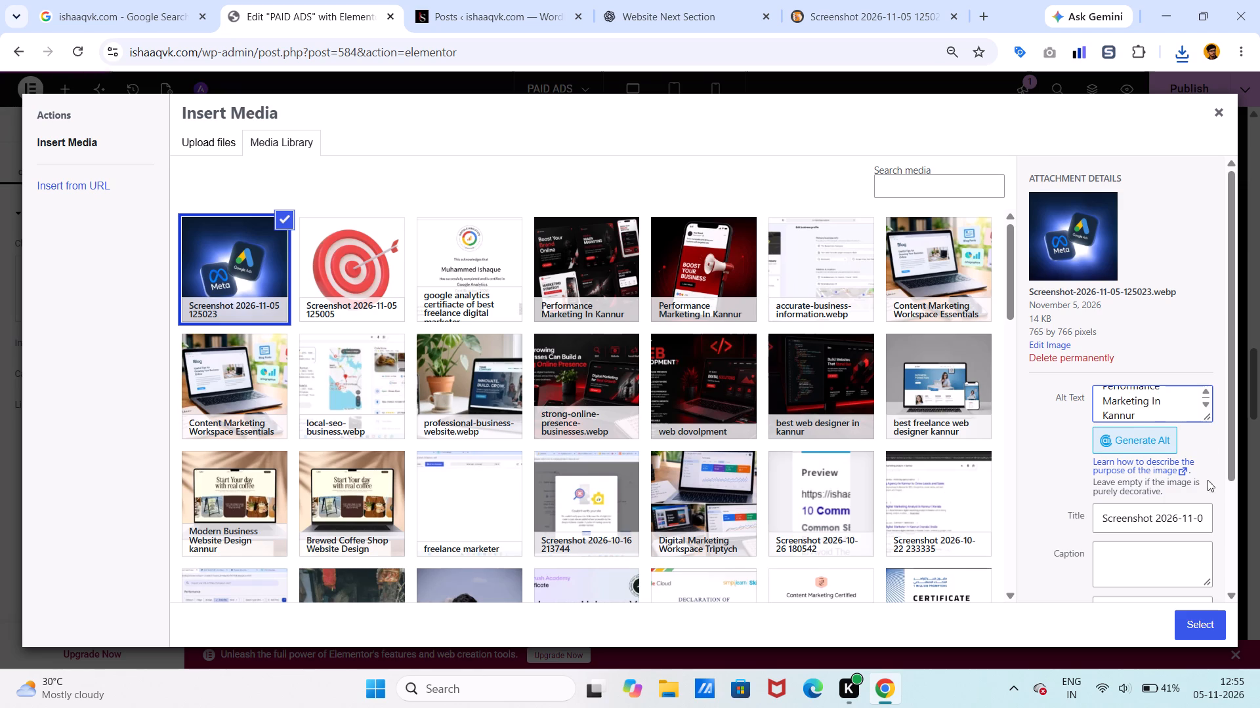
left_click(1209, 614)
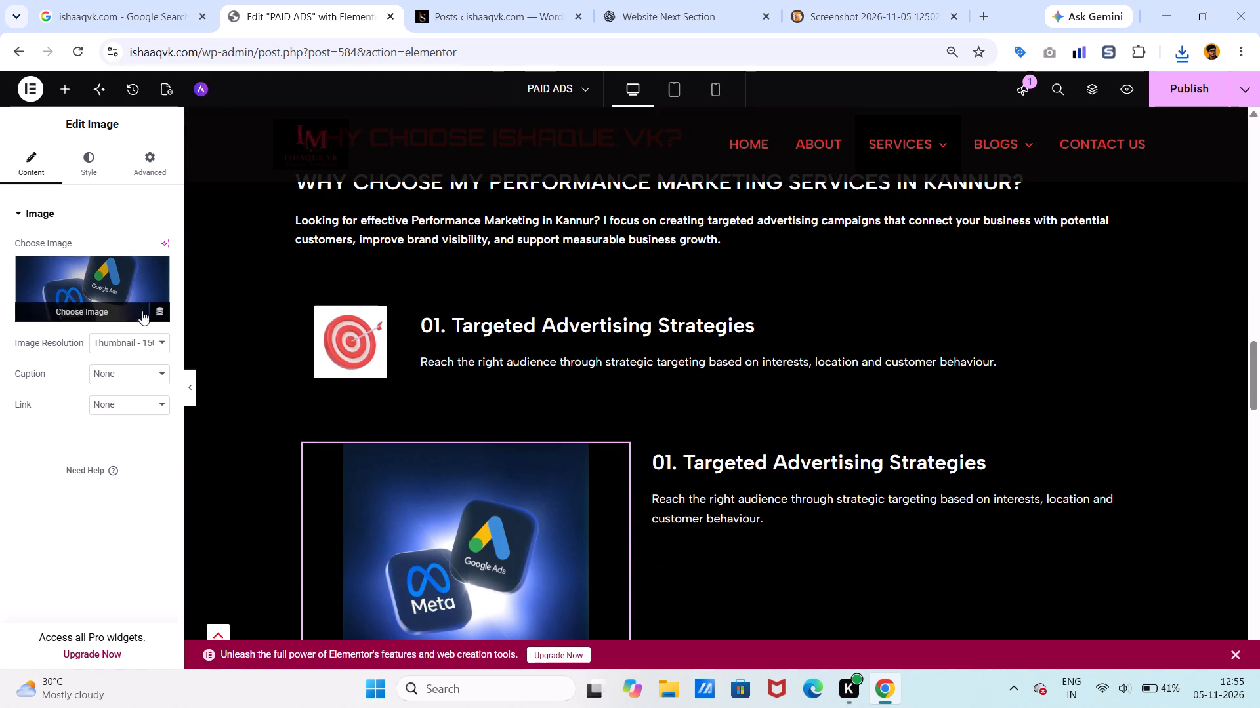
left_click(96, 172)
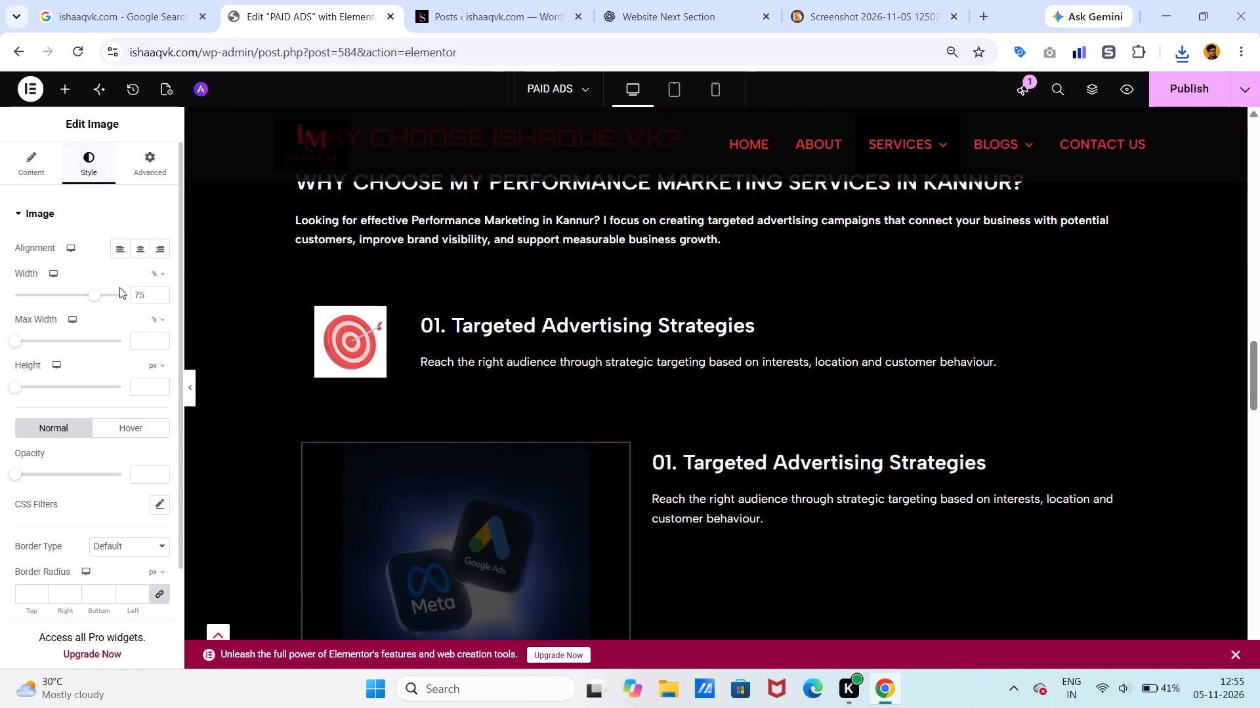
left_click(491, 465)
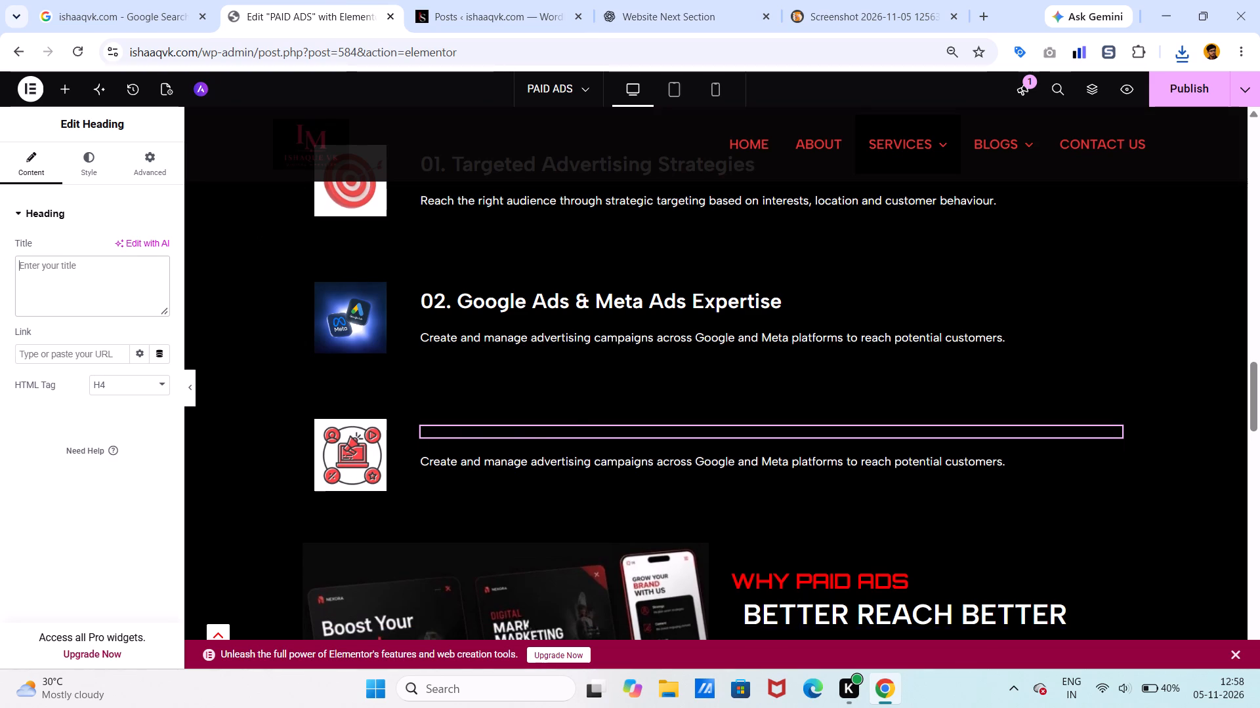
key("ctrl+v")
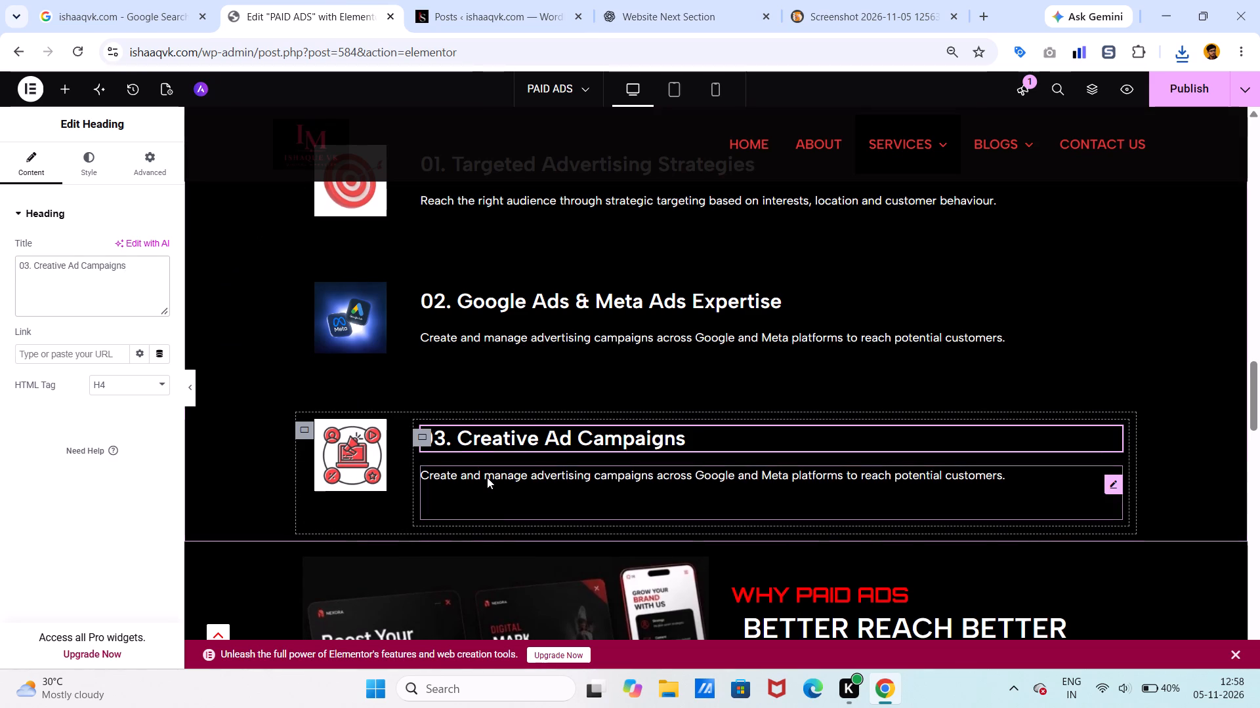
Replace the third card's description with ChatGPT's "Monitor campaign metrics, analyse results and make improvements to enhance advertising performance.".
left_click(487, 477)
left_click(648, 0)
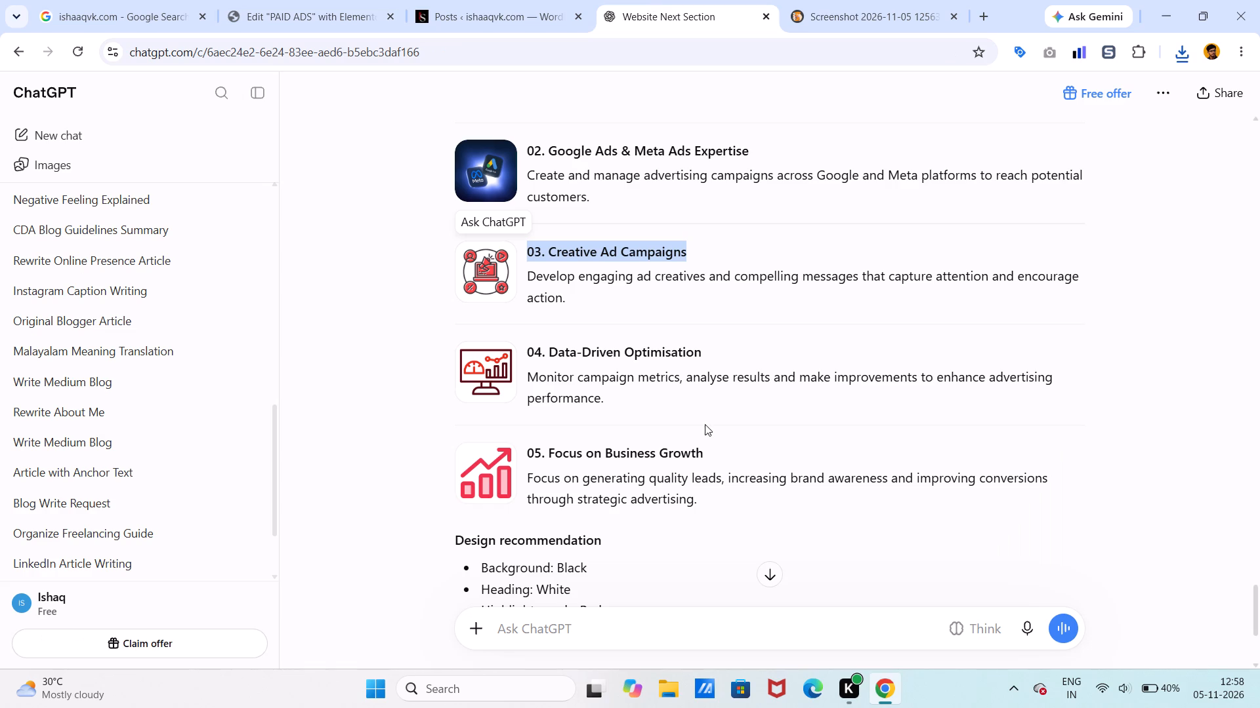
left_click_drag(614, 401, 530, 370)
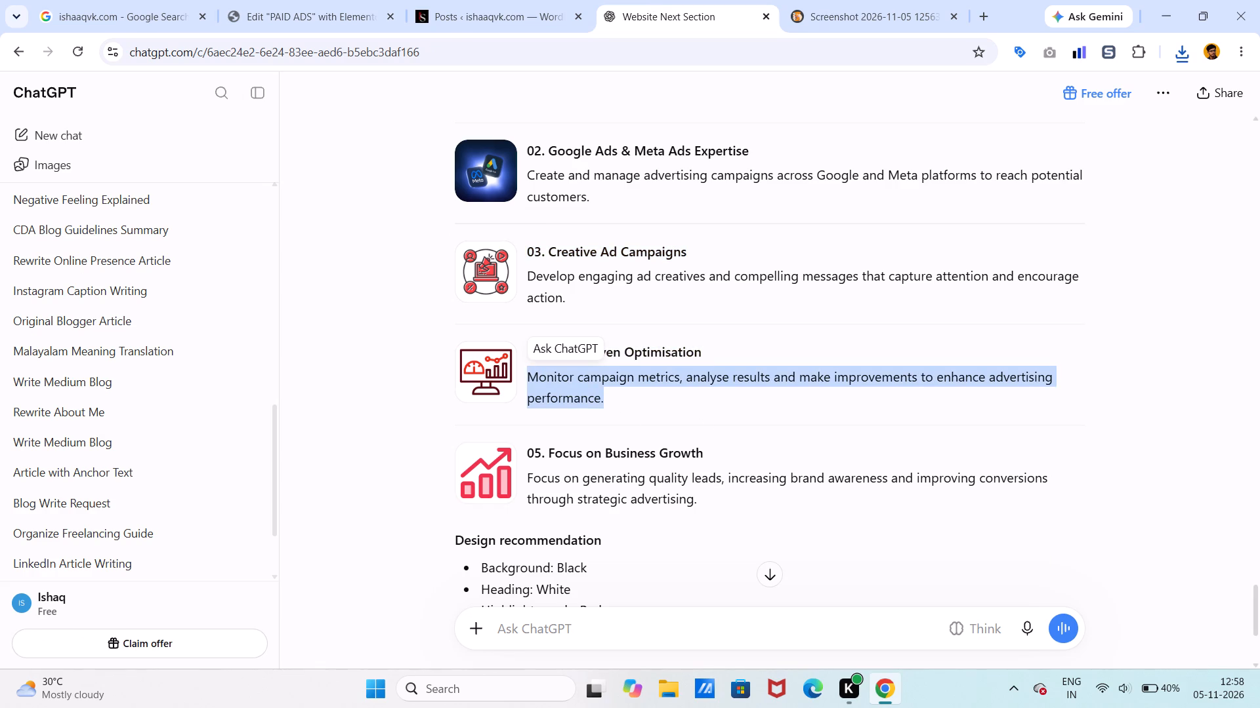
key("ctrl+c")
left_click(341, 0)
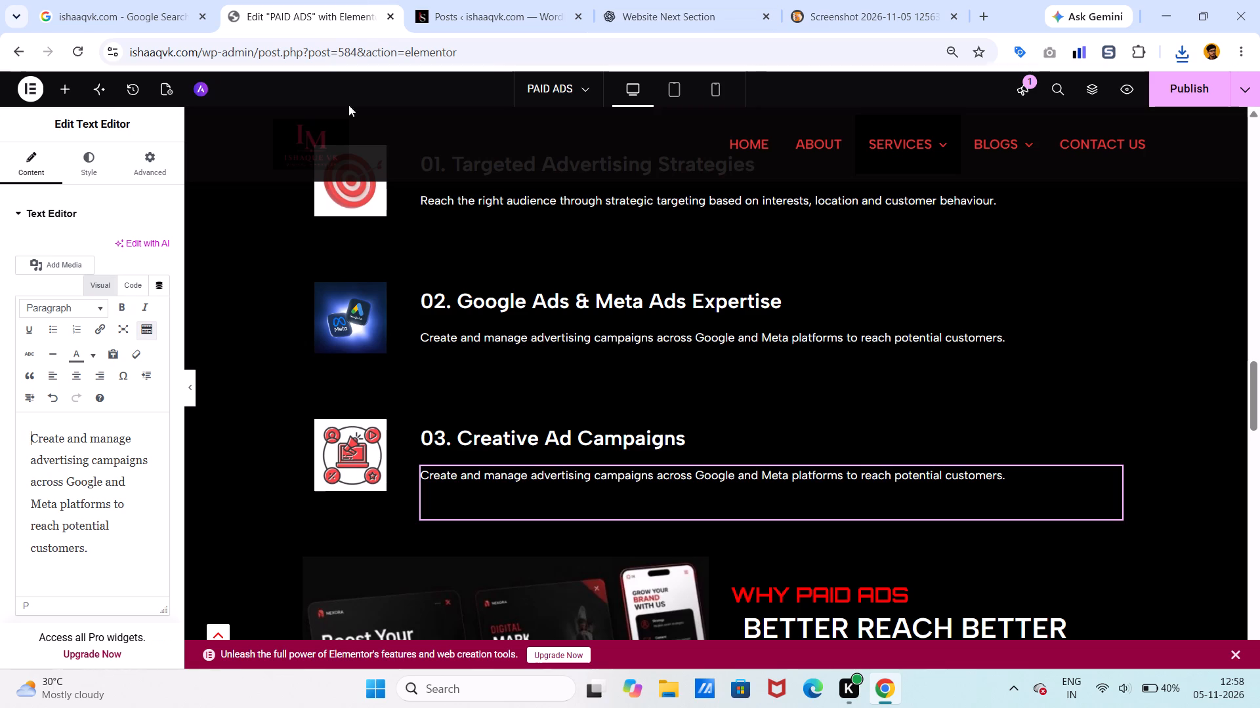
left_click_drag(101, 542, 22, 430)
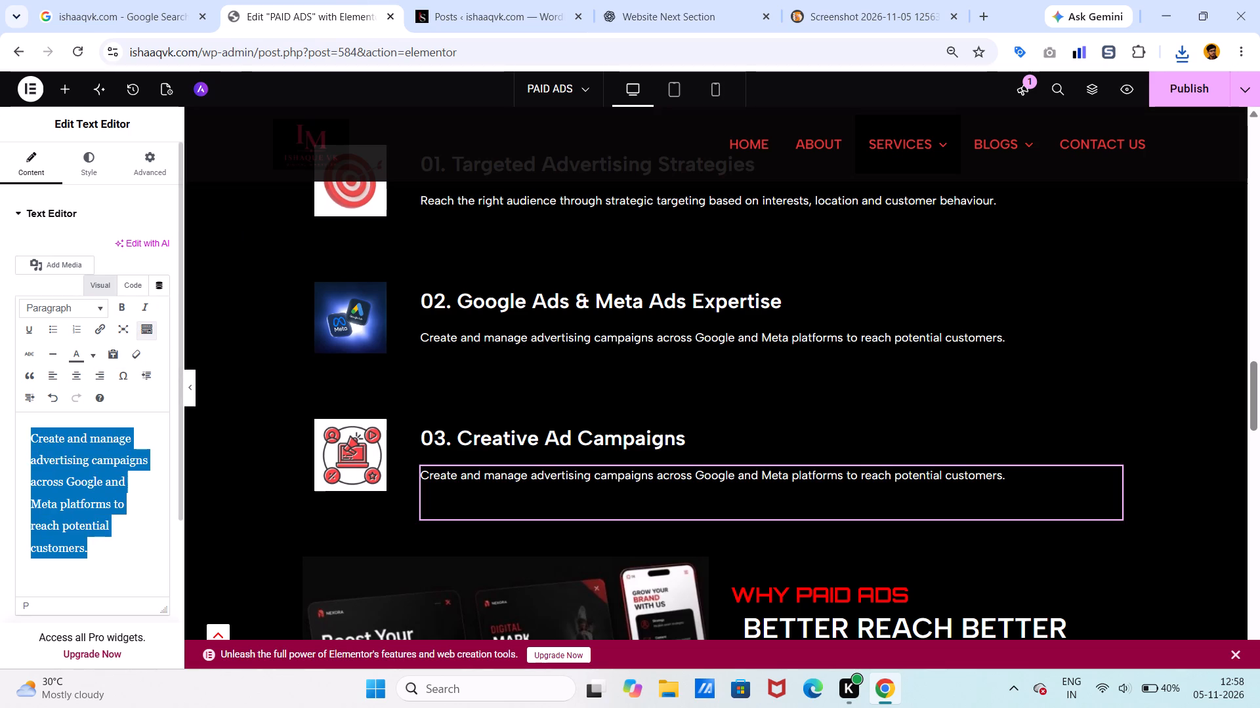
left_click_drag(22, 430, 20, 428)
key("BackSpace")
key("ctrl+v")
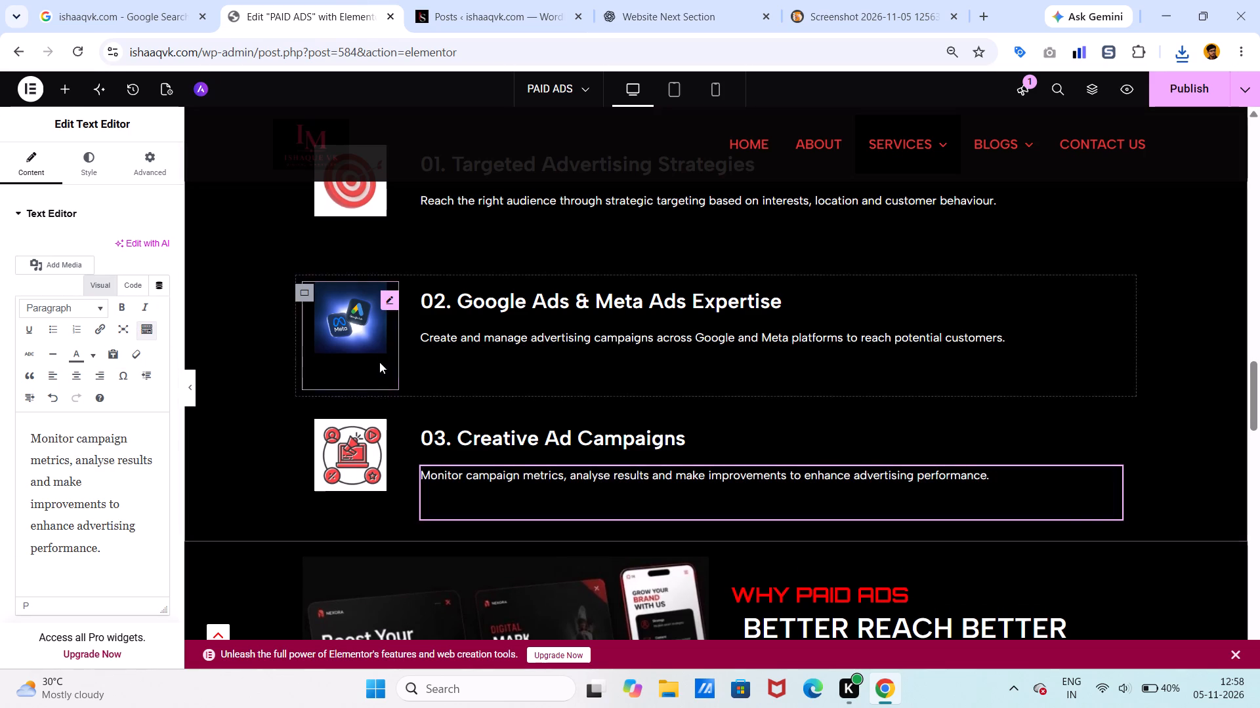
Duplicate the "03. Creative Ad Campaigns" card container to make a fourth card.
left_click(304, 431)
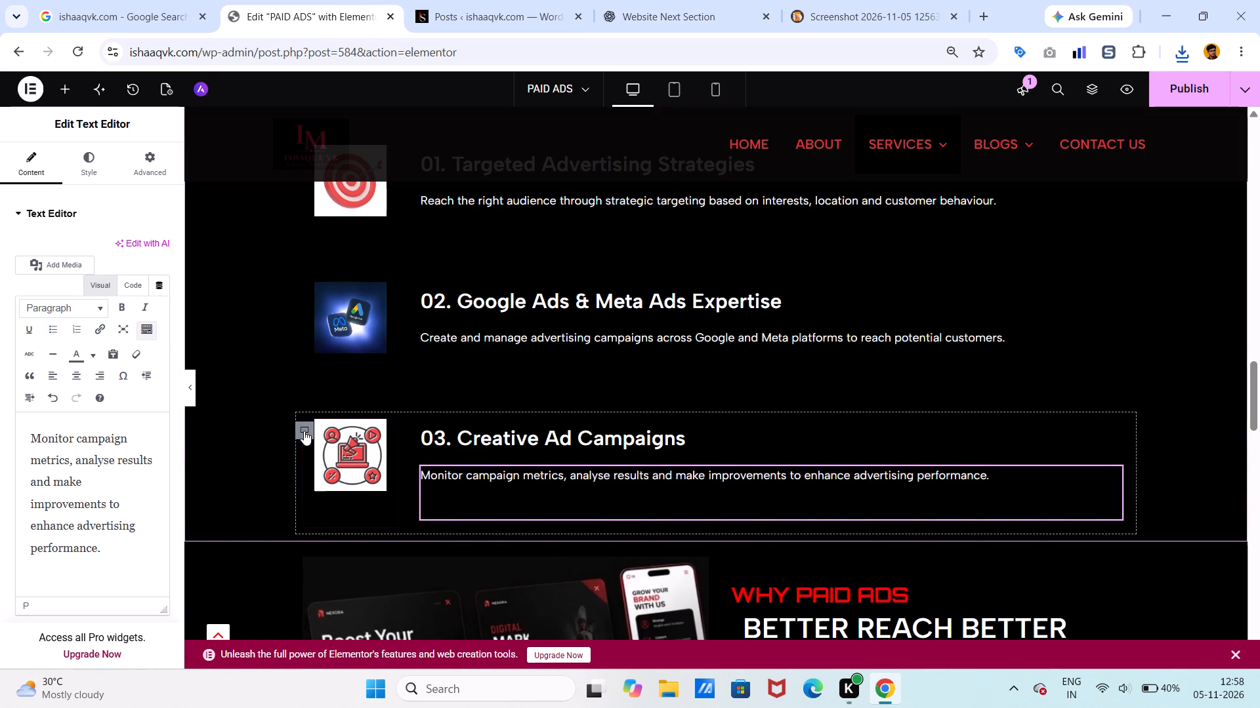
key("ctrl+d")
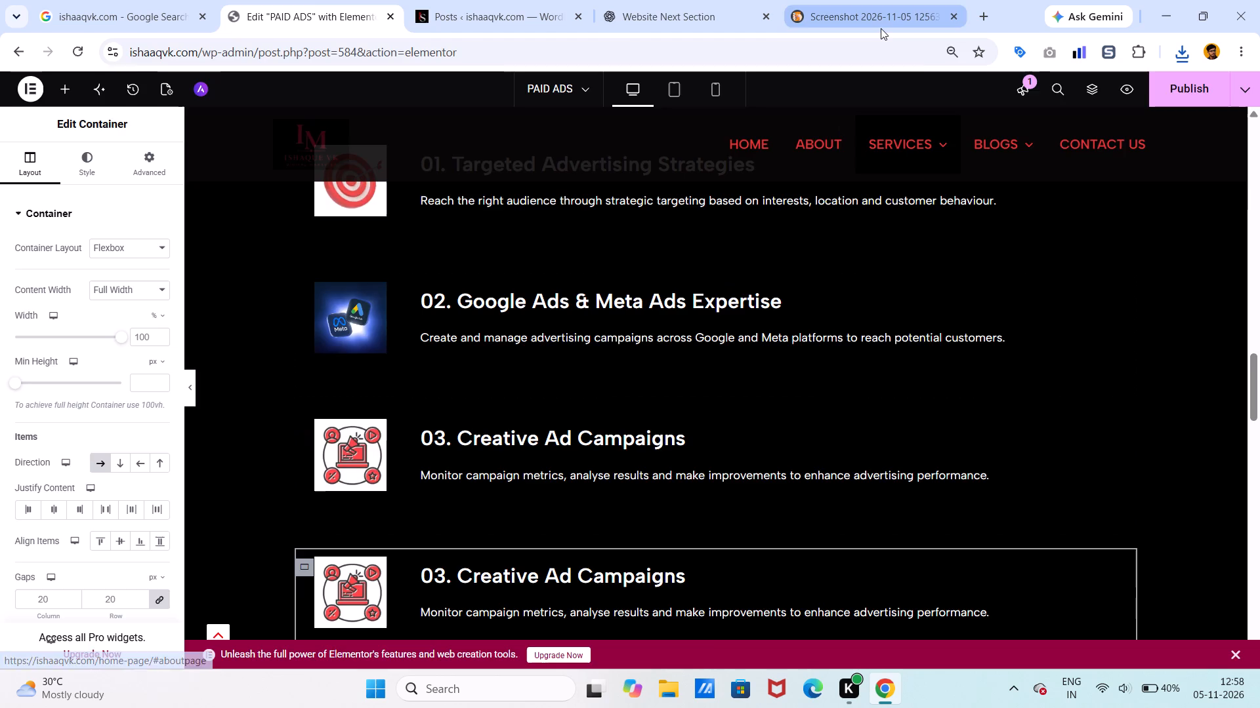
left_click(881, 28)
left_click(38, 101)
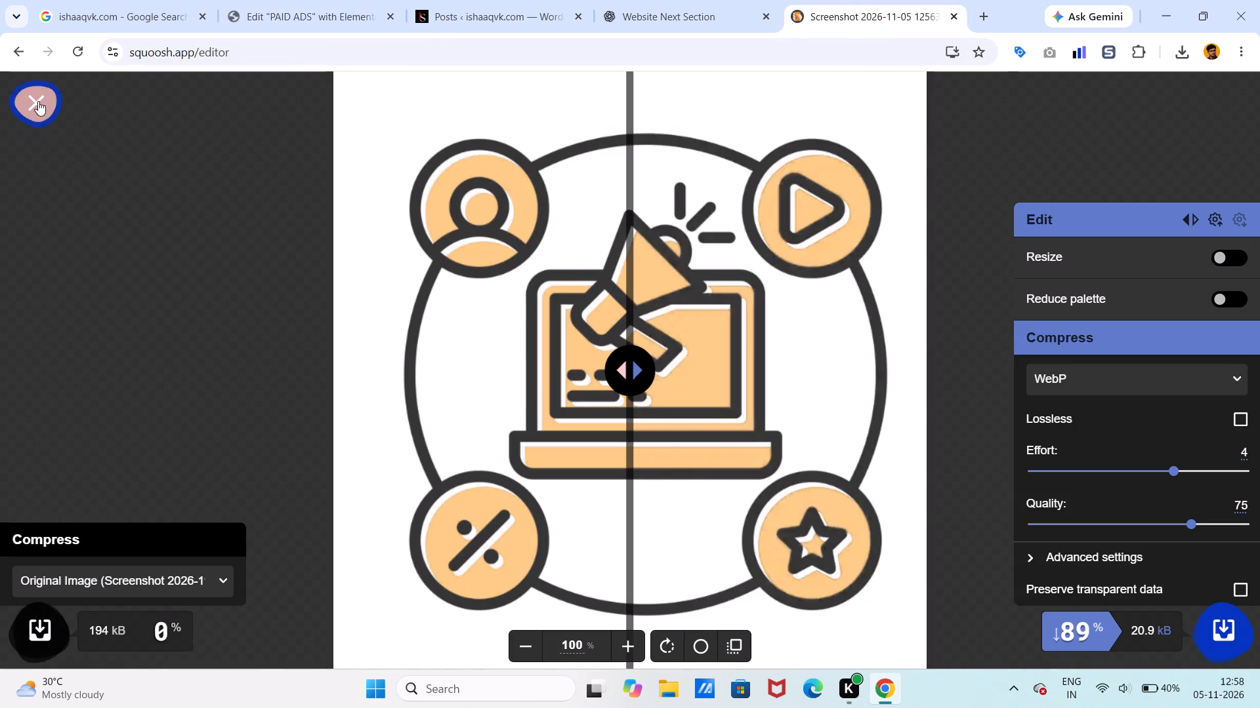
left_click(623, 360)
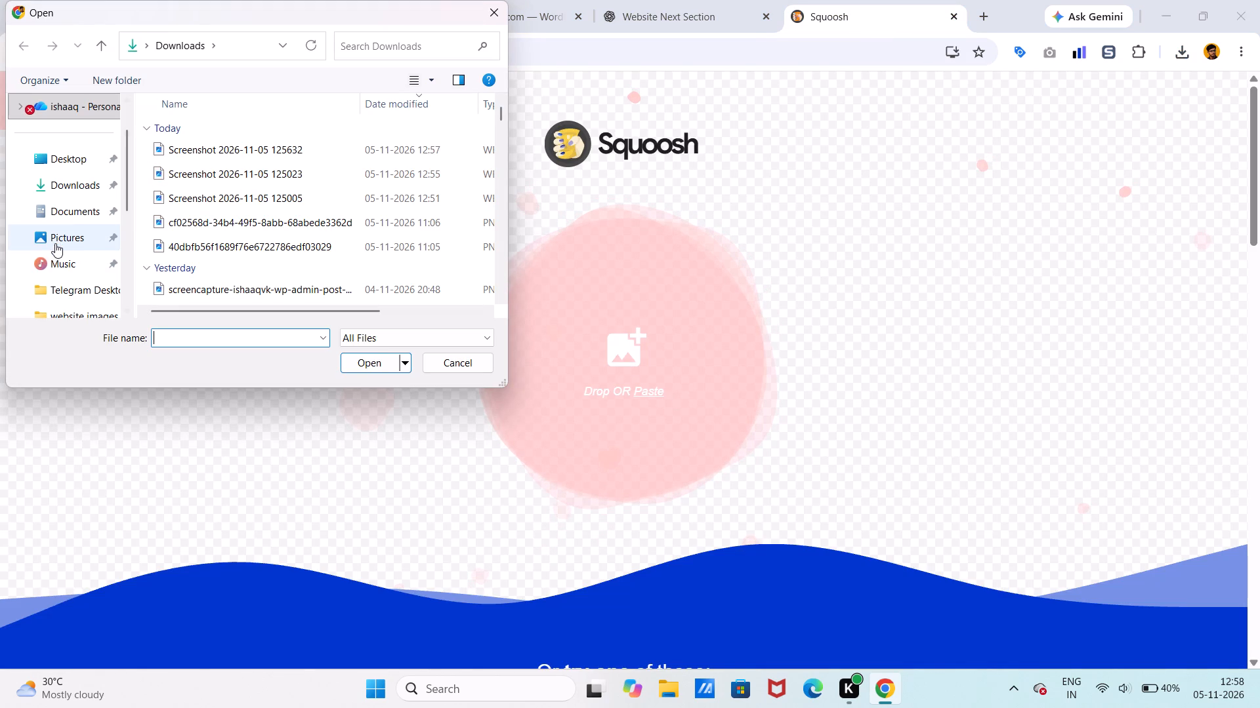
scroll(54, 253, "down", 1)
left_click(73, 139)
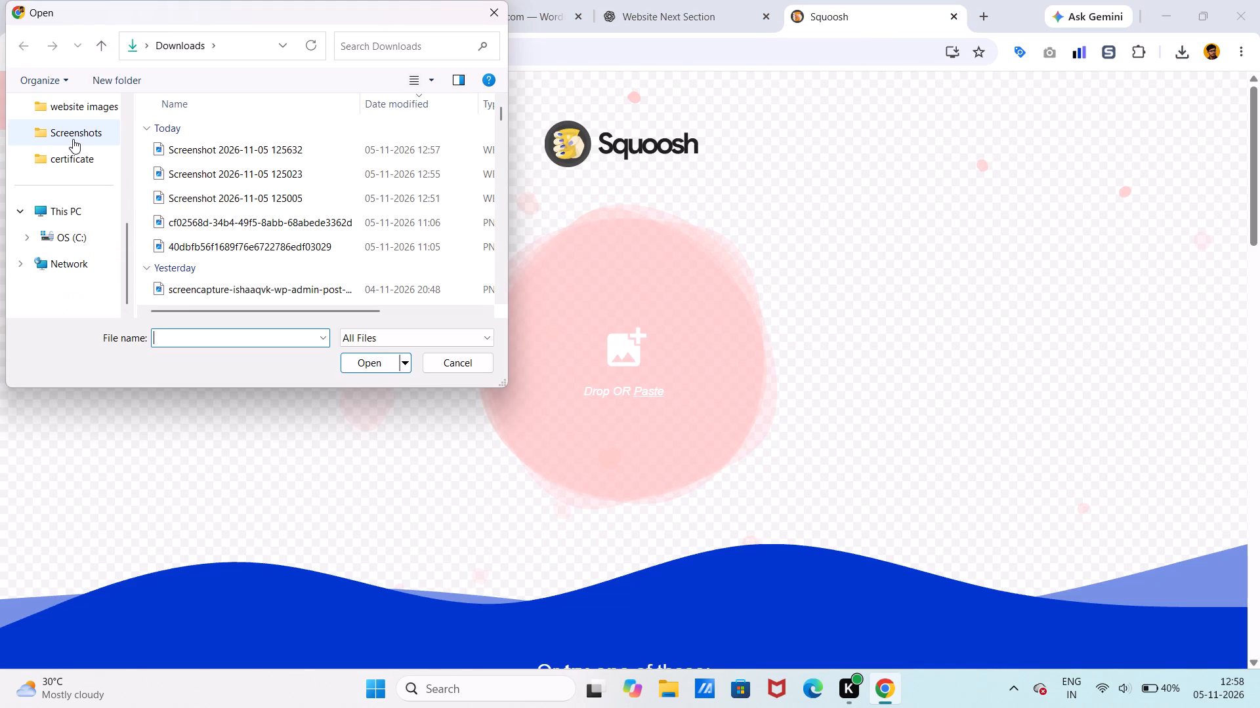
scroll(270, 208, "down", 10)
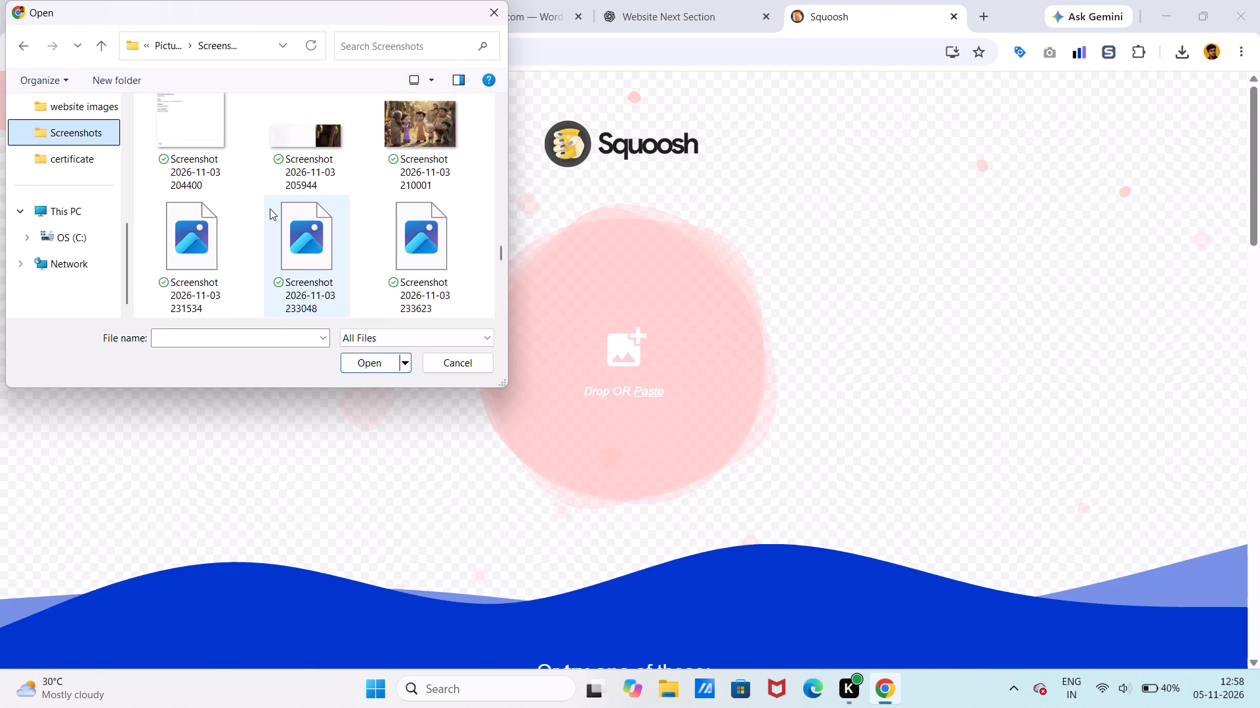
scroll(270, 208, "down", 4)
left_click(203, 231)
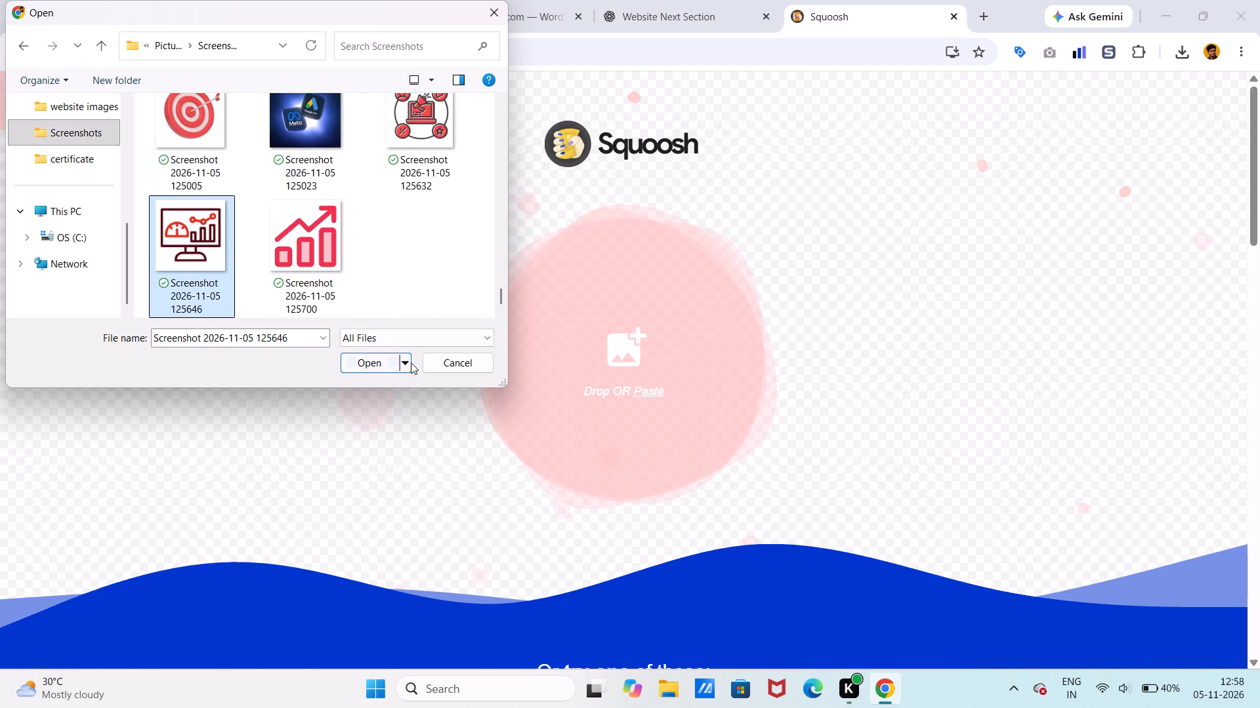
left_click(372, 353)
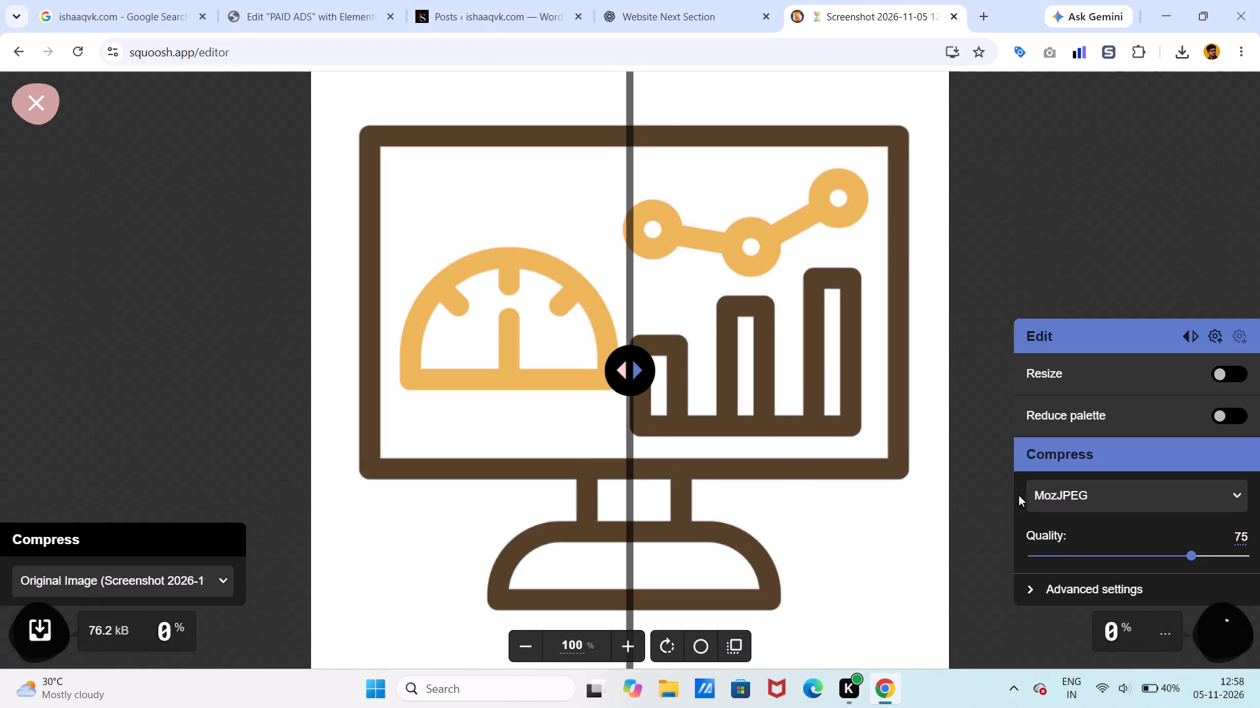
Set the compression format to WebP and download the compressed analytics-monitor image.
left_click(1064, 491)
left_click(1032, 452)
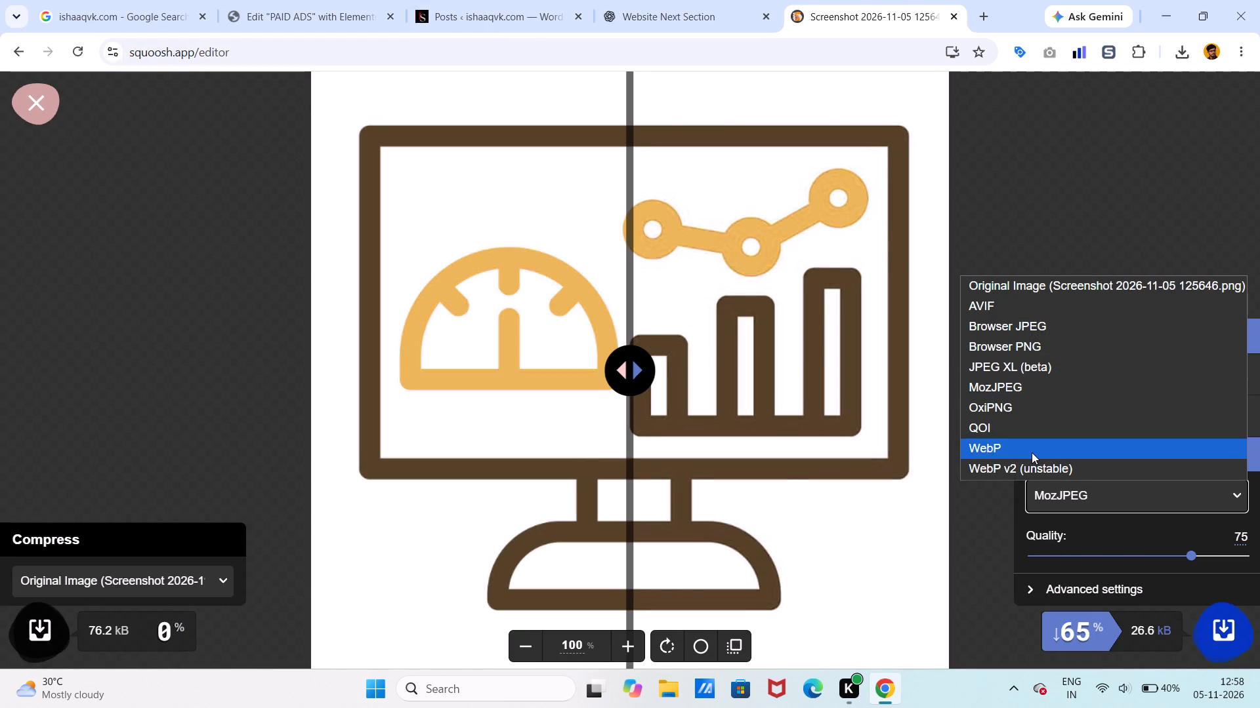
left_click(1232, 623)
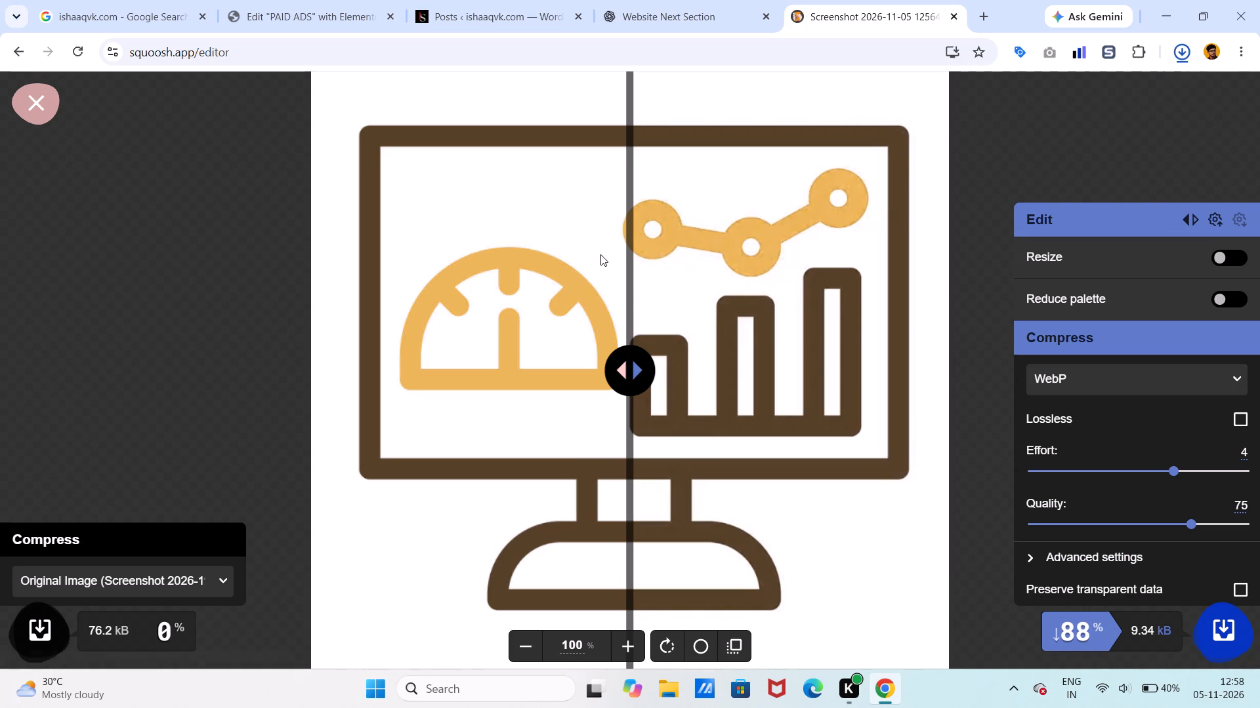
left_click(322, 5)
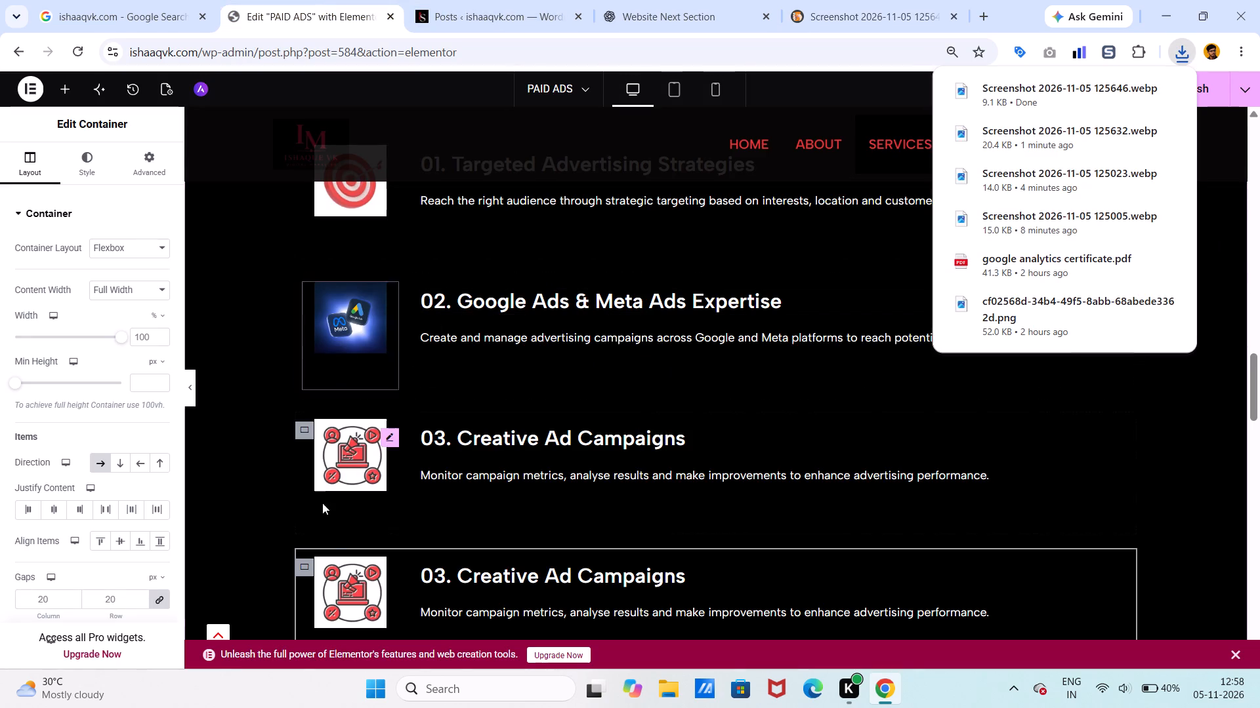
left_click(351, 571)
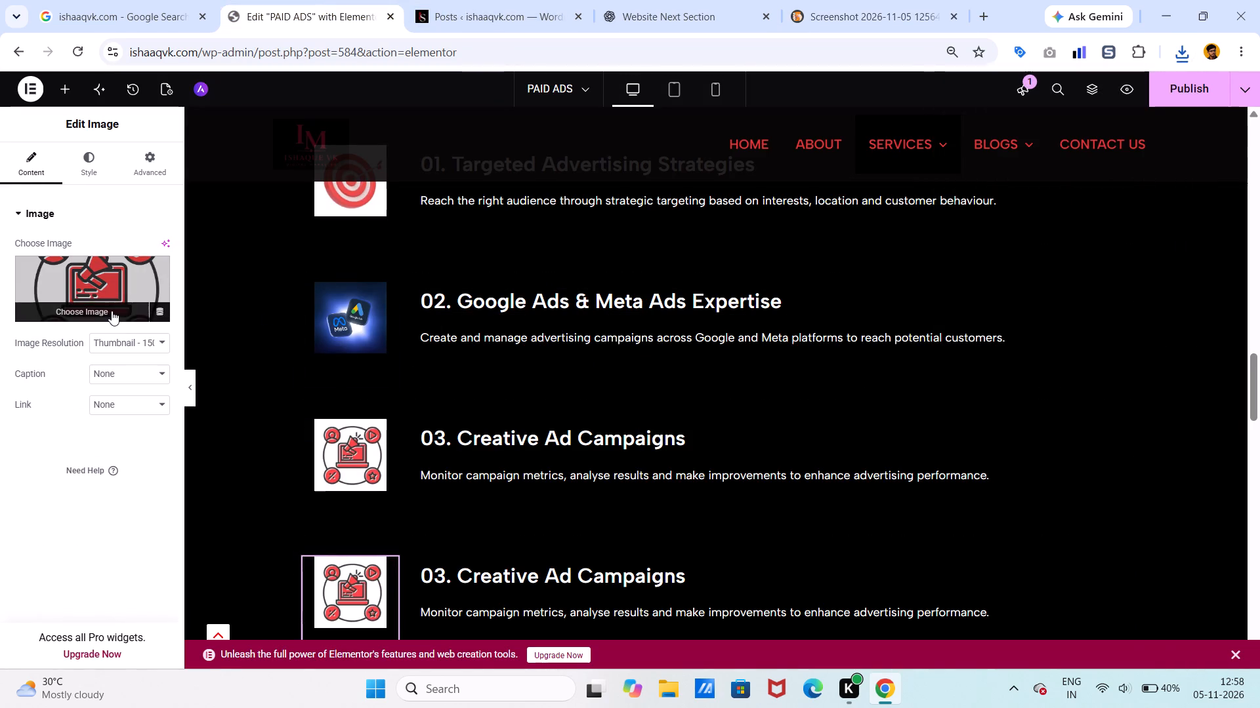
left_click(112, 311)
left_click(189, 154)
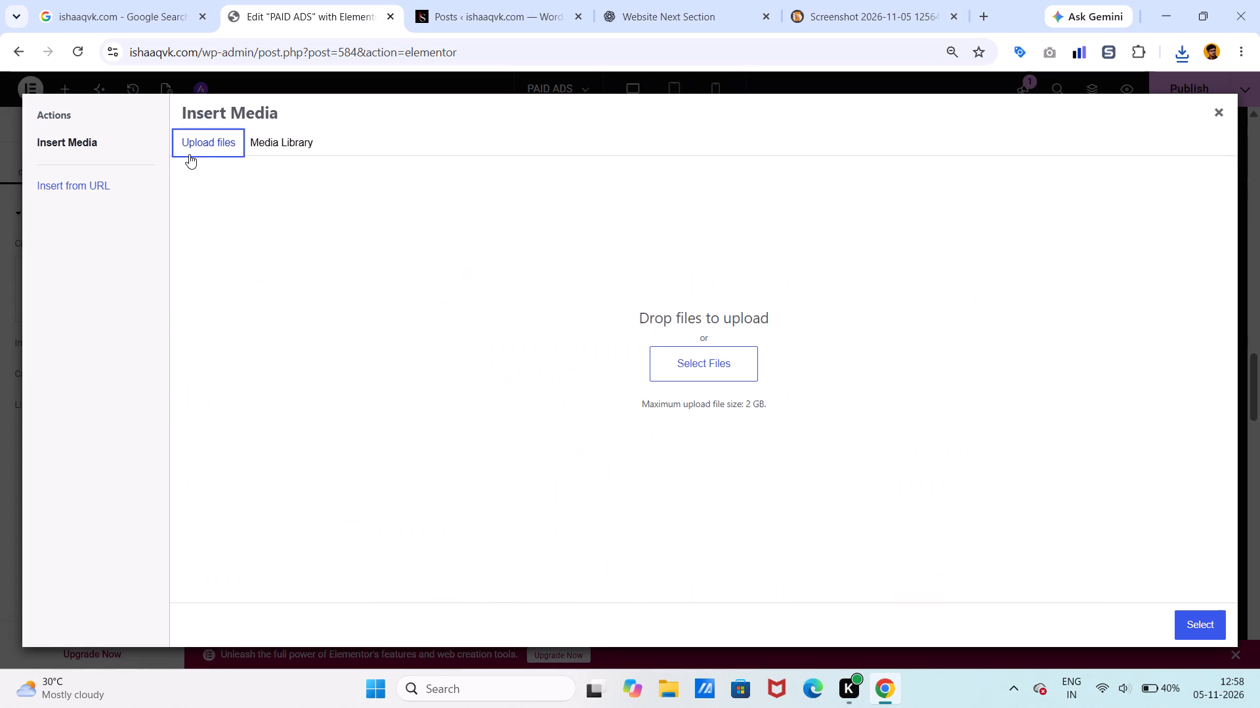
left_click(707, 359)
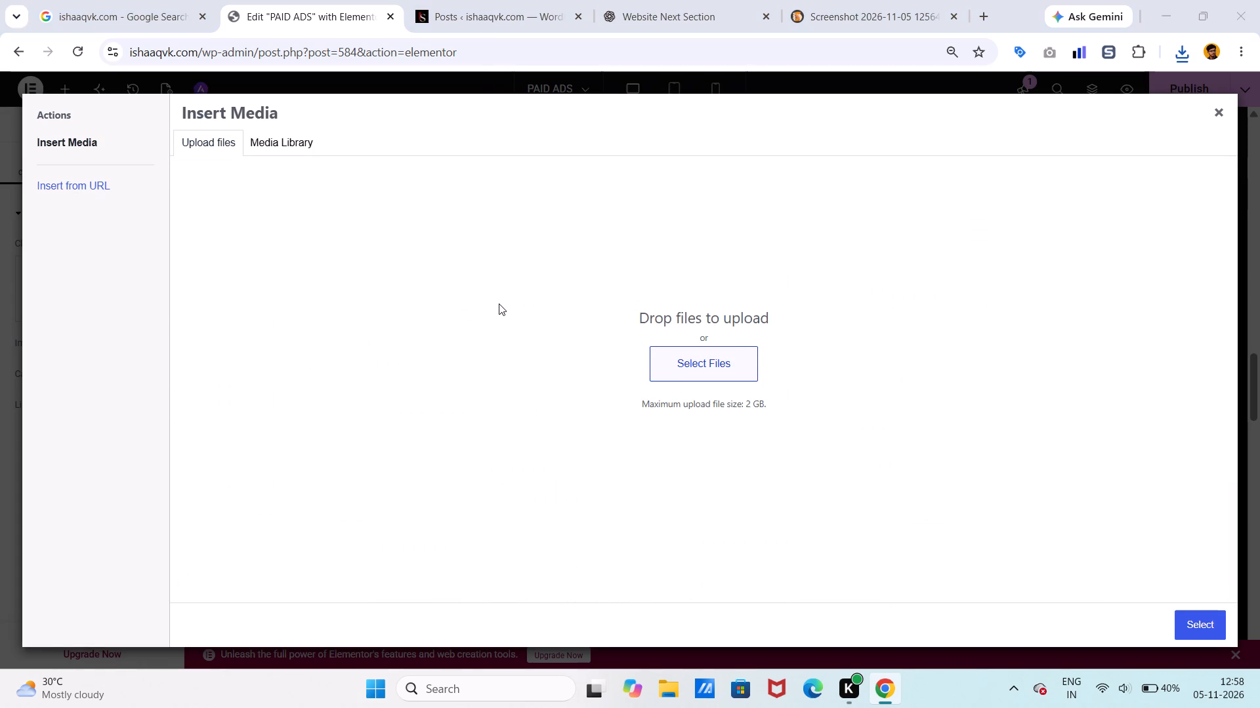
left_click(93, 188)
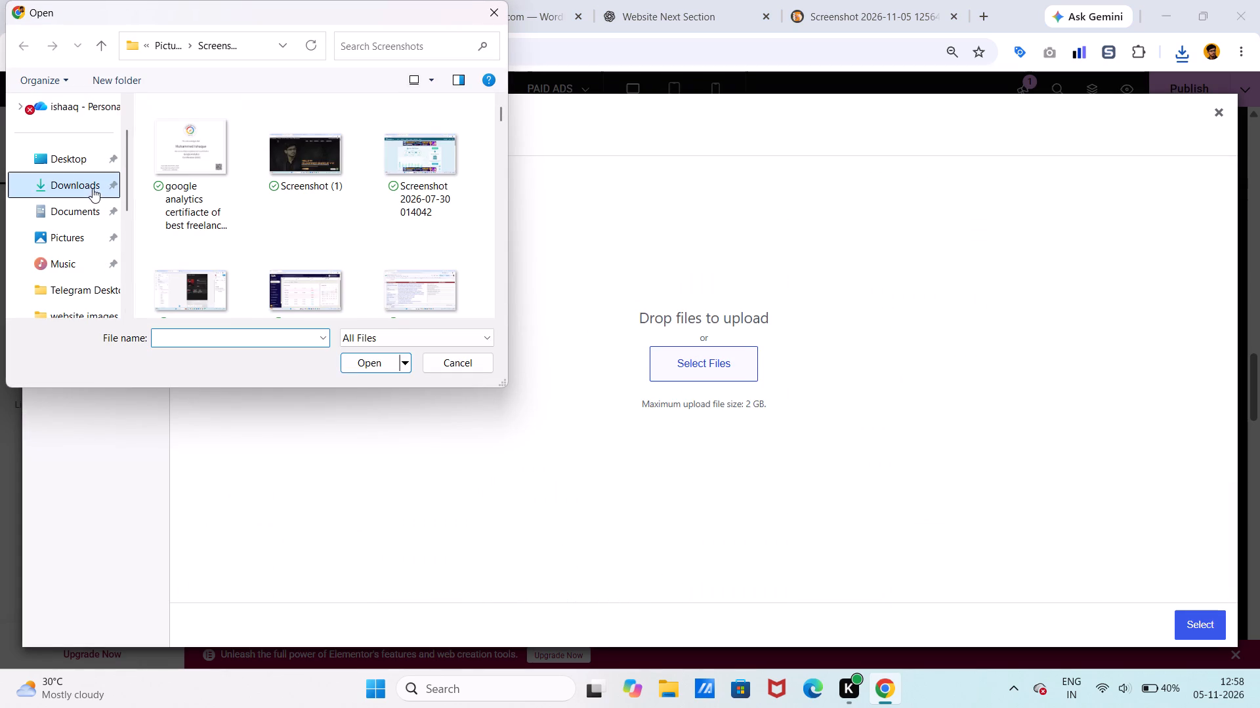
left_click_drag(247, 138, 250, 149)
left_click(250, 149)
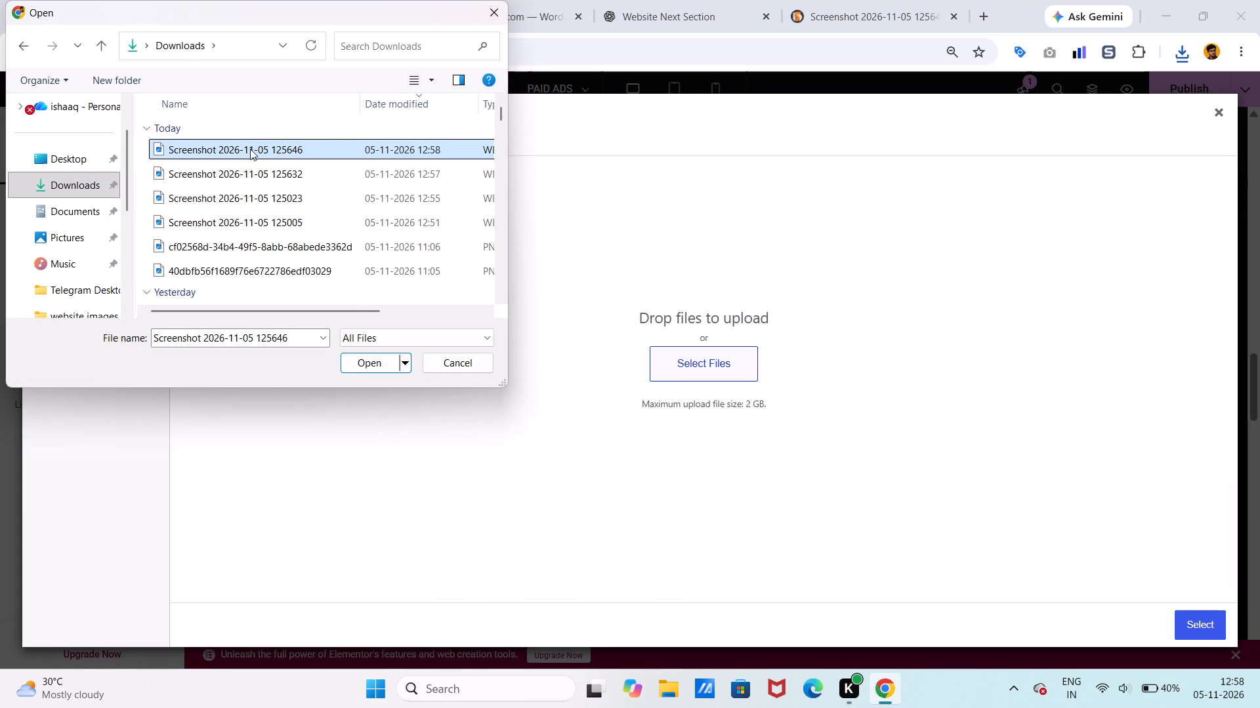
left_click(373, 363)
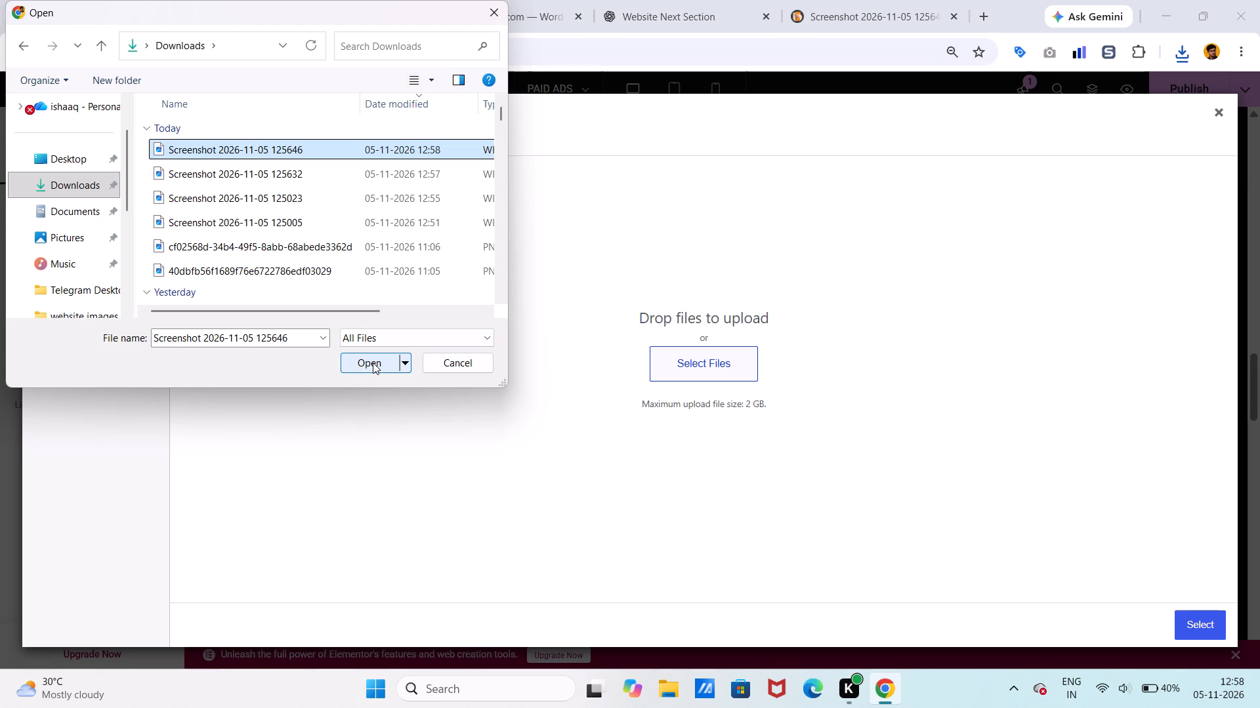
left_click(373, 363)
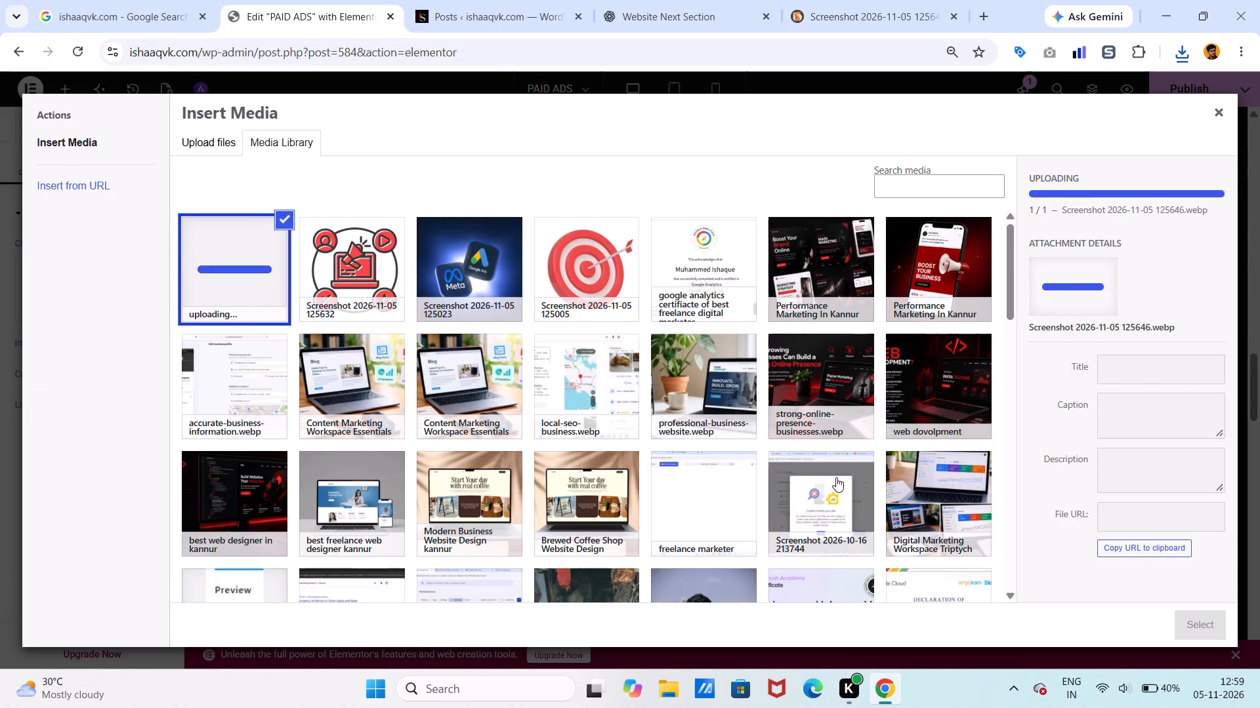
left_click(1110, 415)
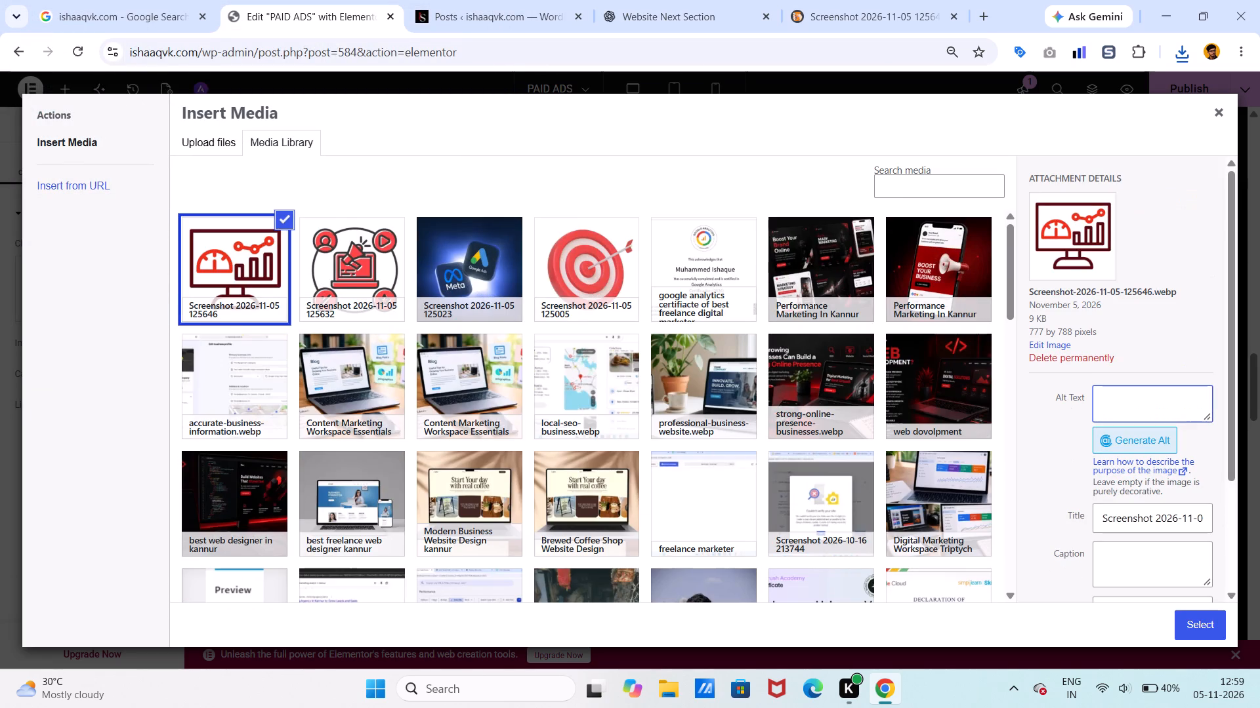
type("erformance")
key("space")
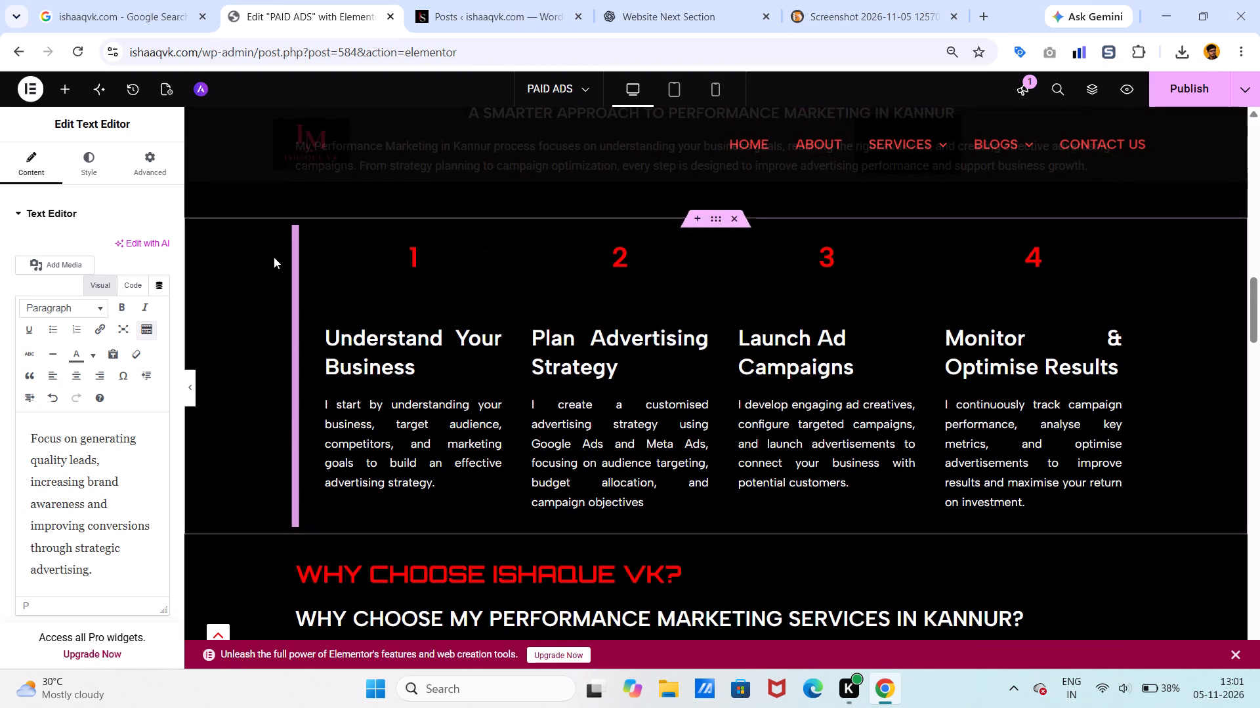
left_click(1156, 86)
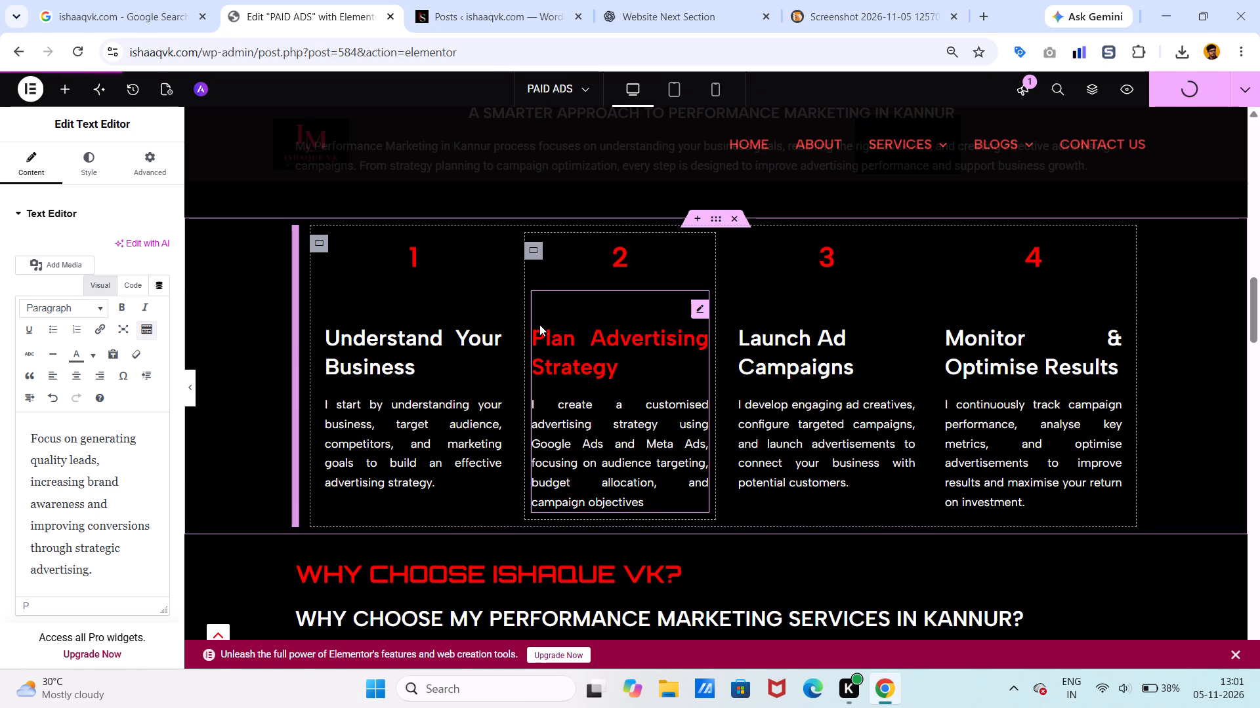
Switch to the mobile portrait preview and examine the page's sections for layout and text sizing.
left_click(717, 89)
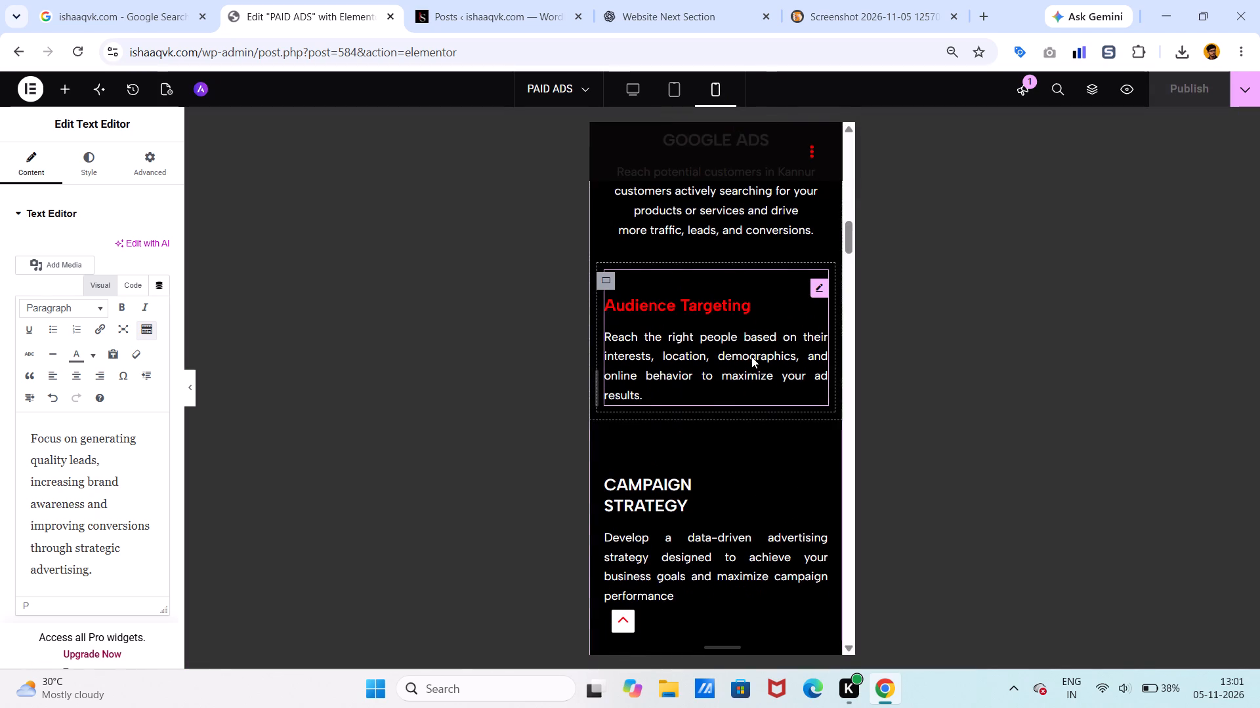
scroll(751, 357, "up", 2)
scroll(751, 357, "down", 2)
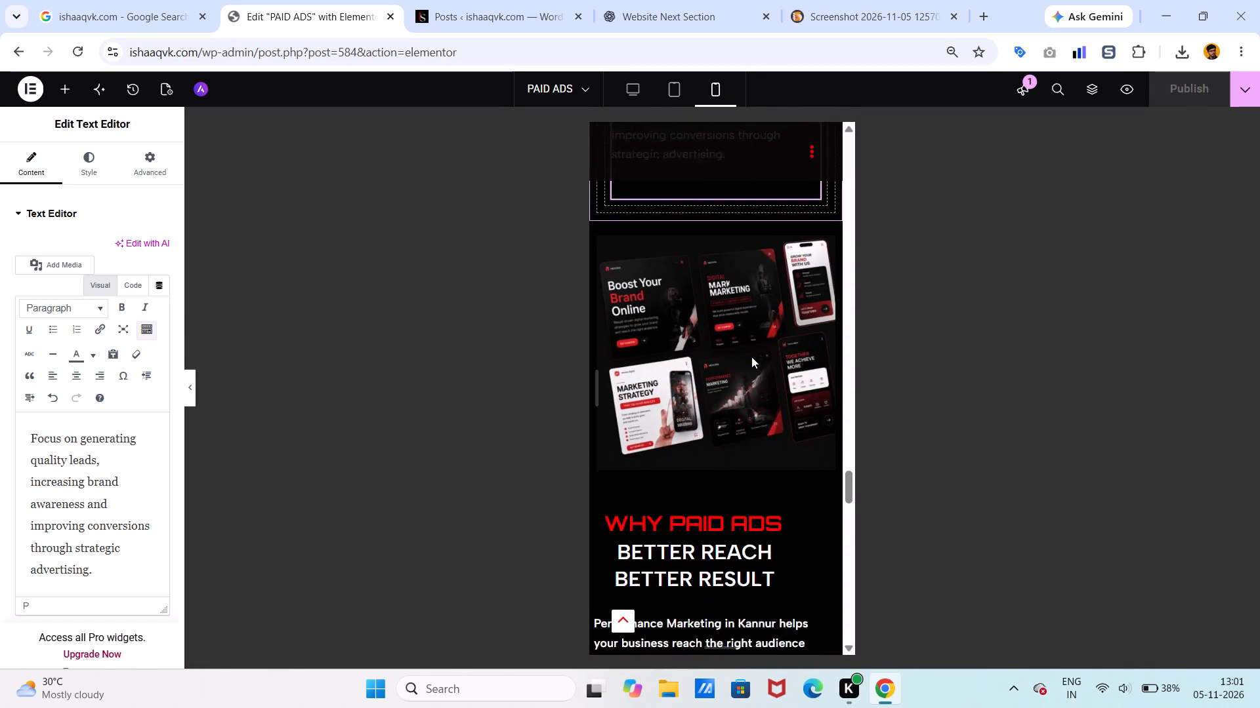
scroll(751, 357, "up", 3)
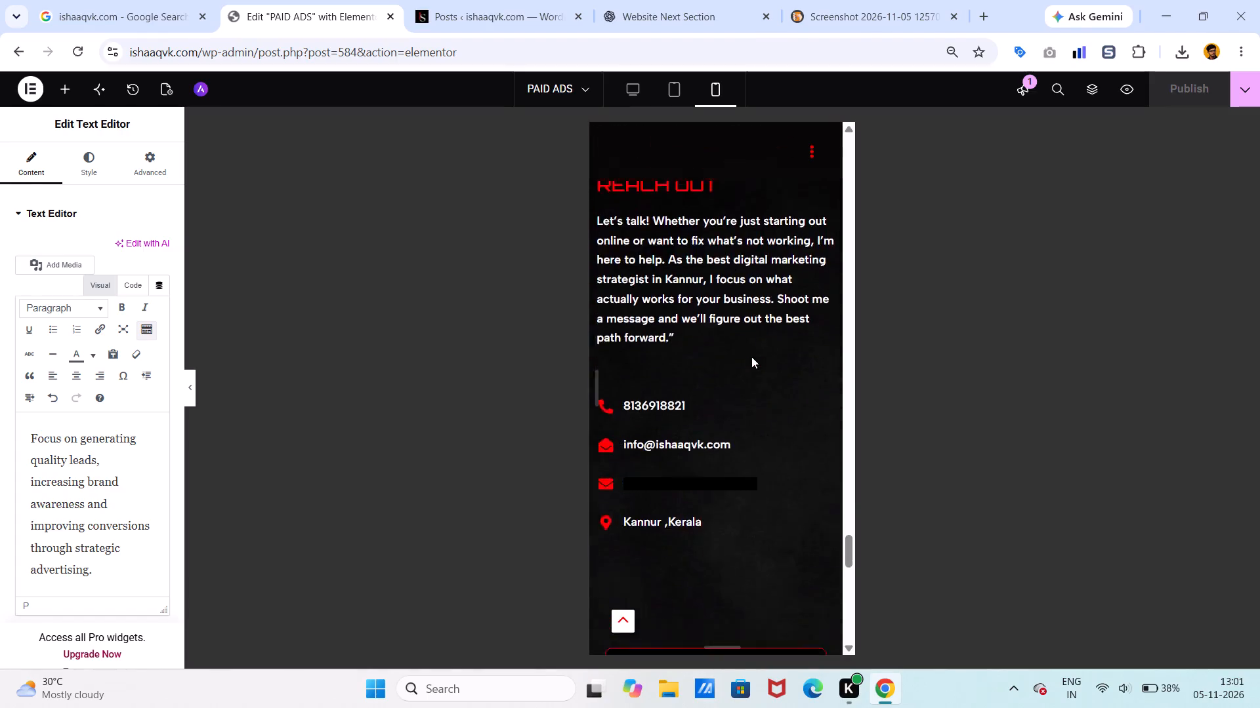
scroll(751, 357, "up", 15)
scroll(751, 357, "up", 6)
scroll(751, 357, "down", 6)
scroll(751, 357, "up", 1)
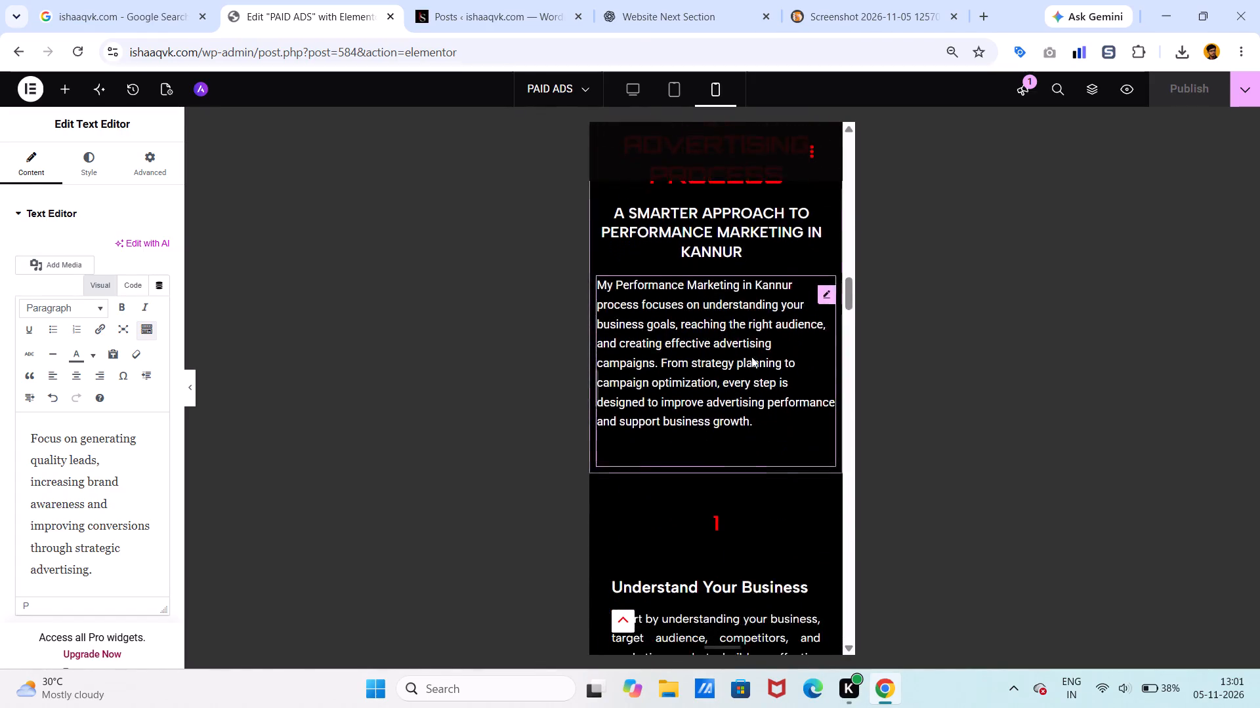
scroll(751, 357, "up", 1)
Reduce the mobile font size of the "MY ADVERTISING PROCESS" heading to 21 px.
left_click(746, 323)
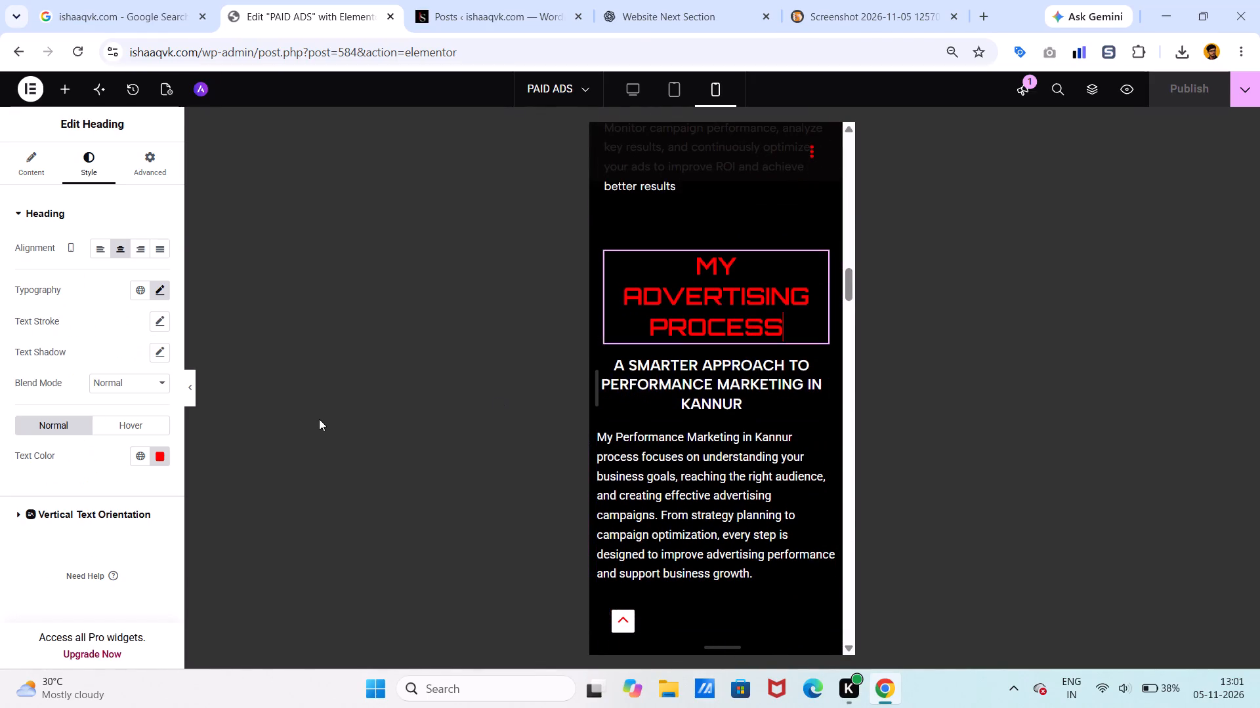
left_click(156, 290)
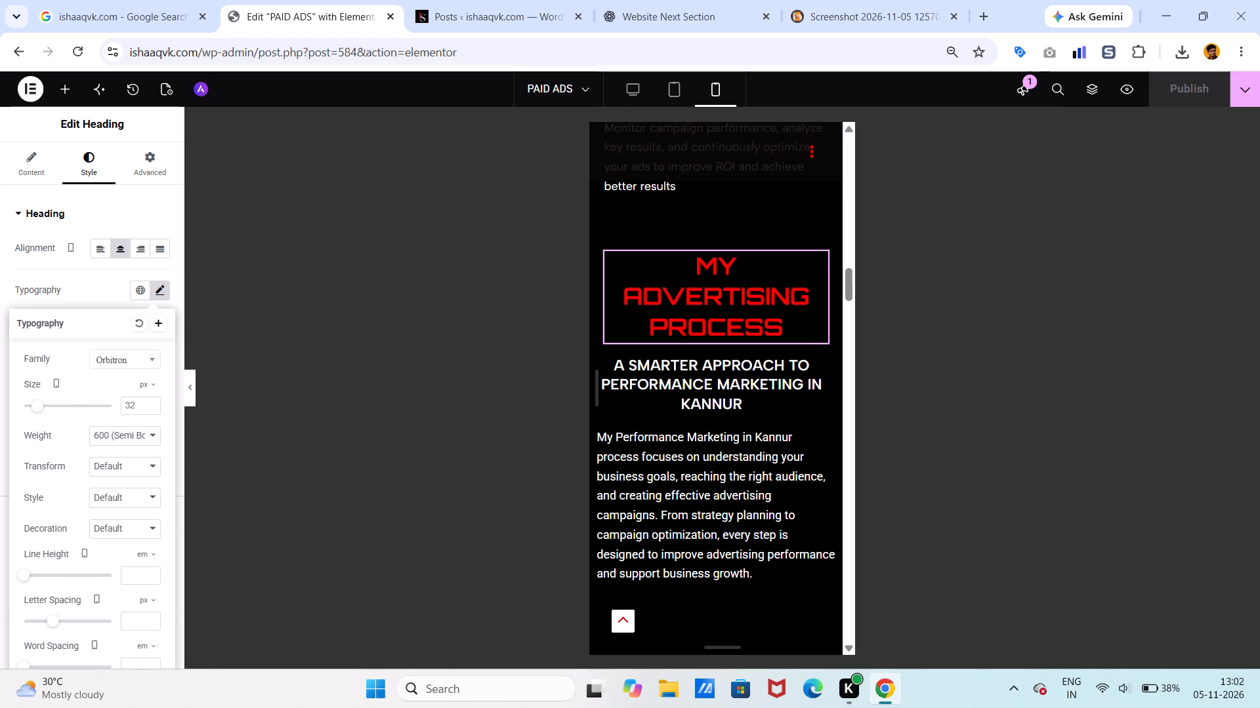
left_click(152, 406)
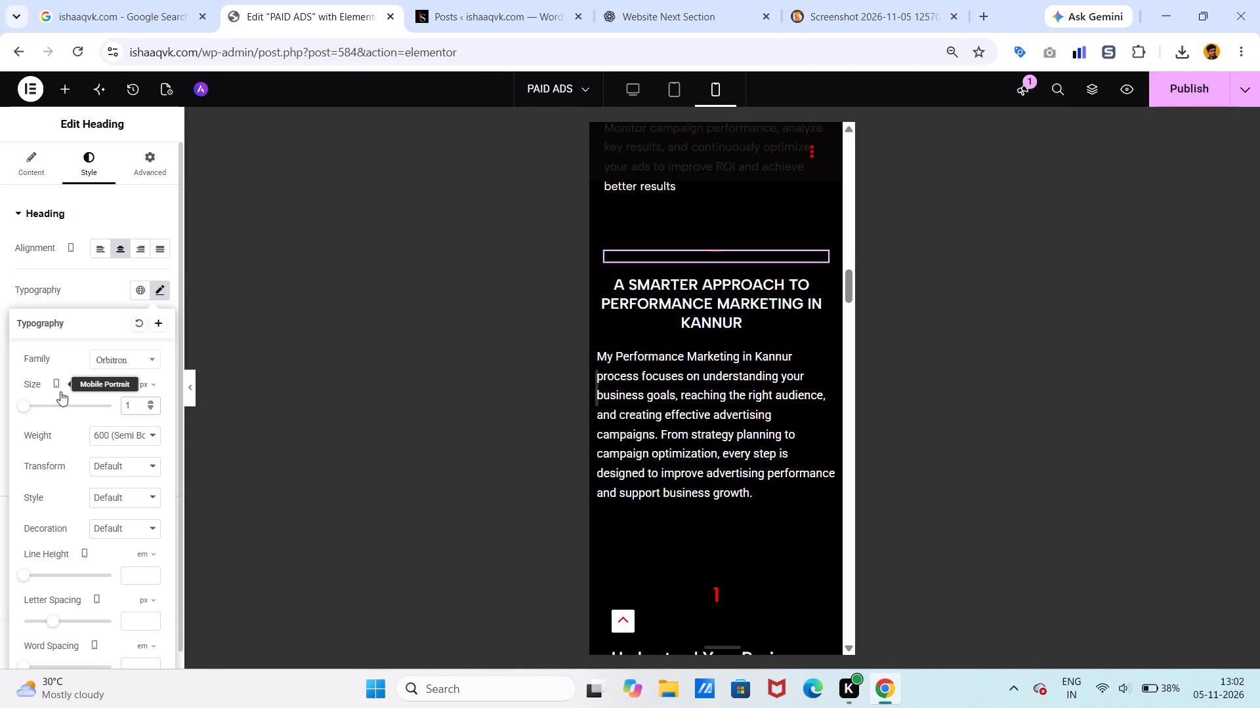
left_click_drag(24, 399, 26, 406)
left_click_drag(26, 406, 37, 405)
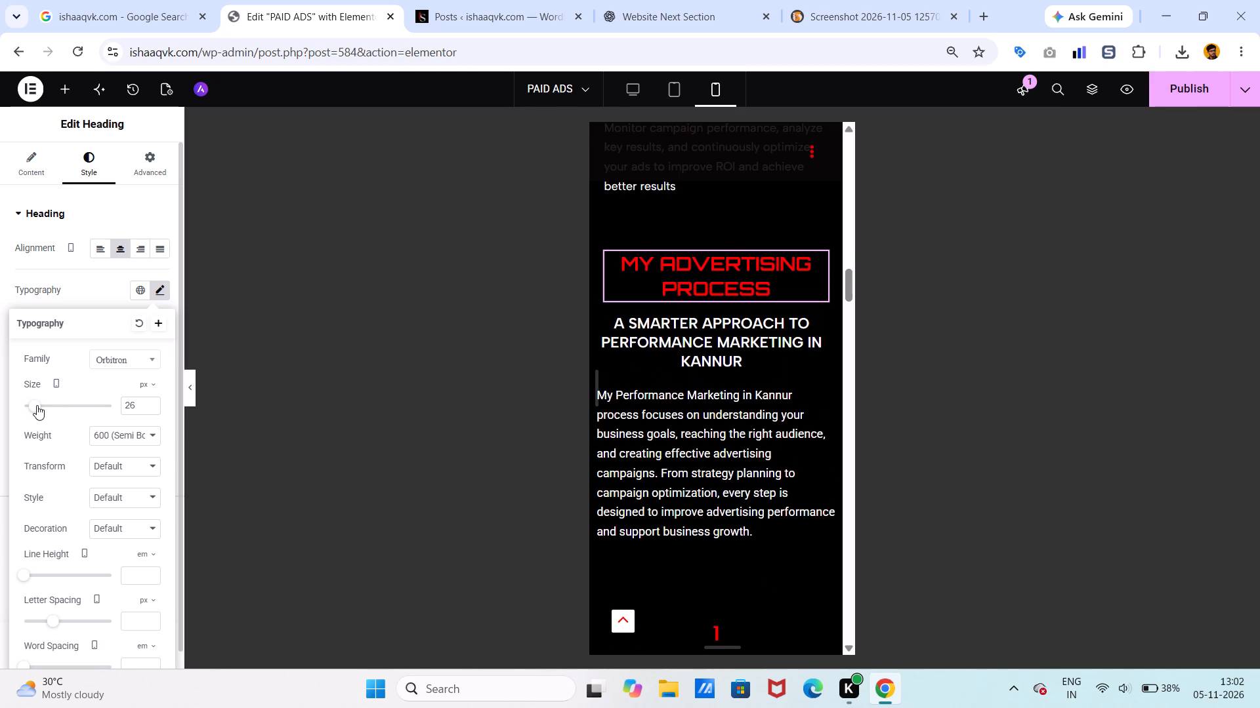
left_click_drag(37, 405, 34, 405)
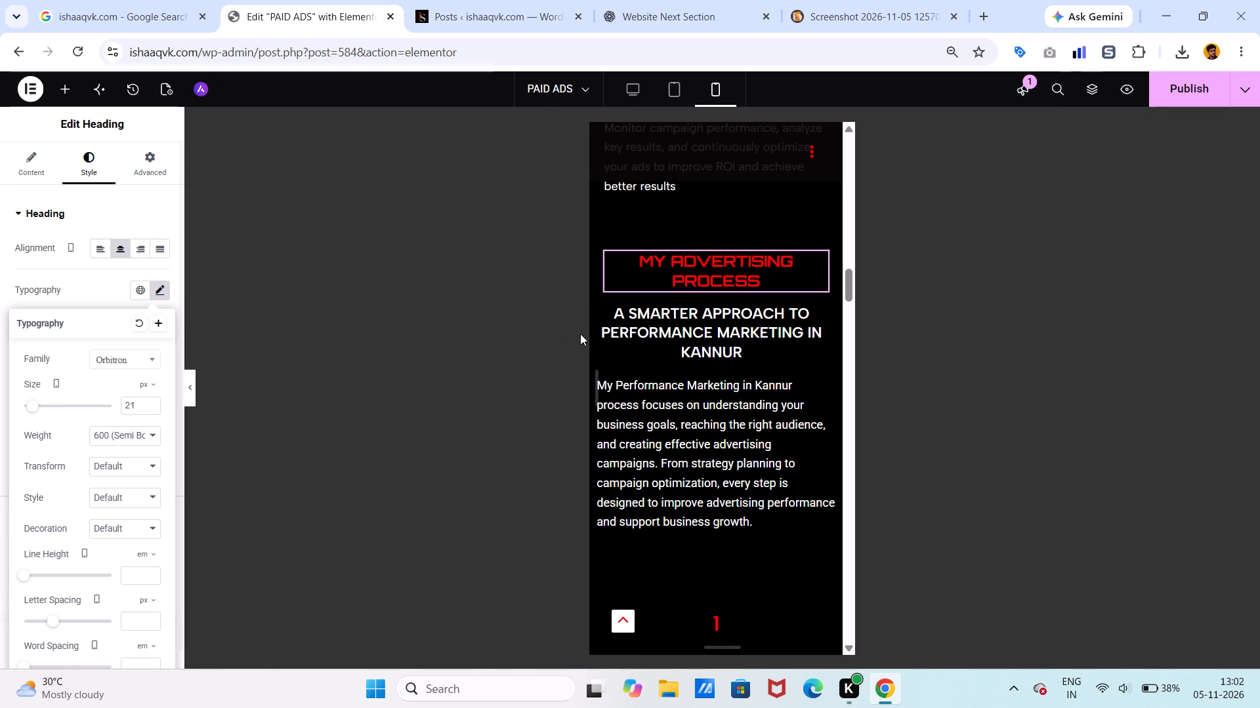
Reduce the mobile font size of the "A SMARTER APPROACH TO PERFORMANCE MARKETING IN KANNUR" heading to 17 px.
left_click(625, 328)
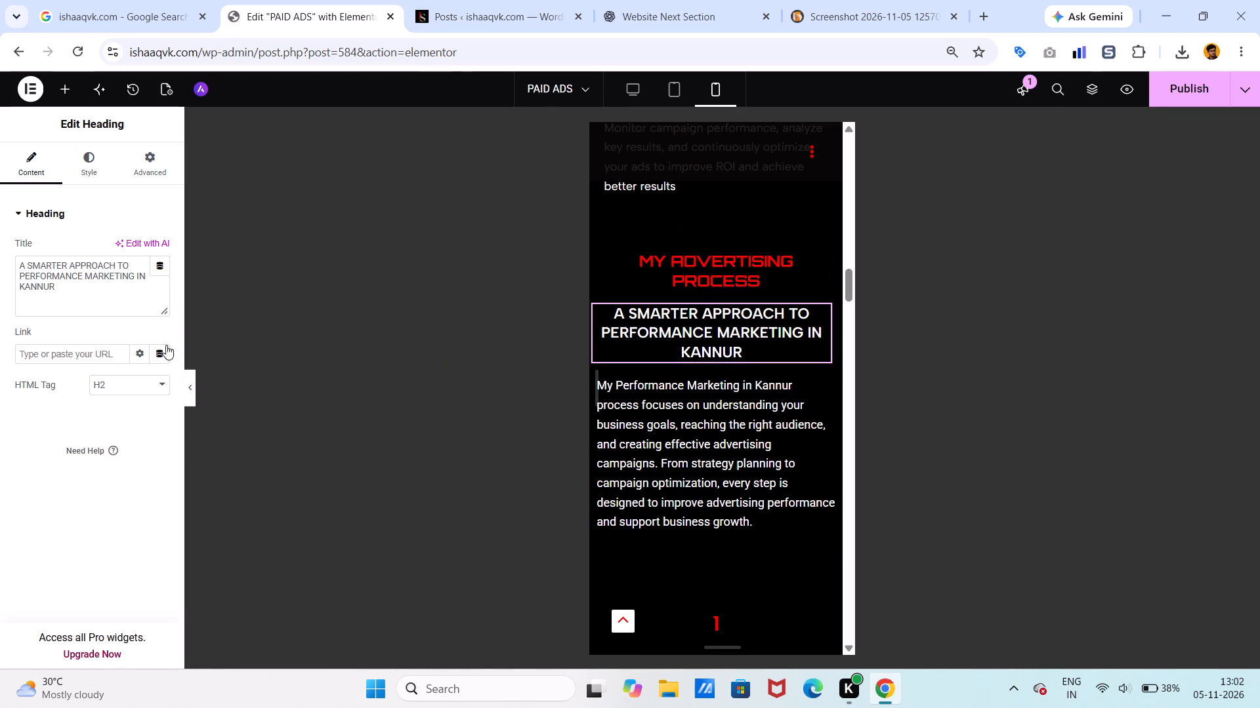
left_click(87, 154)
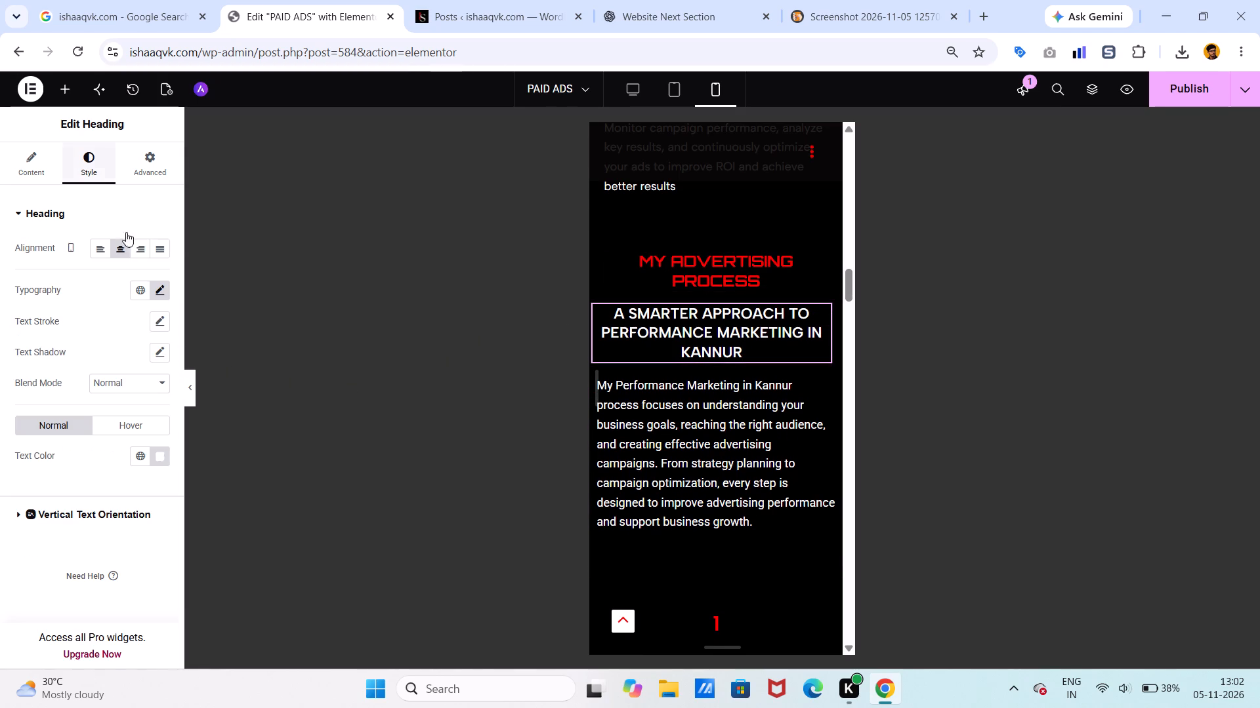
left_click(164, 294)
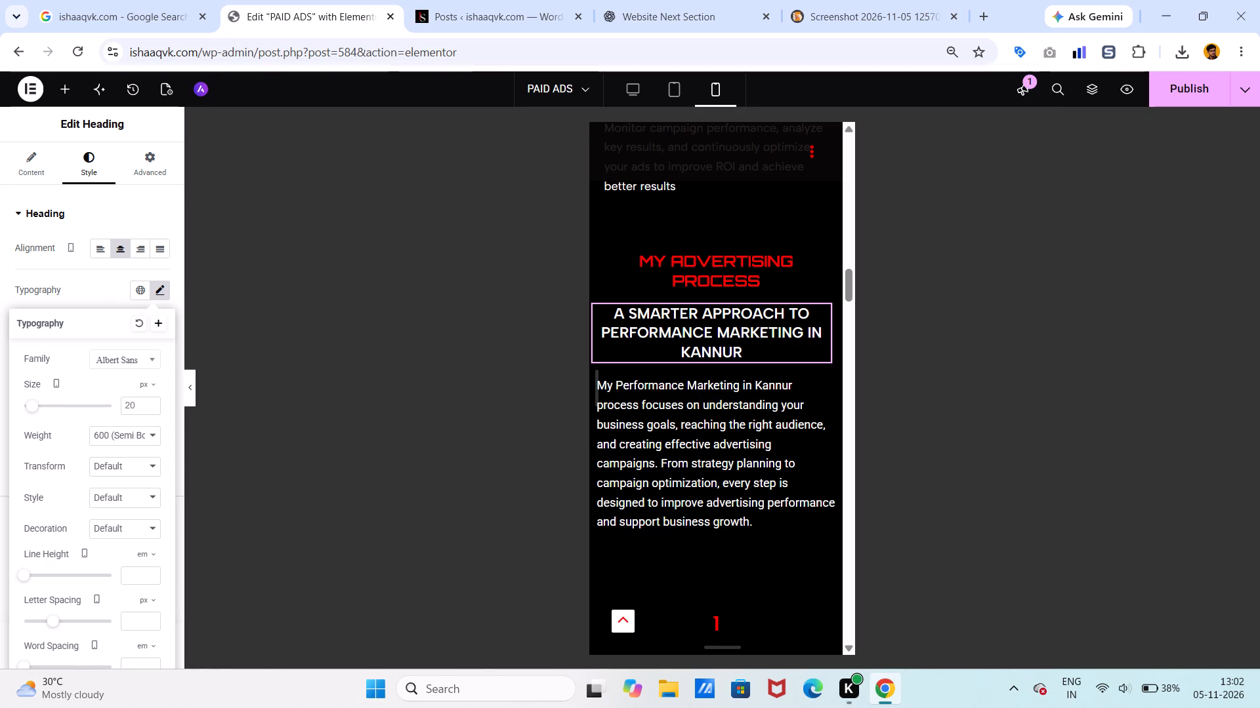
left_click(37, 404)
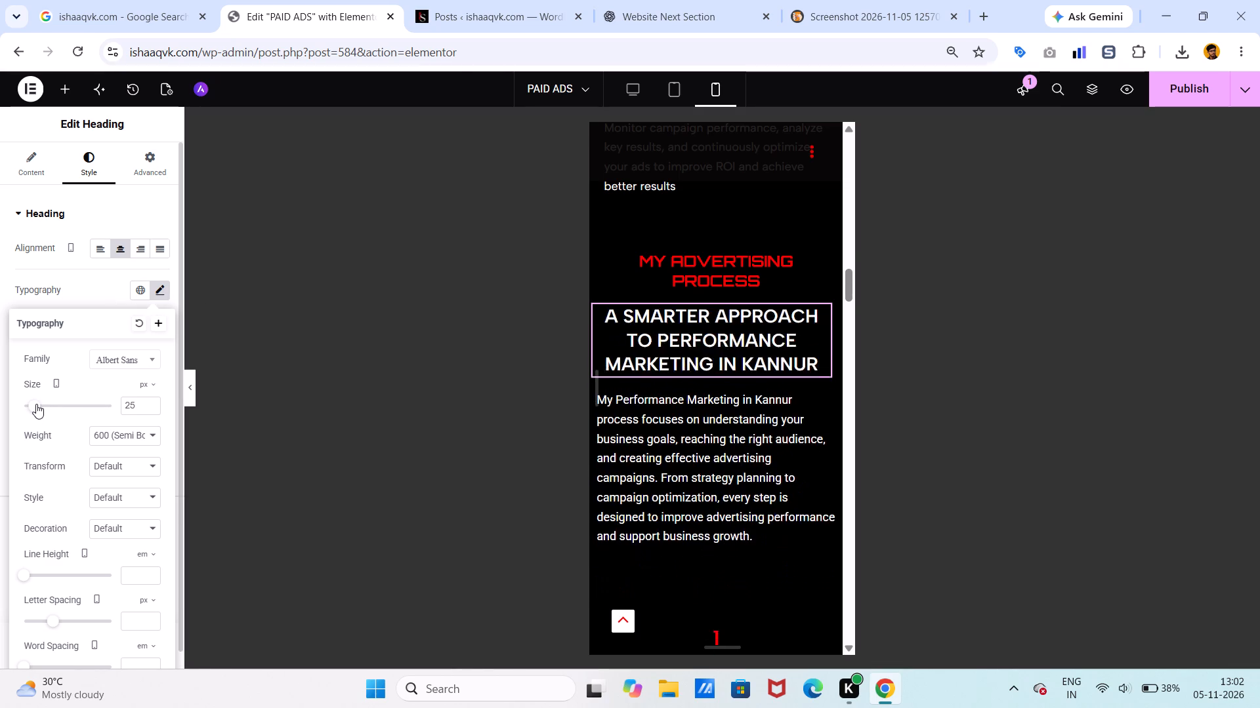
triple_click(152, 406)
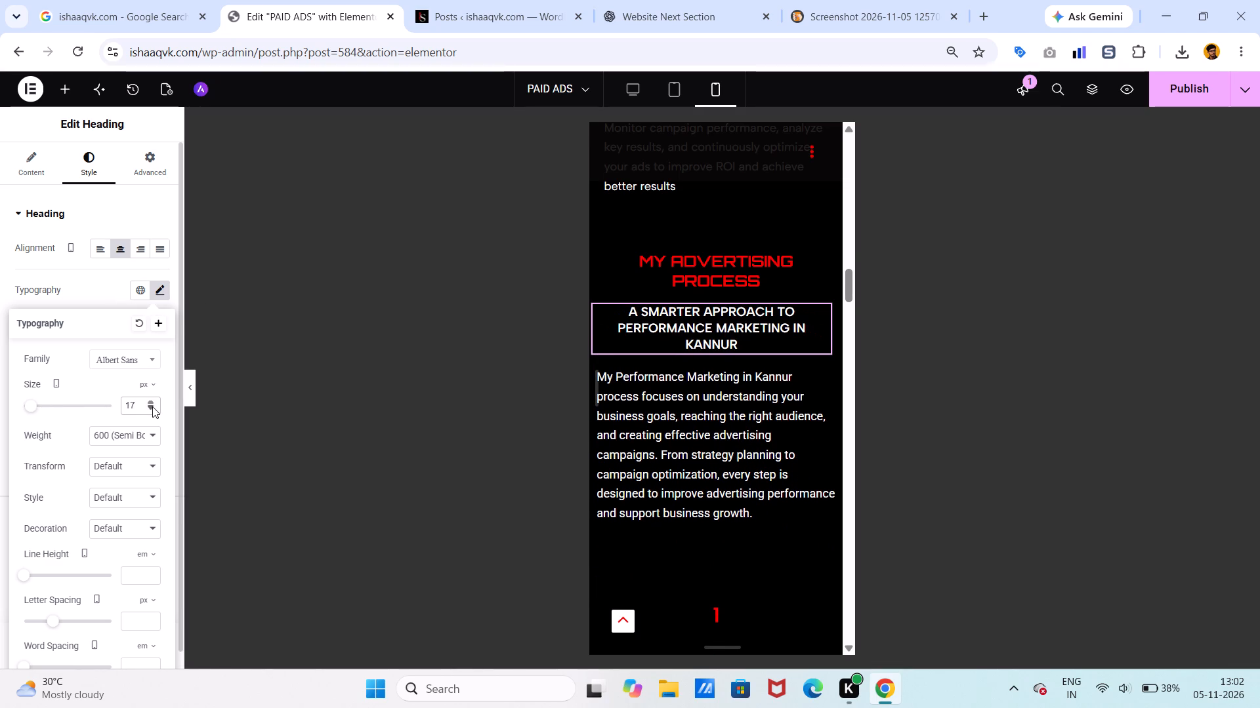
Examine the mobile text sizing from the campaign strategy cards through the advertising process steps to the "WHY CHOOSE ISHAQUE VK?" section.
scroll(656, 443, "up", 4)
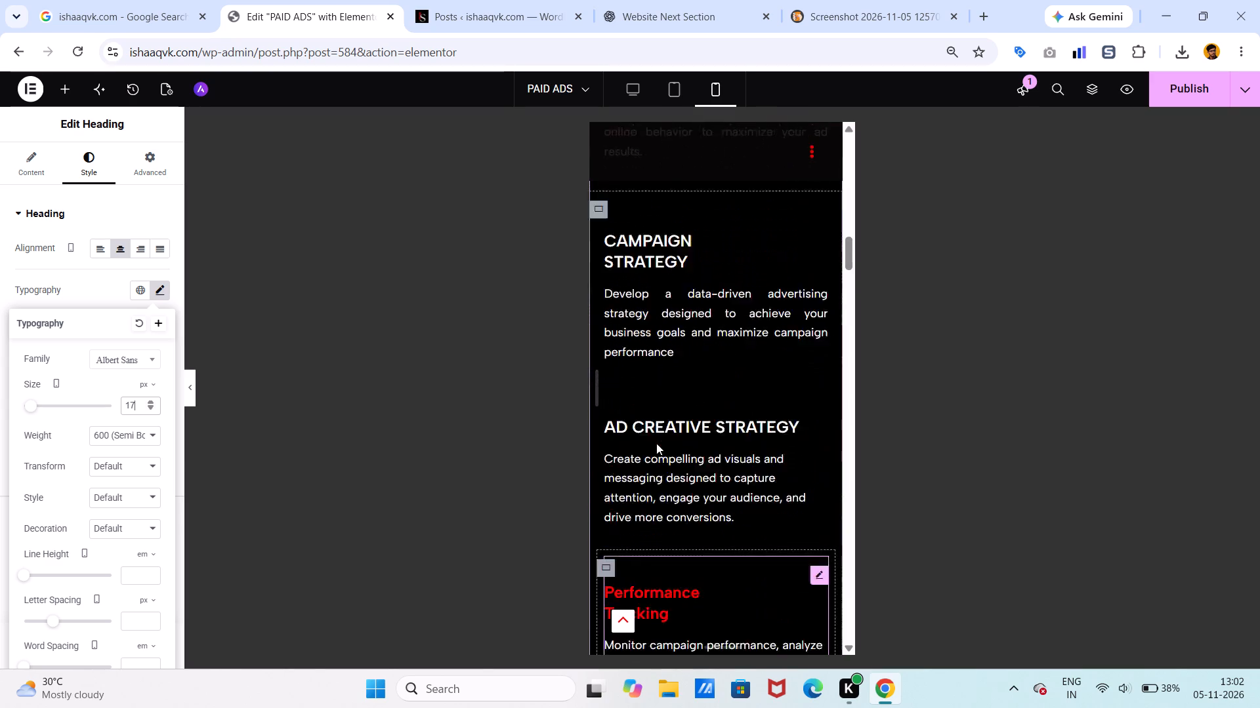
scroll(656, 443, "up", 3)
scroll(656, 443, "down", 4)
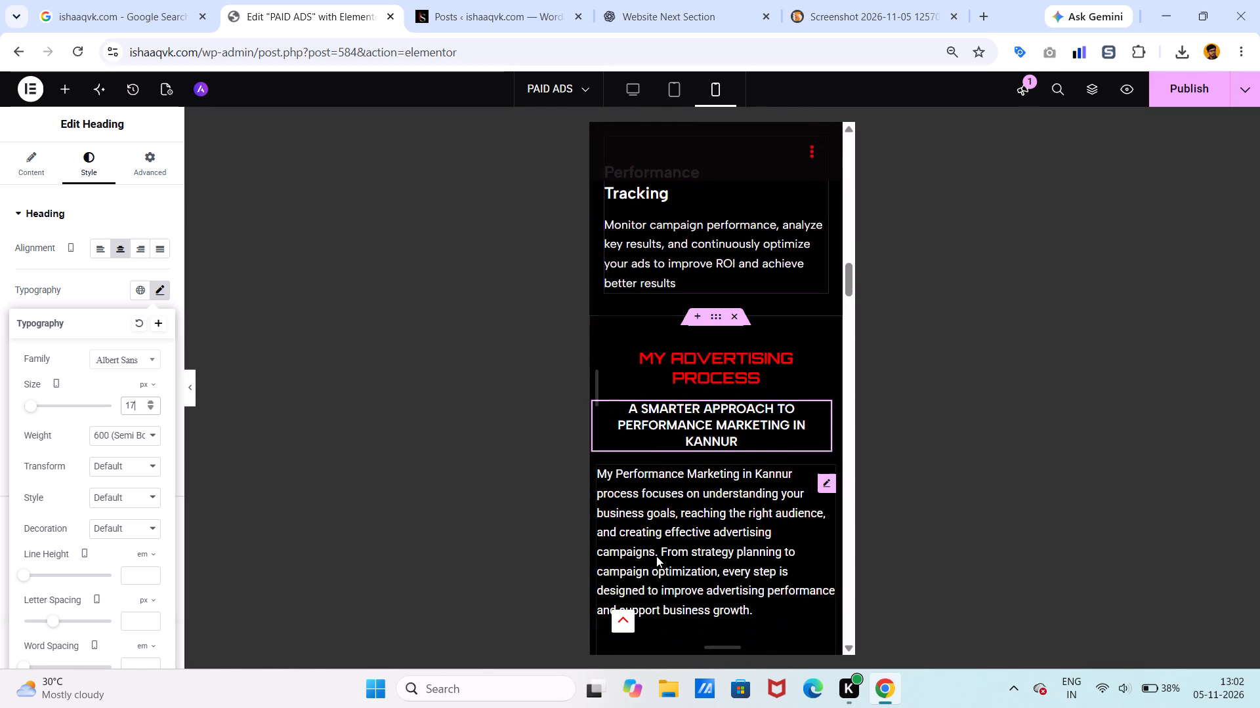
scroll(656, 556, "down", 3)
scroll(675, 421, "down", 2)
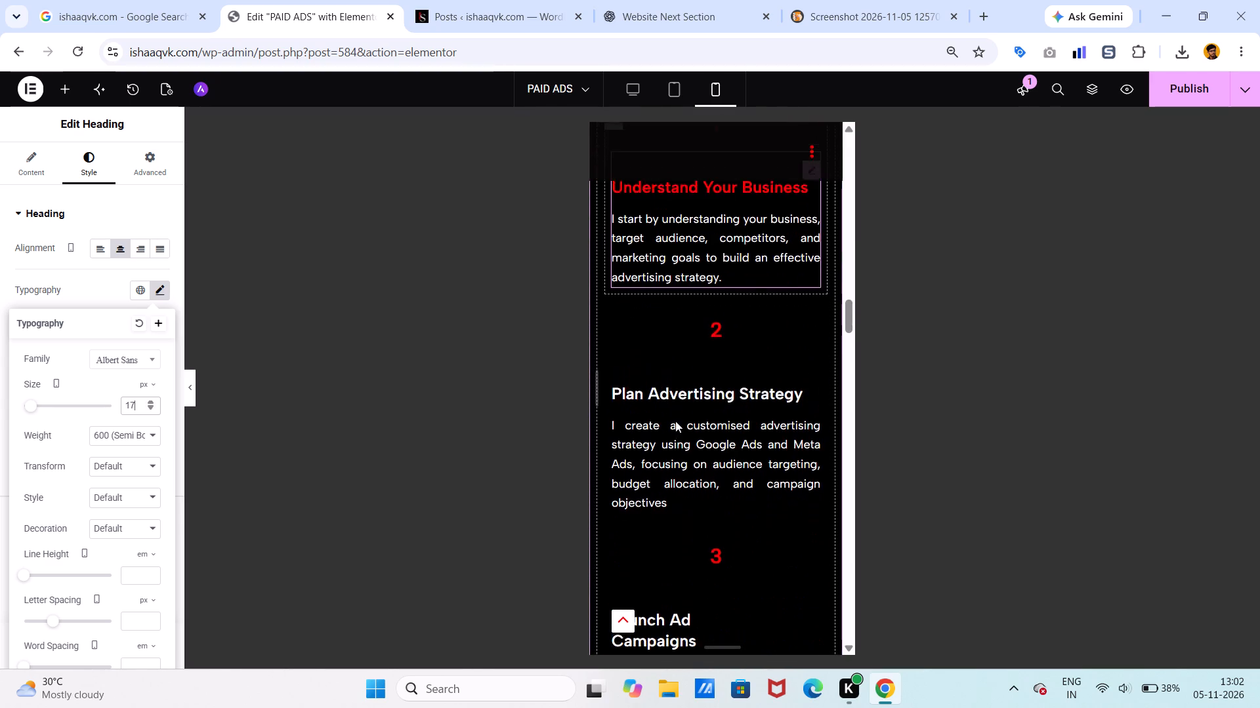
scroll(675, 421, "down", 4)
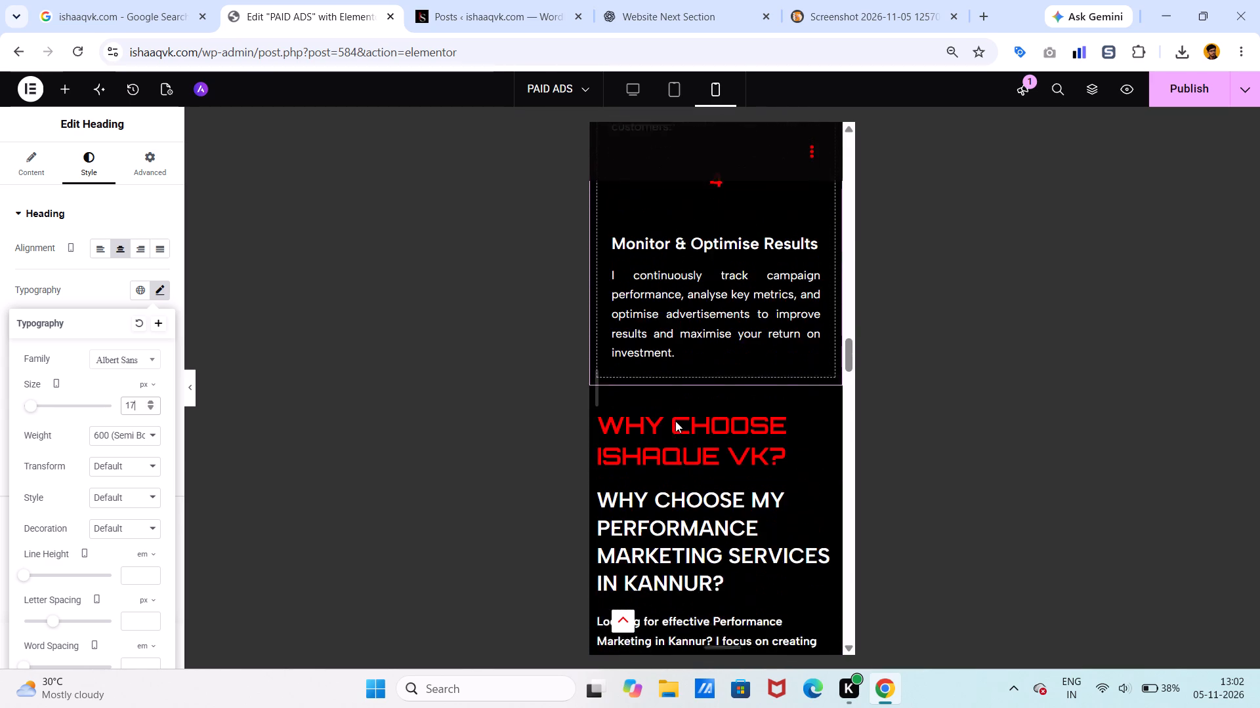
scroll(675, 421, "down", 2)
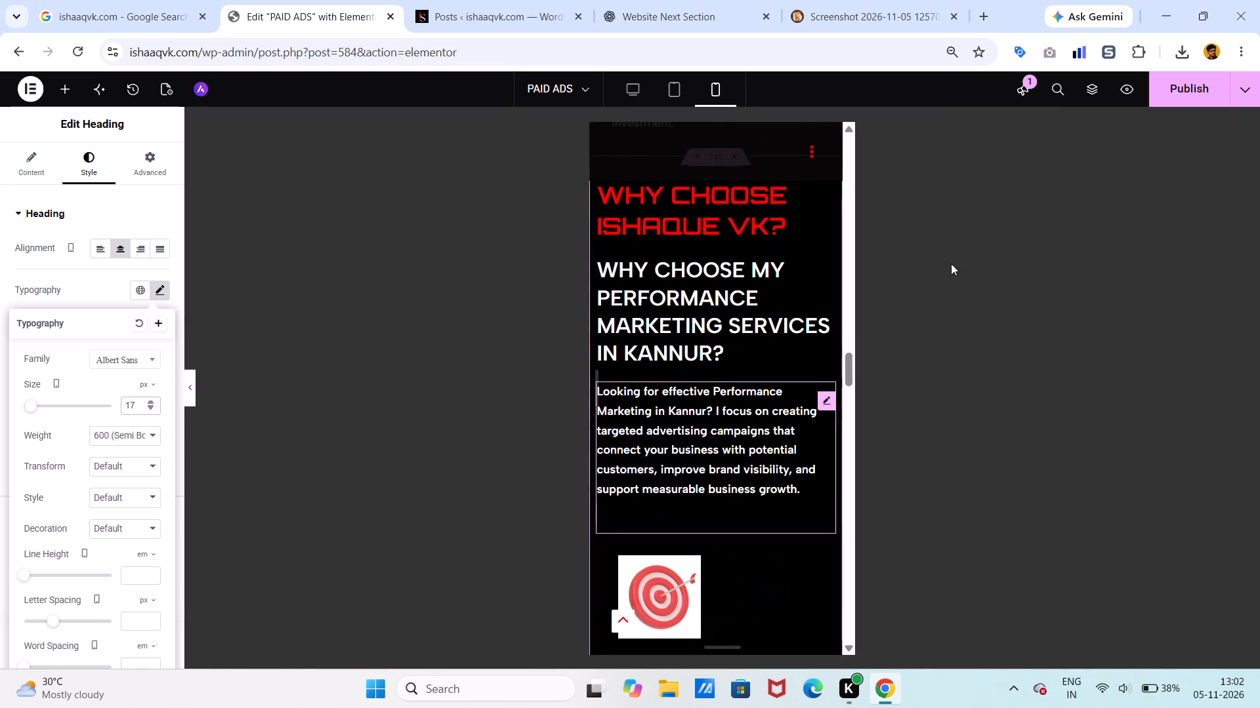